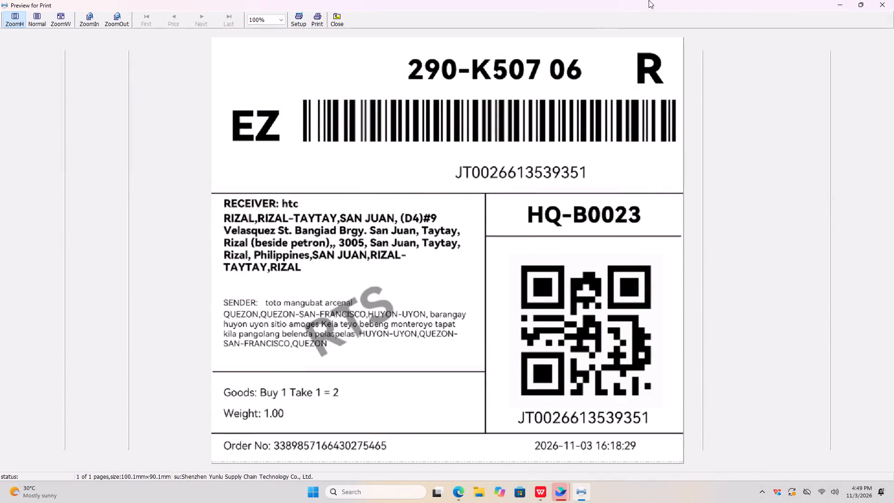
# Close the waybill print preview and return to the JMS Return management page.
pyautogui.click(883, 7)
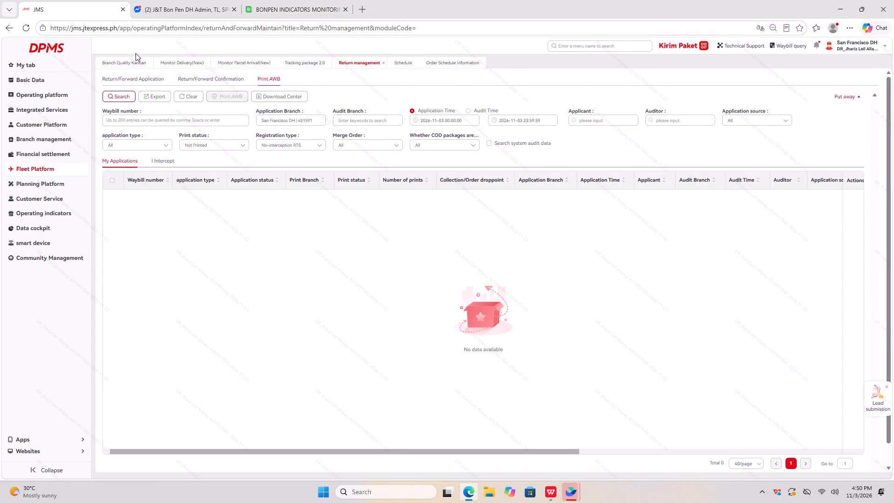
# From the Branch Quality Kanban, open the Tracking Pause 24H report and drill into San Francisco DH's No Movement QTY waybill details.
pyautogui.click(133, 59)
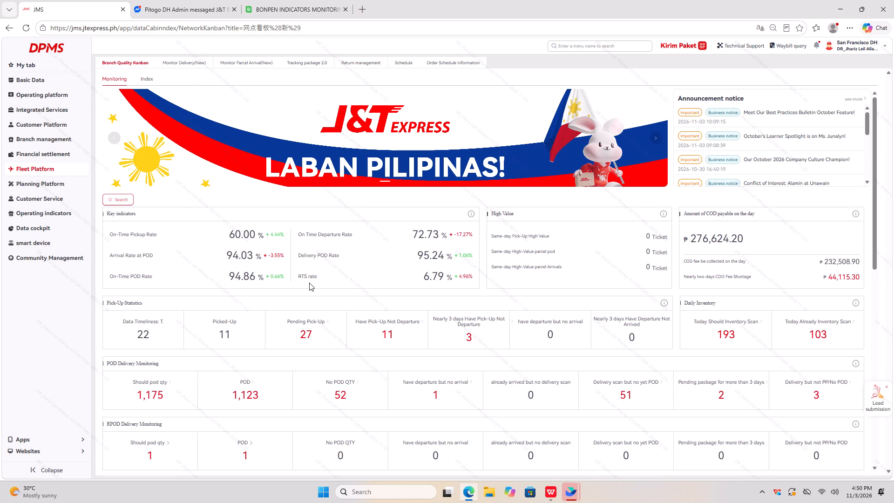
pyautogui.scroll(-4, 328, 314)
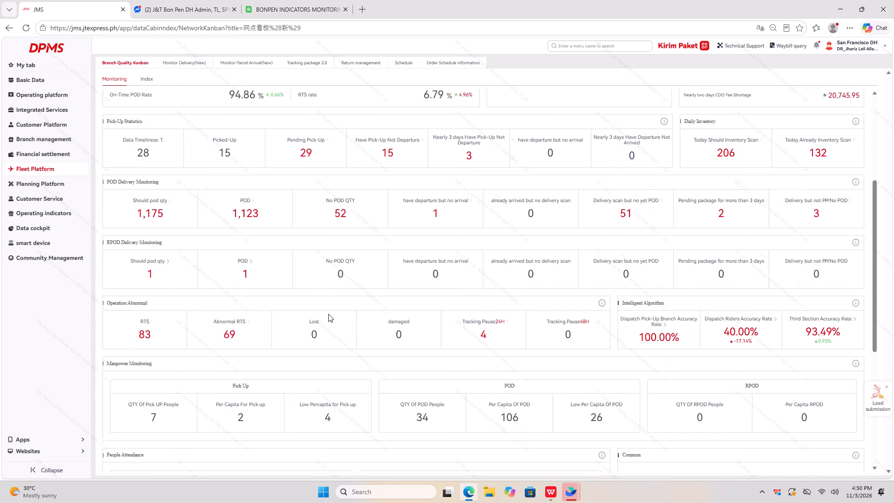
pyautogui.click(479, 330)
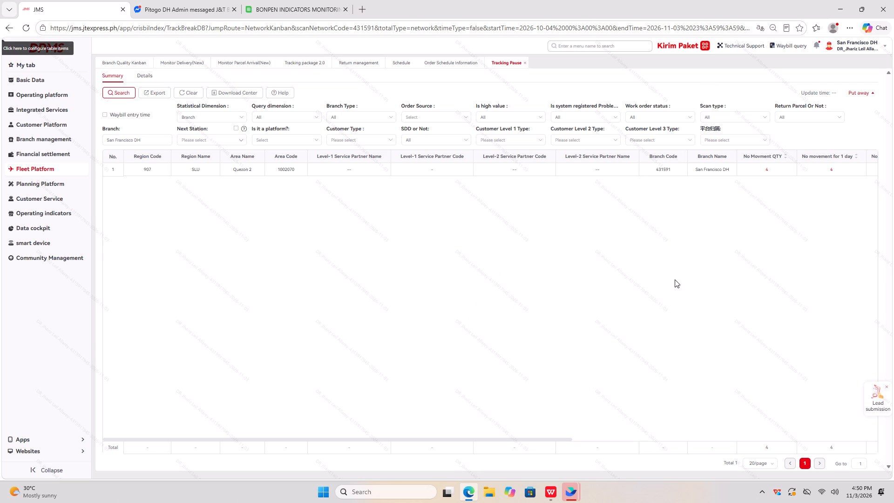
pyautogui.click(769, 170)
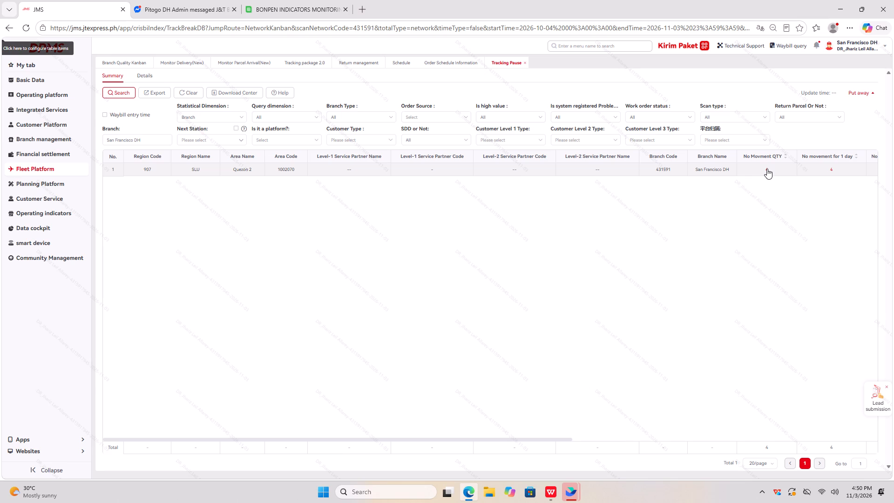
pyautogui.click(767, 169)
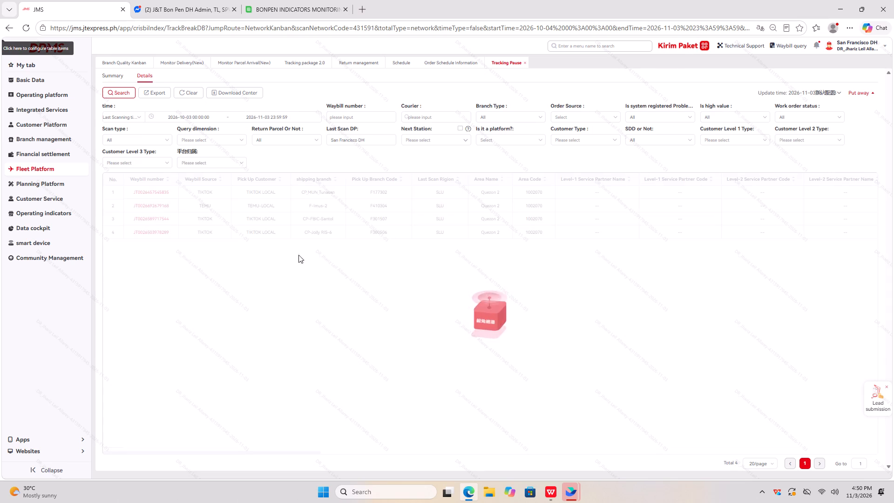
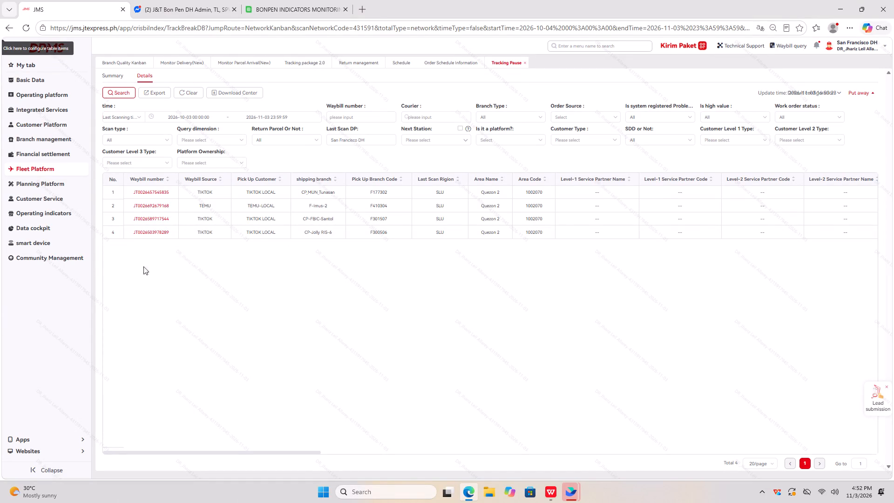
pyautogui.click(149, 231)
pyautogui.scroll(-5, 299, 258)
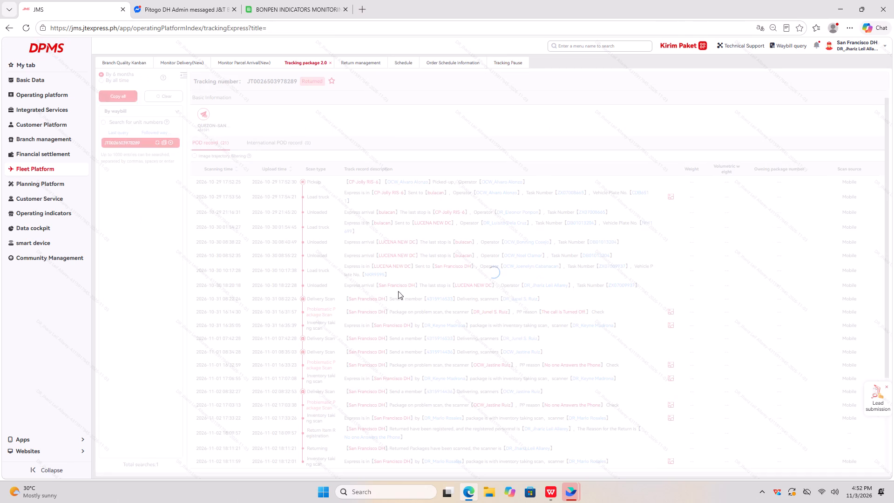
pyautogui.scroll(-13, 379, 282)
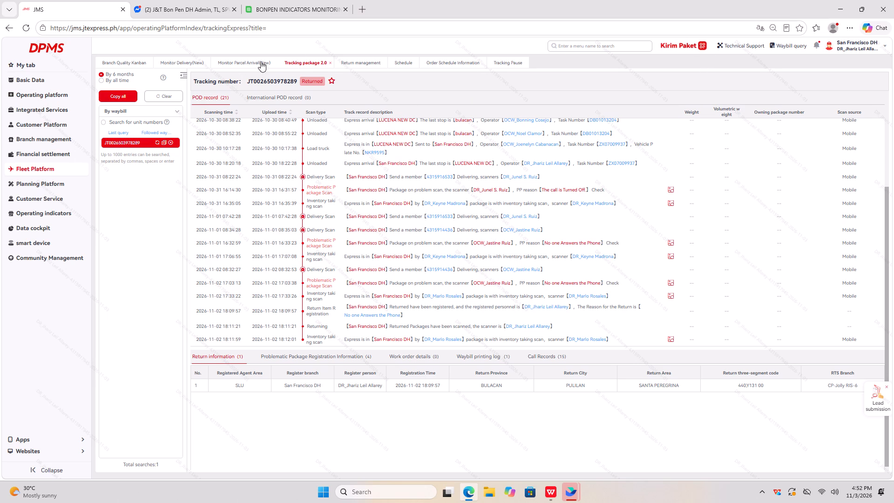
# Reopen San Francisco DH's no-movement details in Tracking Pause and copy the four waybill numbers using an image-to-text screen capture.
pyautogui.click(503, 64)
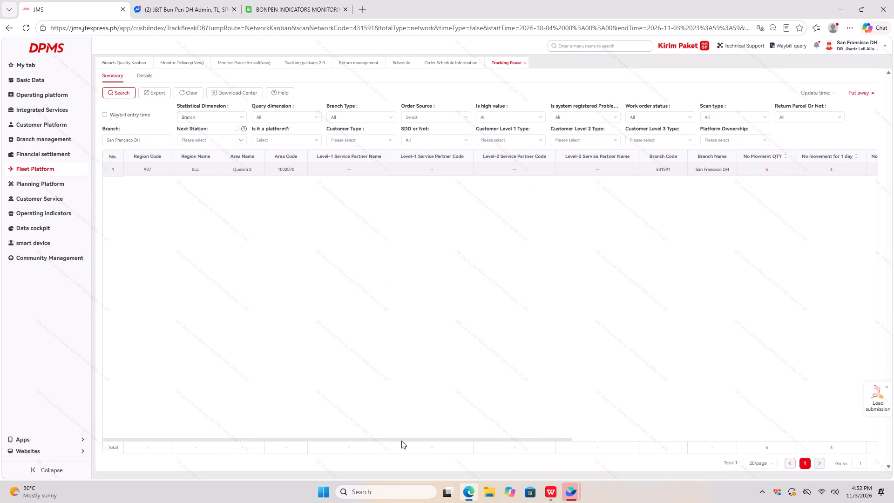
pyautogui.moveTo(402, 439); pyautogui.dragTo(589, 418)
pyautogui.click(523, 169)
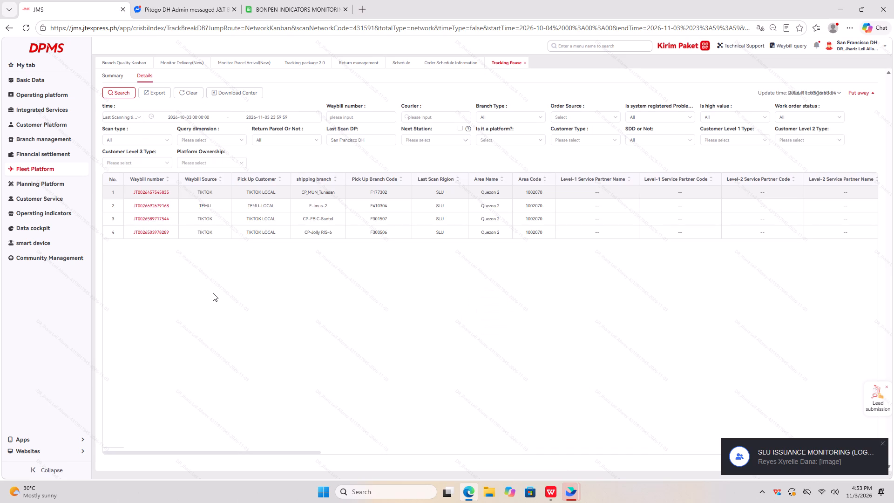
pyautogui.hotkey('ctrl', 'shift', 'a')
pyautogui.moveTo(130, 184); pyautogui.dragTo(177, 250)
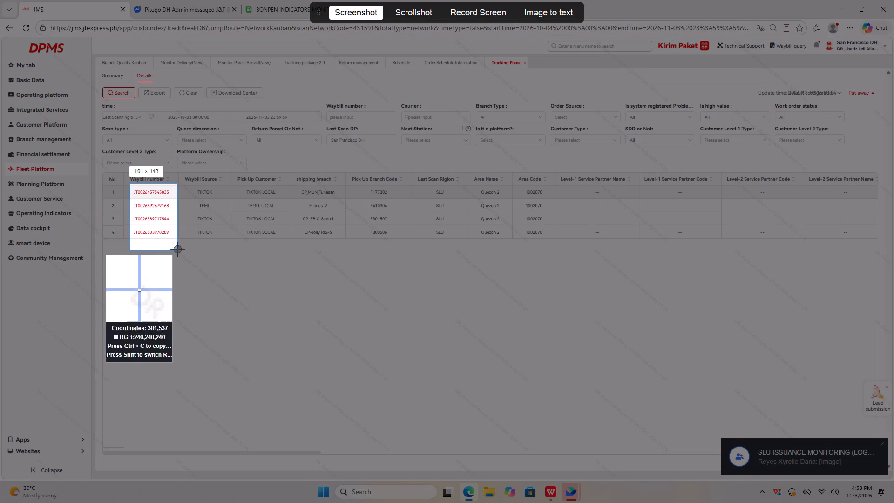
pyautogui.moveTo(177, 250); pyautogui.dragTo(178, 247)
pyautogui.click(549, 9)
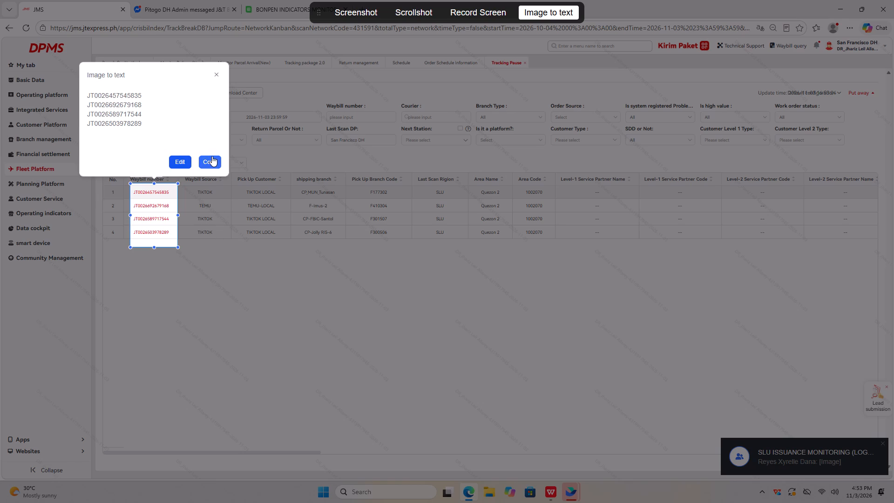
pyautogui.click(212, 156)
# Replace the waybill query in Tracking package 2.0 with the four copied waybill numbers.
pyautogui.click(297, 61)
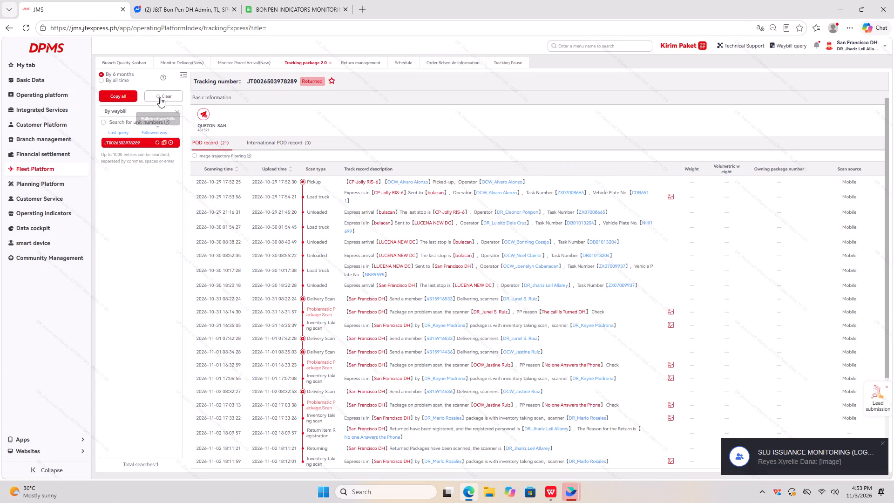
pyautogui.click(158, 95)
pyautogui.click(152, 157)
pyautogui.hotkey('ctrl', 'v')
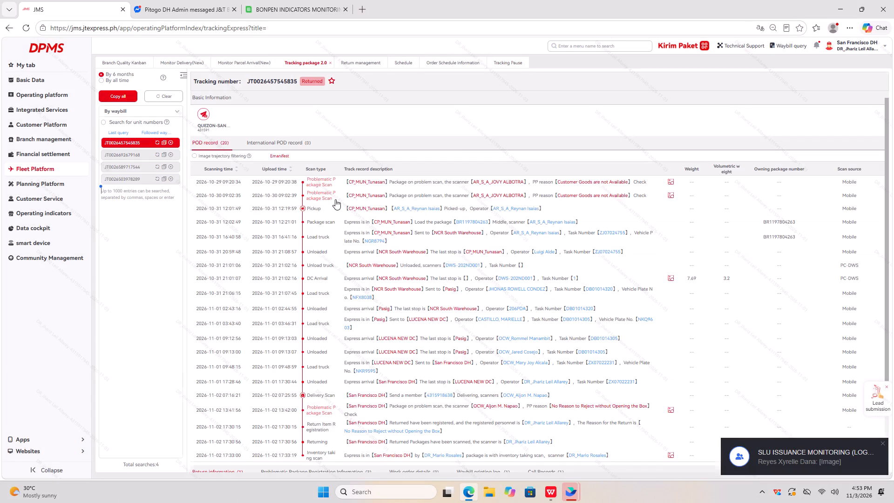
pyautogui.scroll(-6, 358, 185)
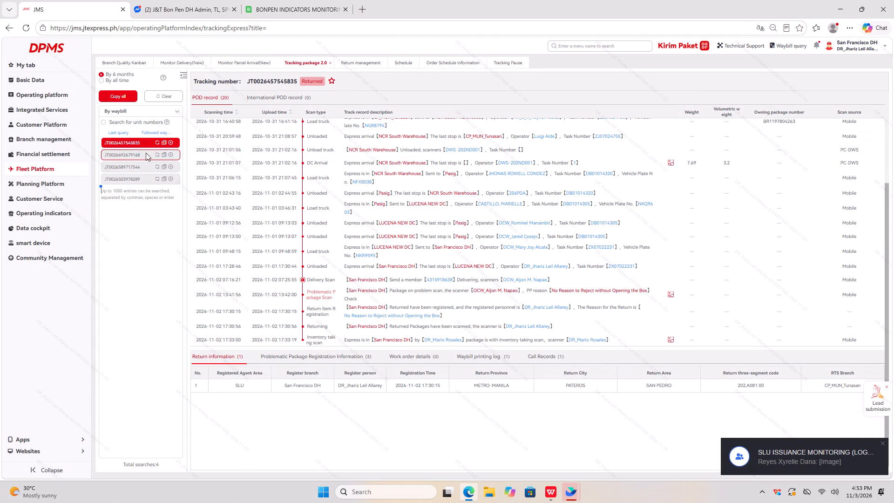
pyautogui.click(146, 153)
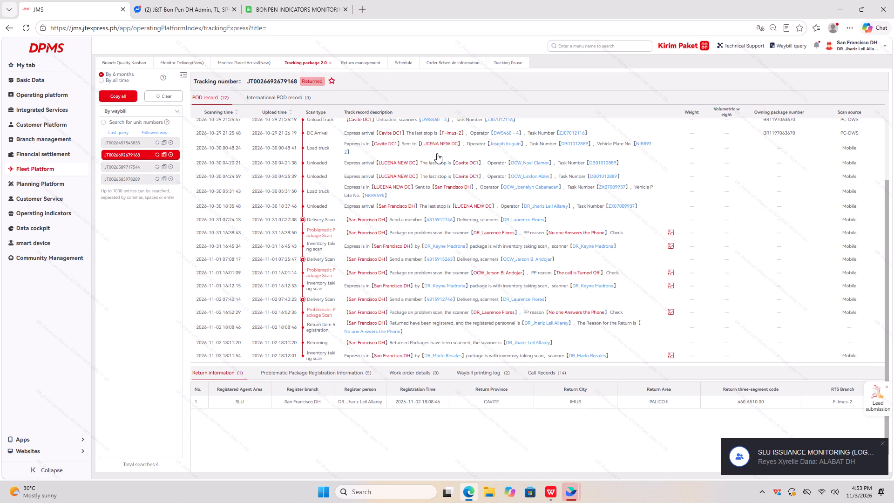
pyautogui.click(128, 167)
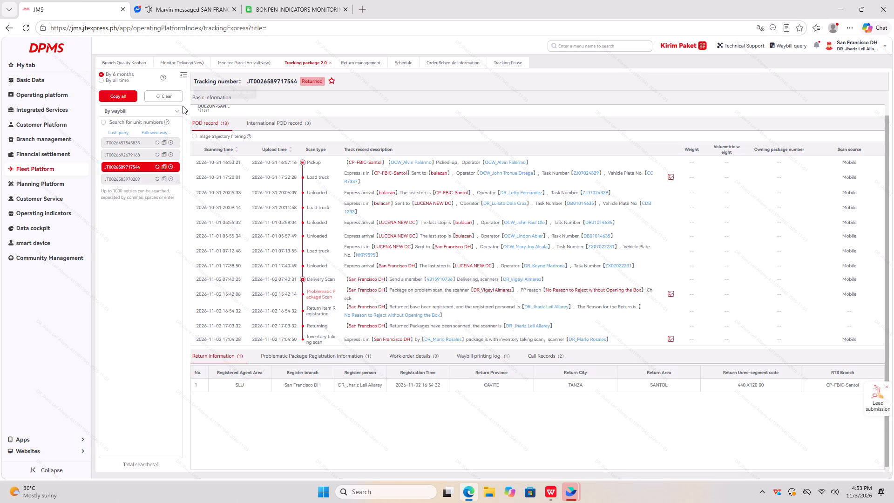
pyautogui.click(169, 95)
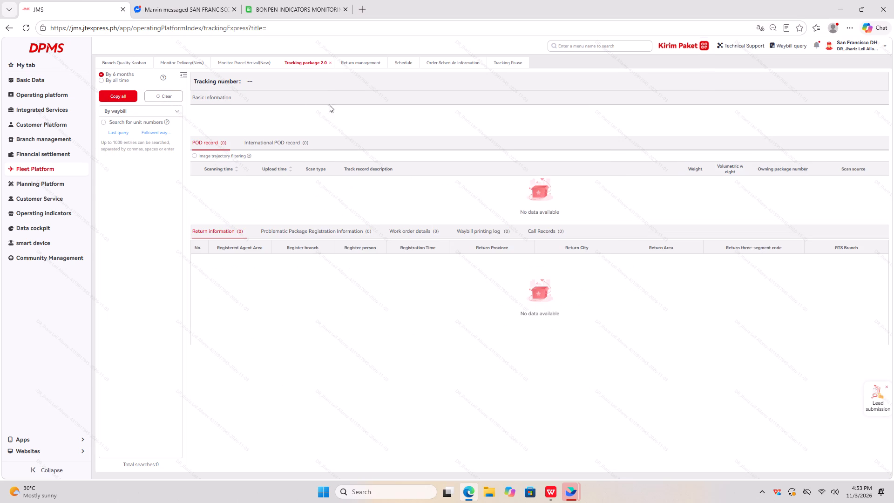
# Return to the Branch Quality Kanban and look through its monitoring sections, from key indicators to the customer service workplace.
pyautogui.click(122, 60)
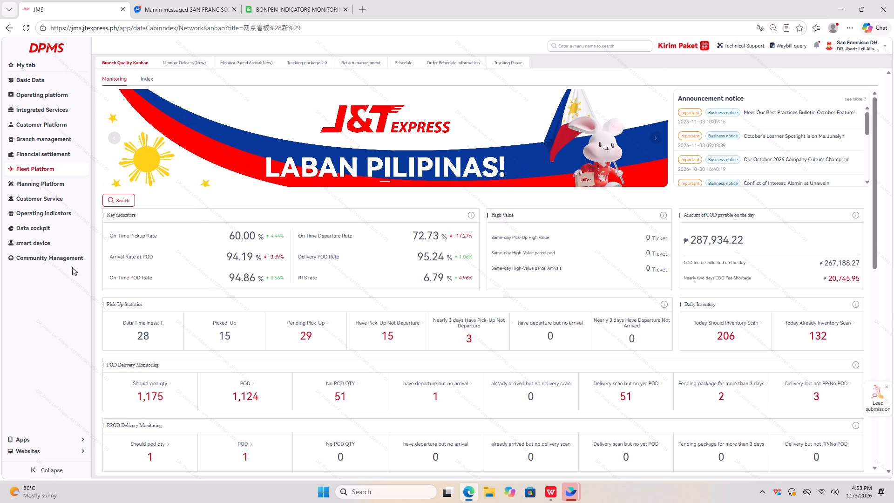
pyautogui.scroll(-4, 470, 291)
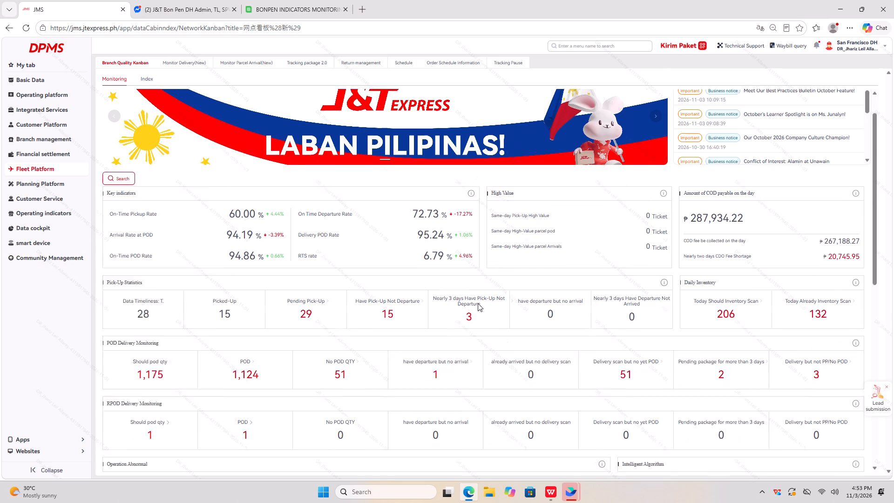
pyautogui.scroll(-16, 478, 303)
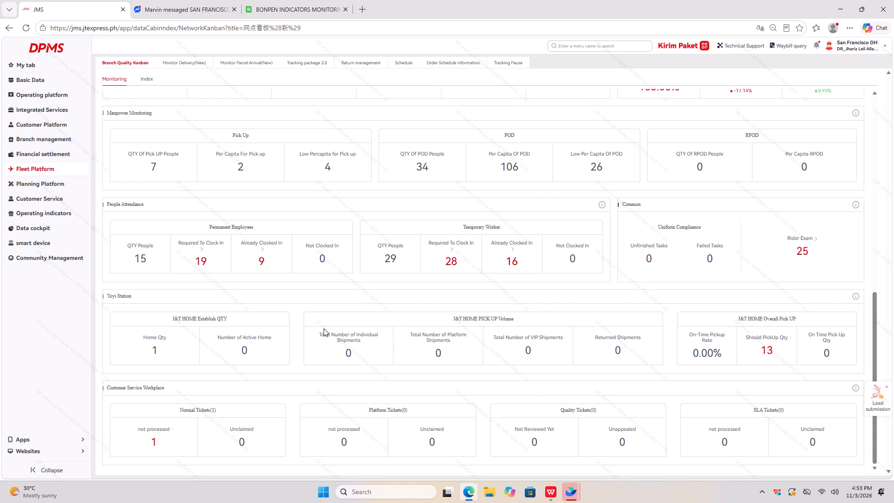
pyautogui.scroll(3, 274, 334)
pyautogui.scroll(-1, 274, 305)
pyautogui.scroll(5, 288, 301)
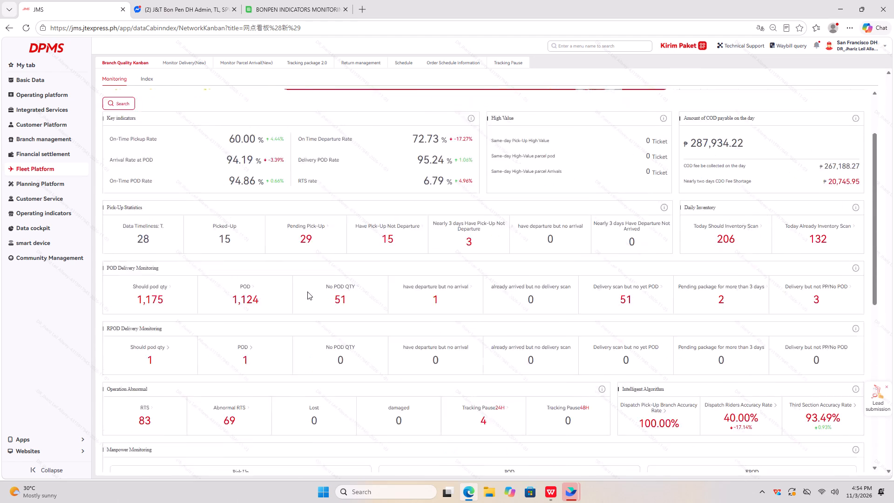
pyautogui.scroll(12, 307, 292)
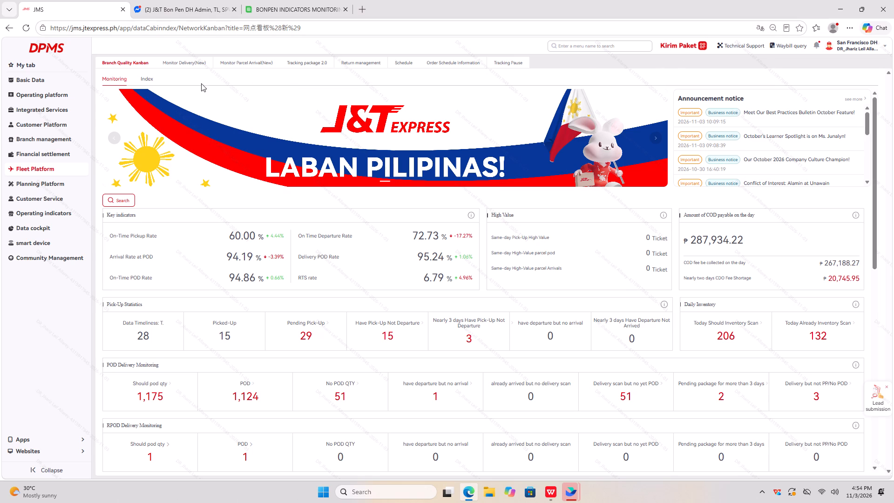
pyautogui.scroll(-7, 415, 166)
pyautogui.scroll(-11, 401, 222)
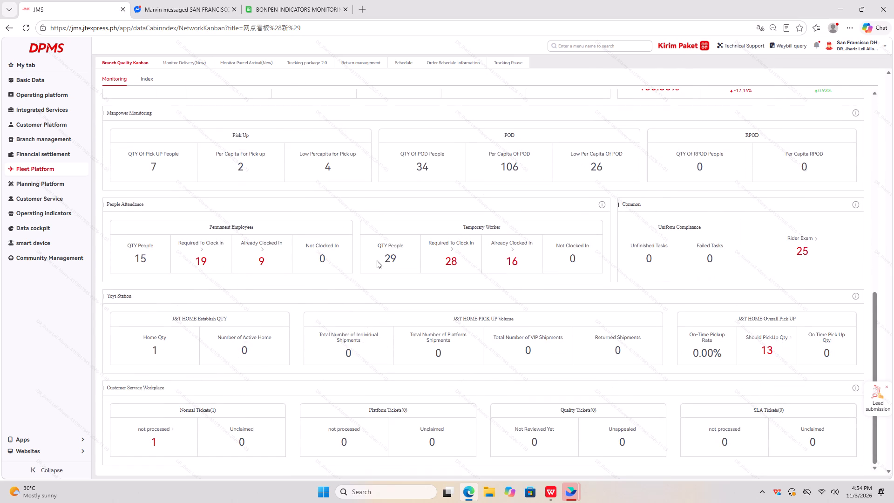
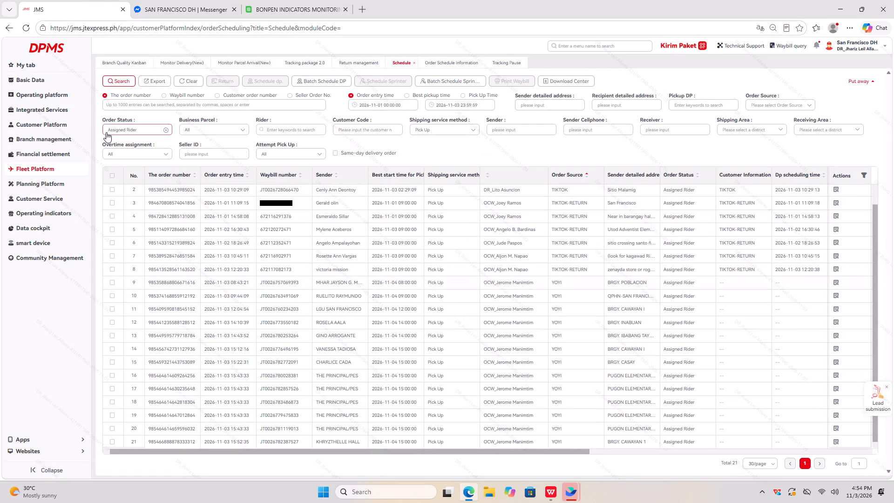
# Change the Schedule page's Order Status filter to Assigned DP for the pick-up orders.
pyautogui.click(107, 129)
pyautogui.click(134, 184)
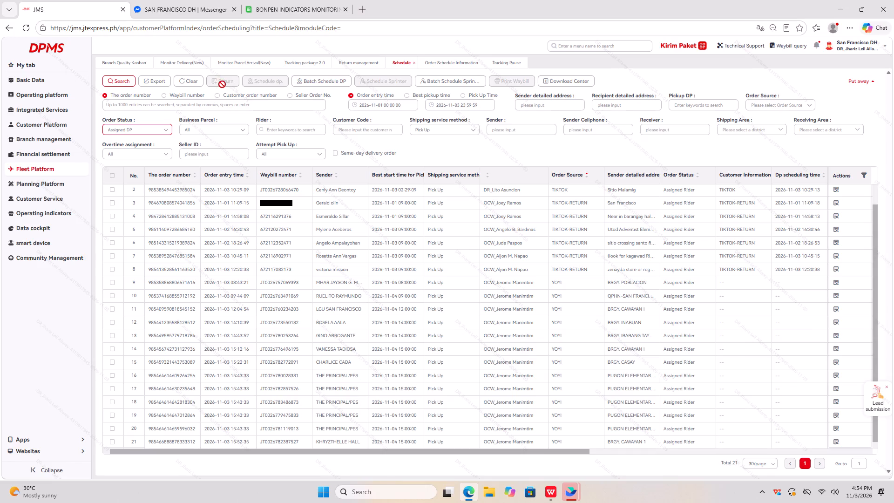
# Rerun the Schedule search for Assigned DP orders with Pick Up service entered from 2026-11-01 to 2026-11-03.
pyautogui.scroll(-5, 309, 124)
pyautogui.click(114, 82)
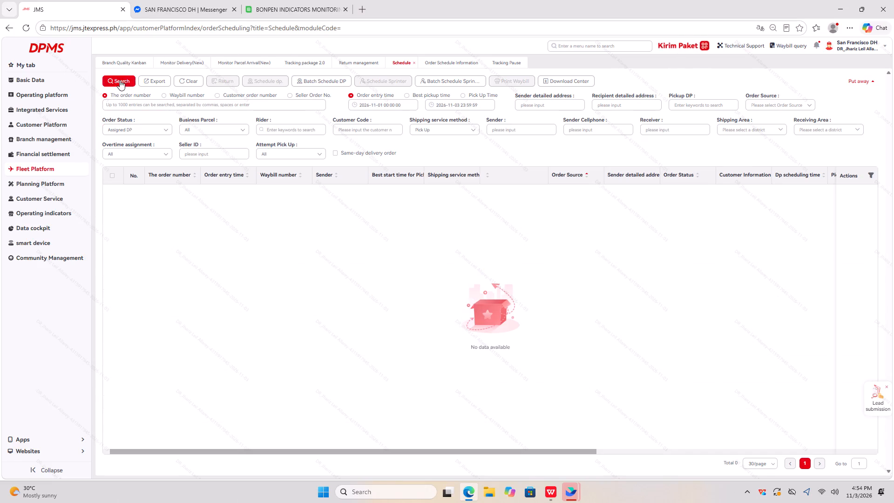
pyautogui.click(120, 80)
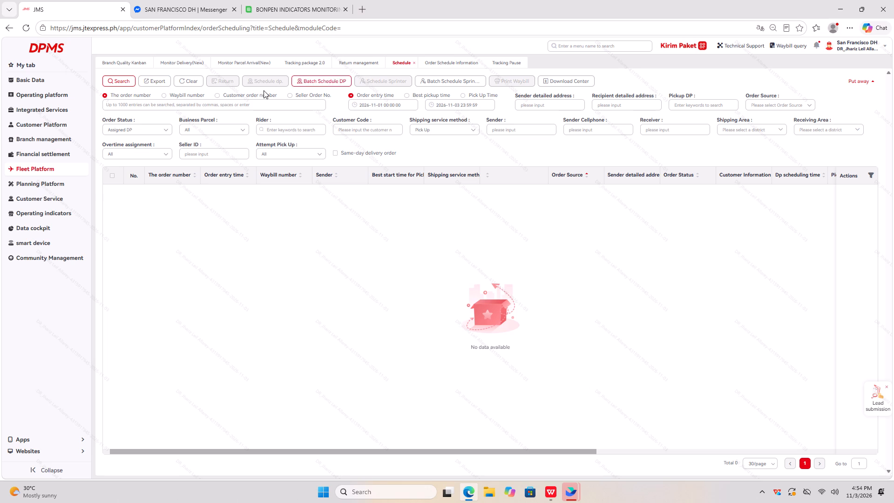
# Refresh the Monitor Delivery(New) courier summary for 2026-11-03 and review each courier's unsigned parcels, POD rate and contact rates.
pyautogui.click(183, 64)
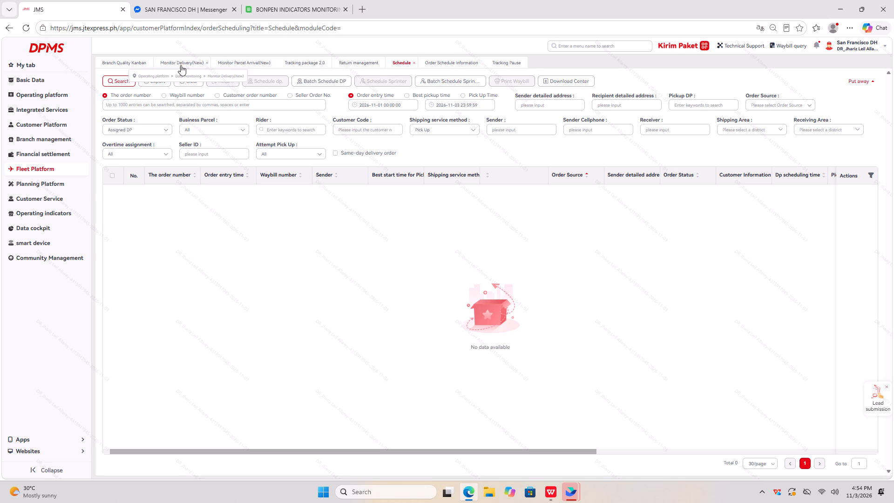
pyautogui.click(113, 76)
pyautogui.click(115, 89)
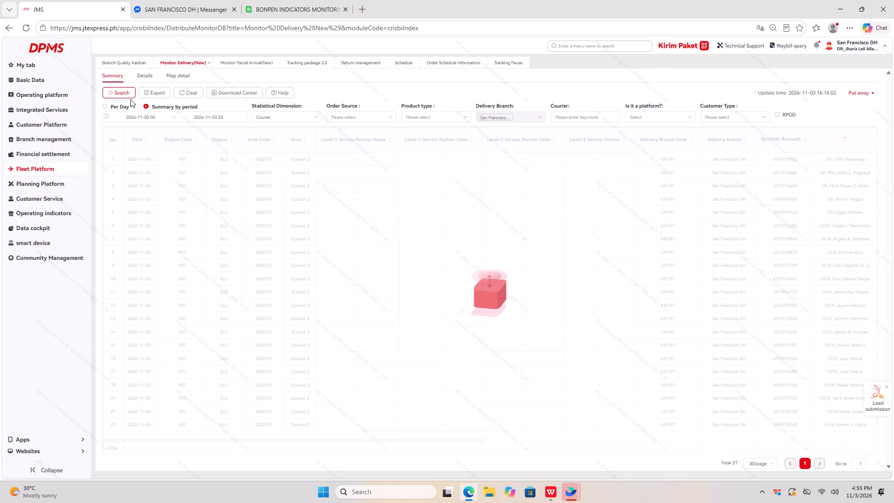
pyautogui.moveTo(359, 440); pyautogui.dragTo(602, 423)
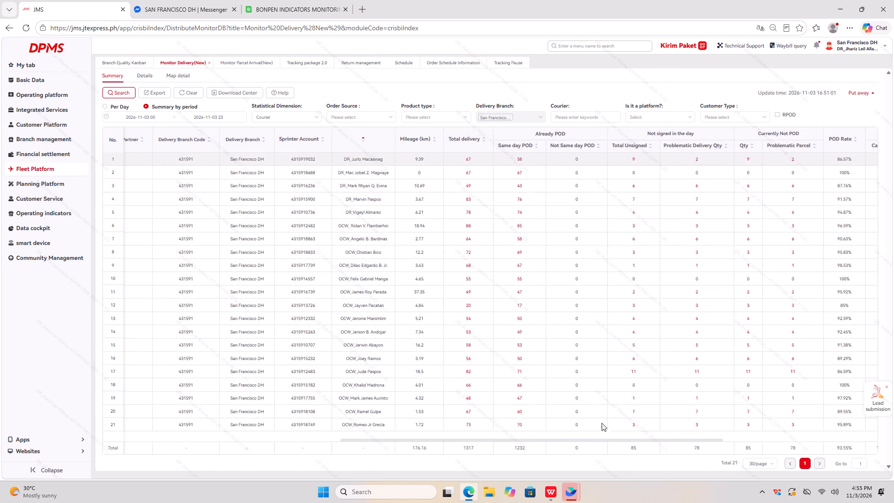
pyautogui.moveTo(602, 423); pyautogui.dragTo(696, 398)
pyautogui.scroll(-1, 154, 212)
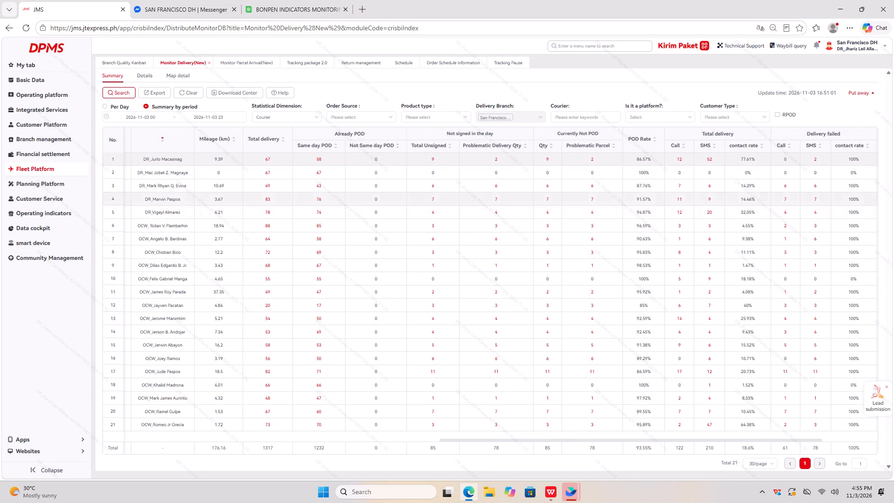
pyautogui.scroll(4, 186, 270)
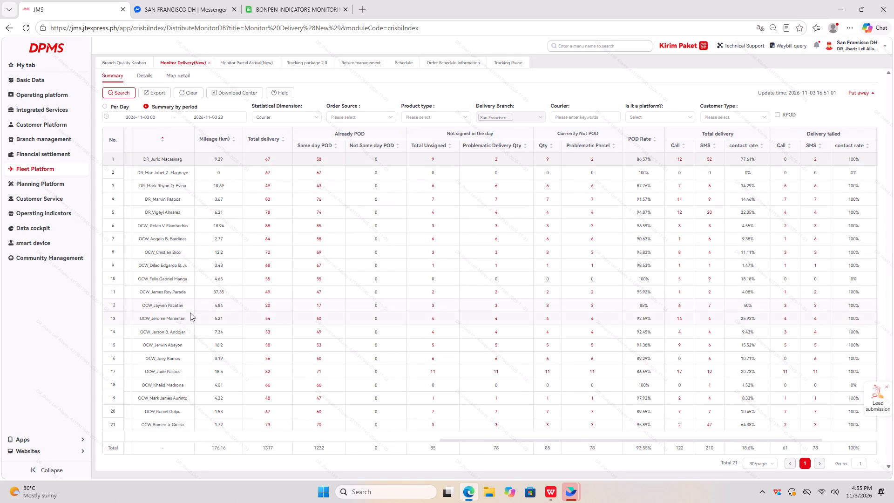
pyautogui.scroll(-4, 190, 325)
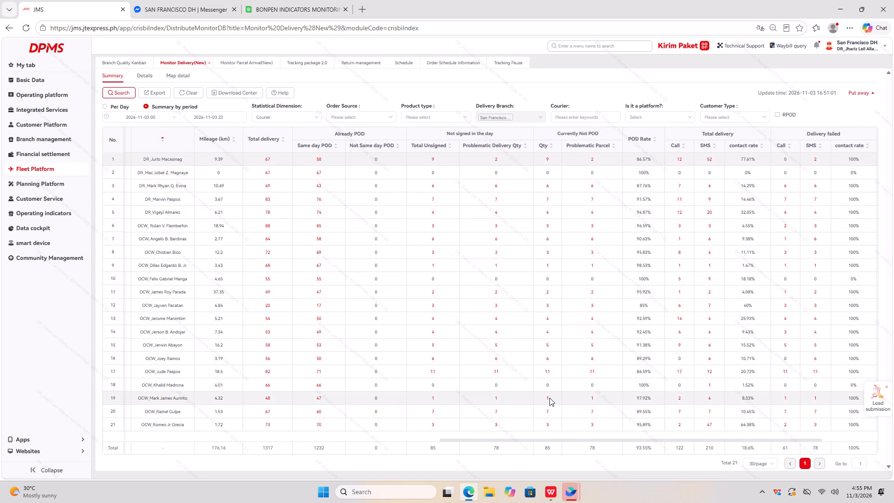
pyautogui.click(549, 397)
pyautogui.click(151, 165)
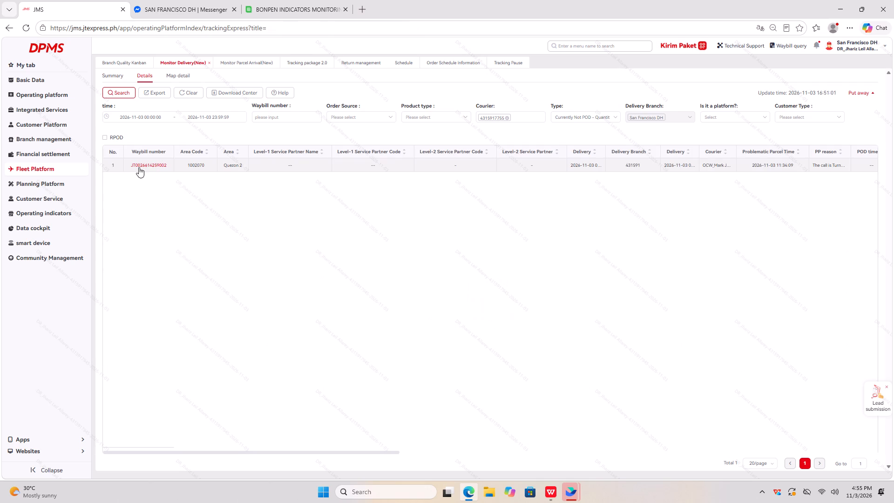
pyautogui.scroll(-4, 663, 220)
pyautogui.scroll(1, 638, 340)
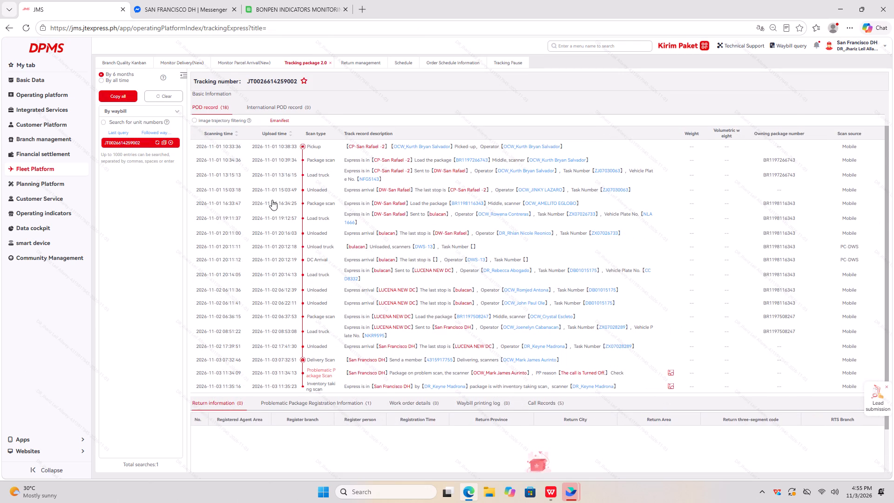
pyautogui.scroll(-1, 253, 192)
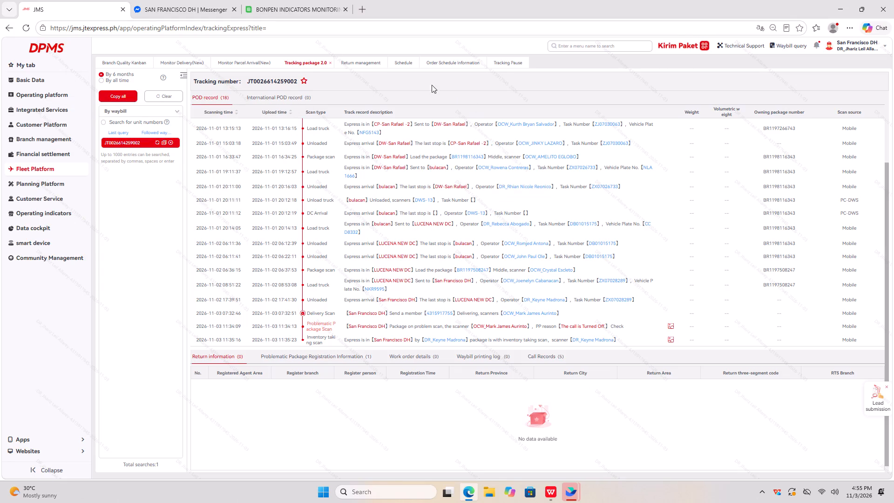
# Close the Tracking Pause page.
pyautogui.click(507, 60)
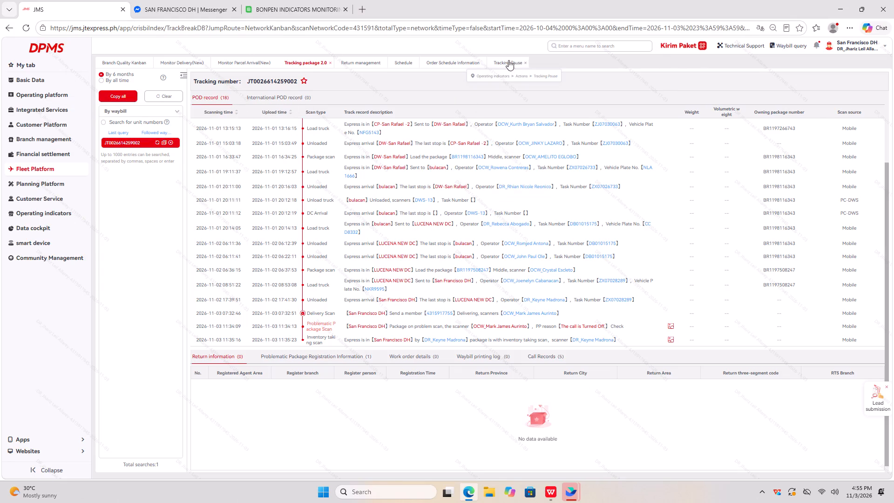
pyautogui.click(525, 61)
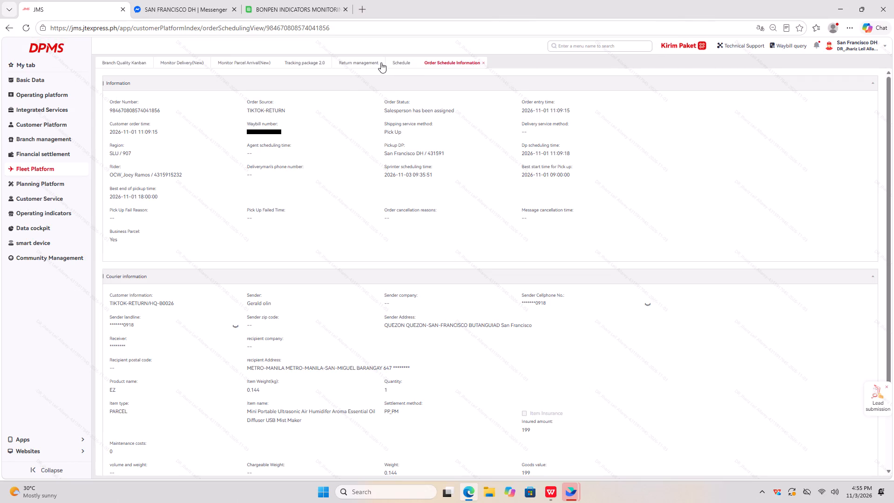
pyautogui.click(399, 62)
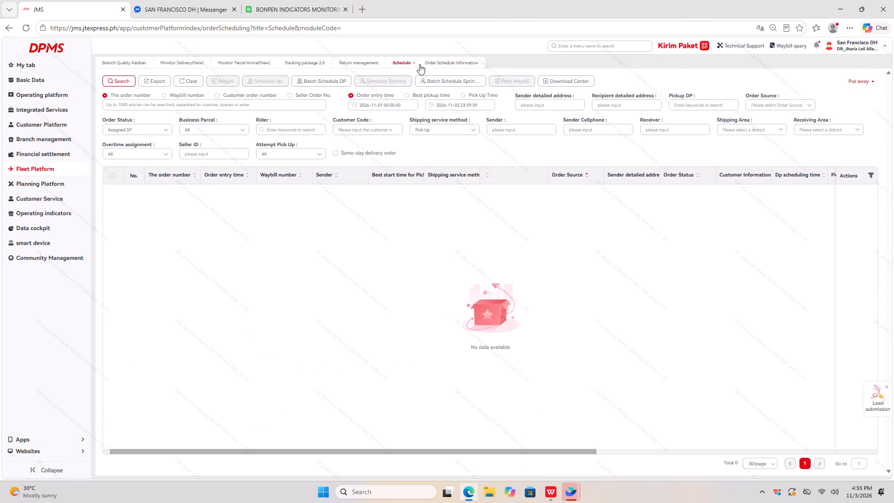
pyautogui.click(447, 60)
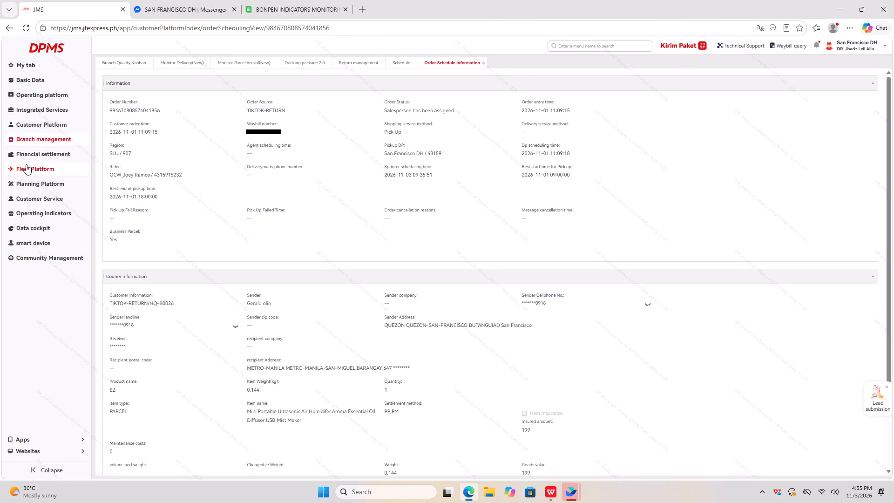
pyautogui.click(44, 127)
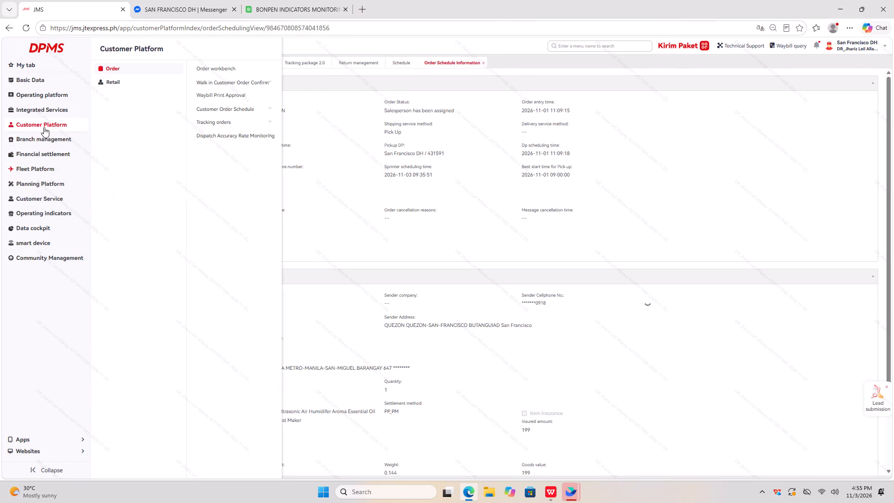
# Open the ongoing False Delivery complaint from Normal Ticket Processing for handling and set its processing type to Close.
pyautogui.click(45, 201)
pyautogui.click(135, 96)
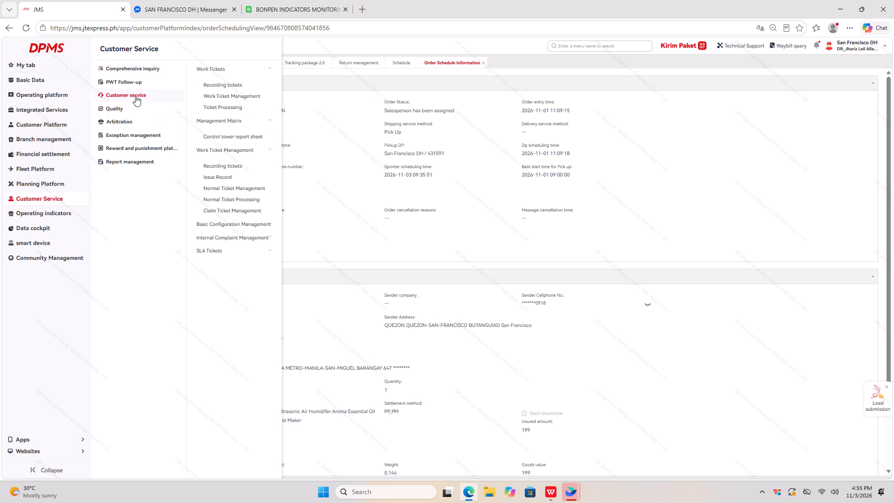
pyautogui.click(245, 199)
pyautogui.click(163, 78)
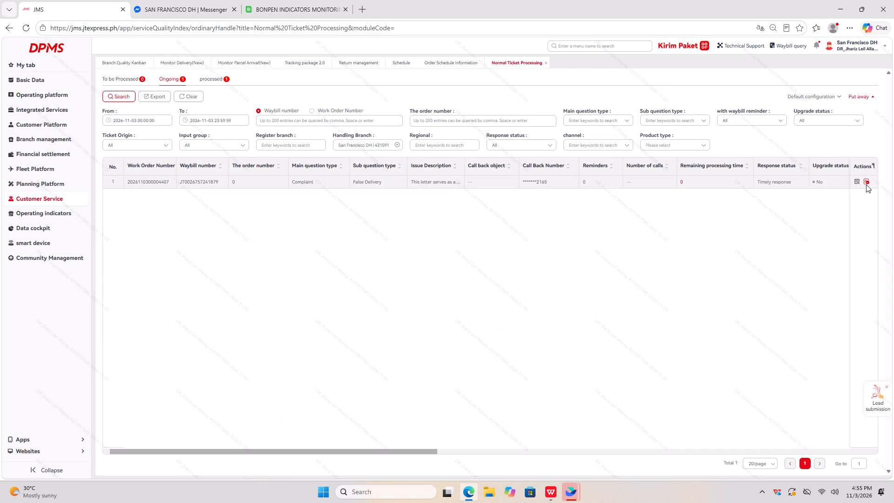
pyautogui.click(865, 181)
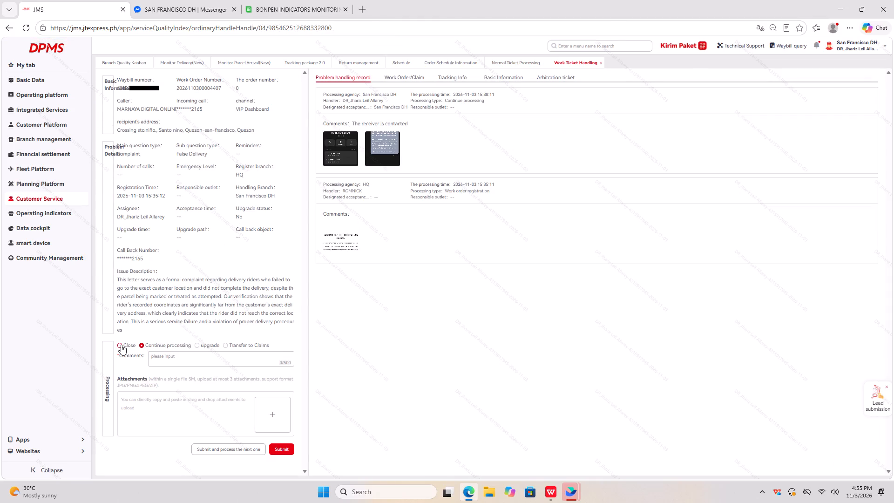
pyautogui.click(121, 345)
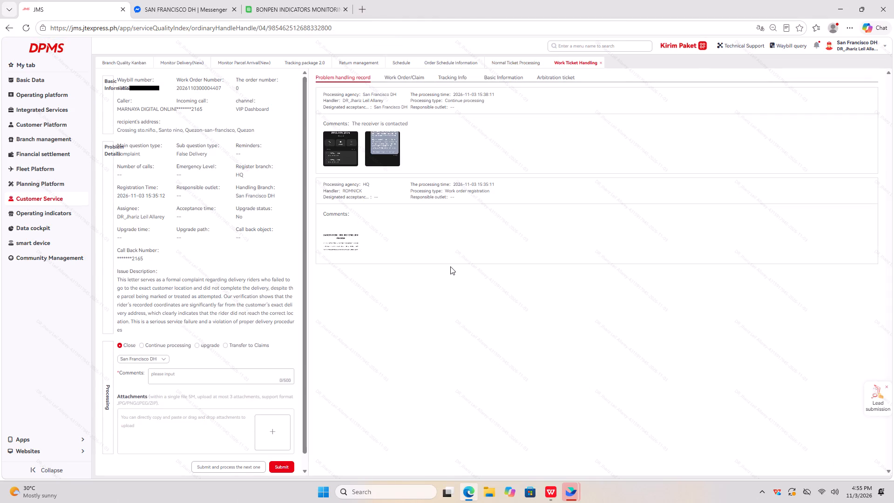
pyautogui.scroll(-13, 247, 287)
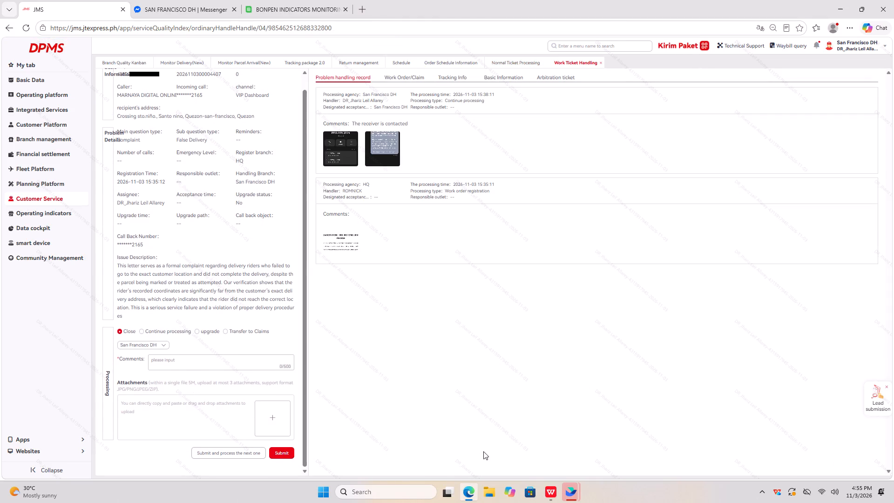
# Switch to Feishu, copy the latest call-history screenshot from the direct chat with the images, and paste it into the ticket's attachments.
pyautogui.click(572, 491)
pyautogui.click(648, 414)
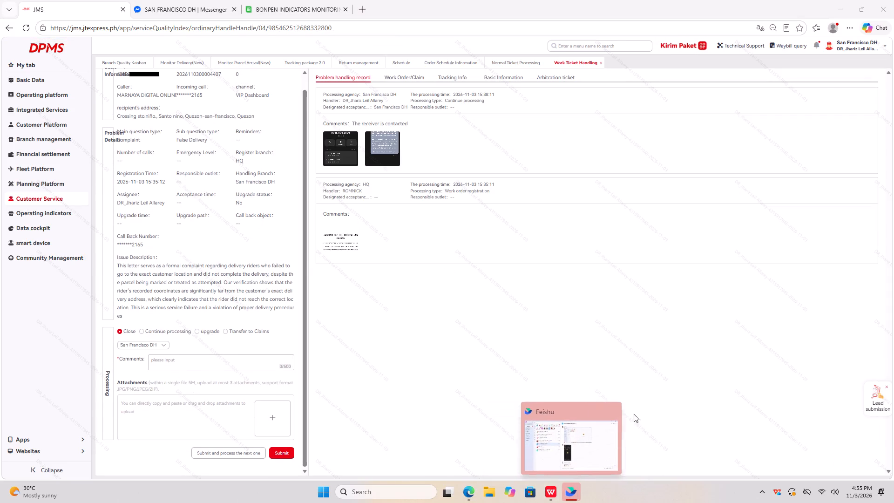
pyautogui.click(588, 434)
pyautogui.scroll(-18, 521, 325)
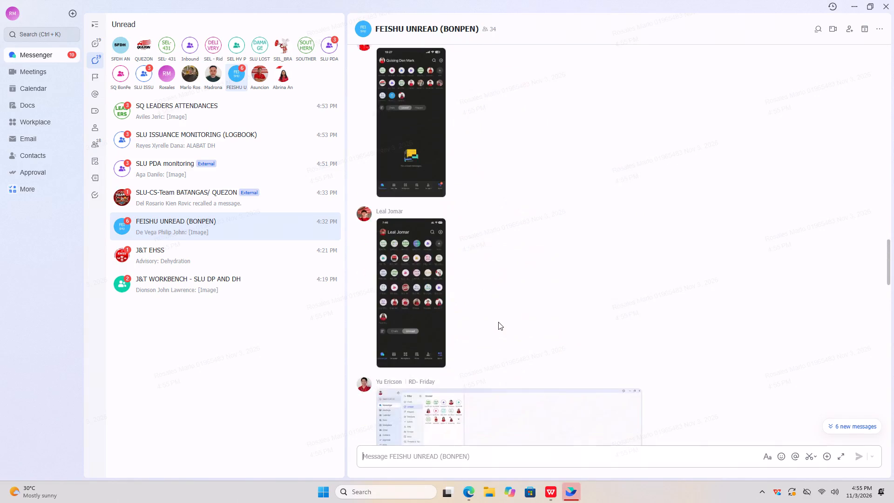
pyautogui.scroll(-4, 498, 322)
pyautogui.scroll(6, 148, 147)
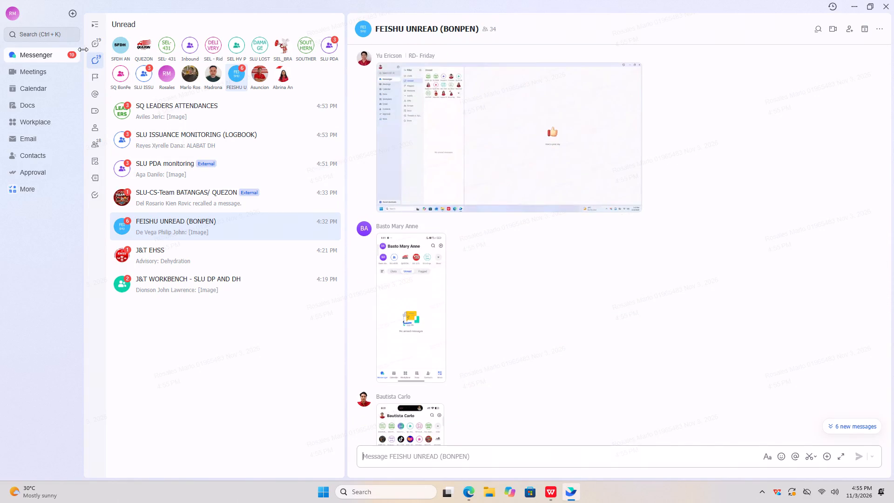
pyautogui.click(92, 46)
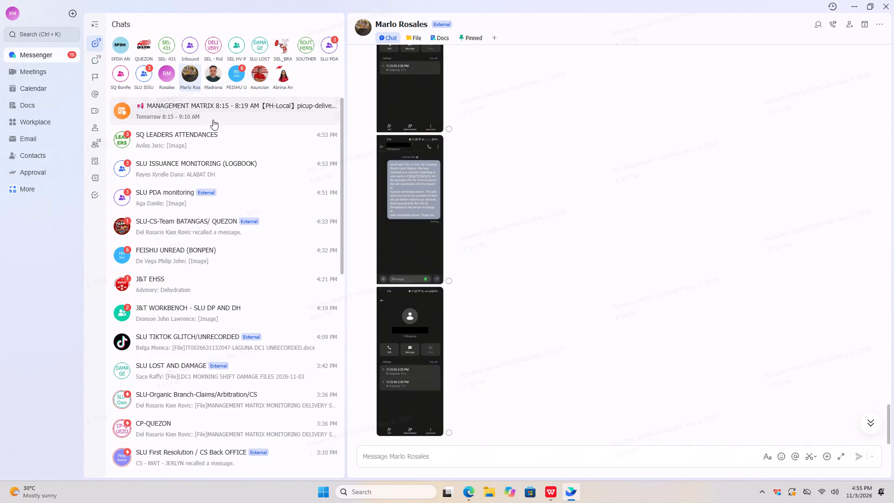
pyautogui.scroll(-6, 435, 263)
pyautogui.rightClick(423, 326)
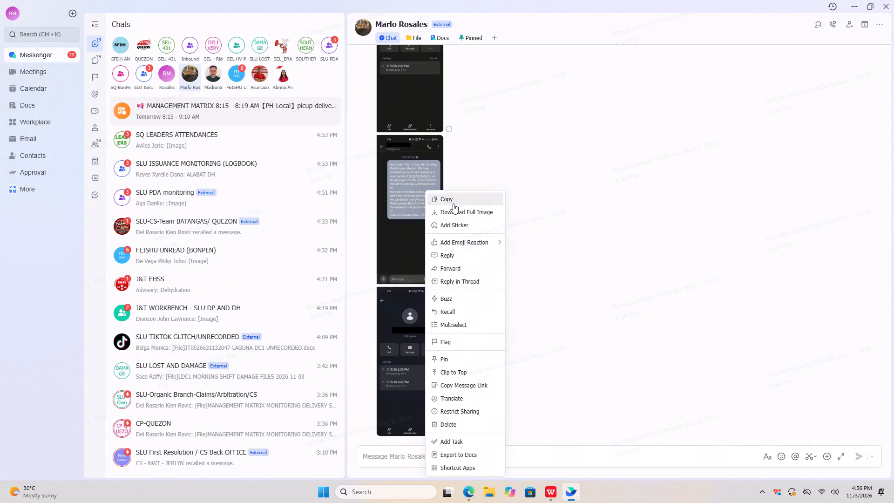
pyautogui.click(454, 200)
pyautogui.hotkey('alt', 'Tab')
pyautogui.click(216, 408)
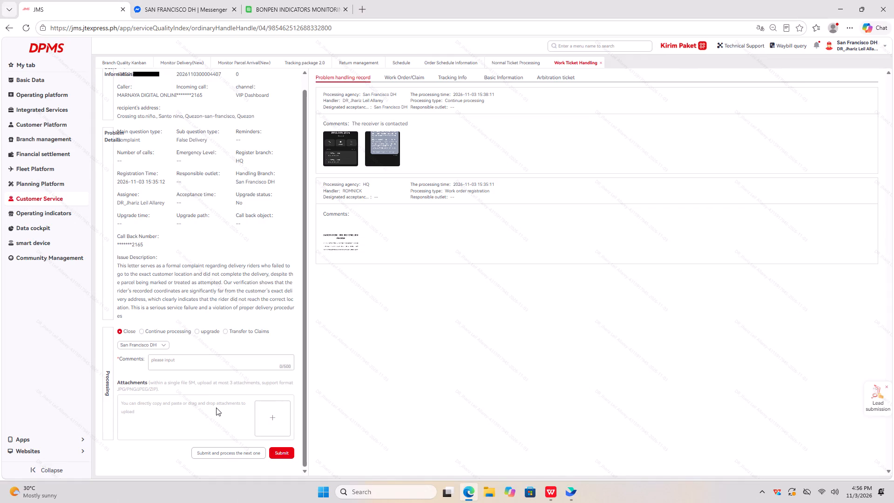
pyautogui.hotkey('ctrl', 'v')
# Copy the text-message screenshot from the same Feishu chat and add it as the ticket's second attachment.
pyautogui.hotkey('alt', 'Tab')
pyautogui.rightClick(413, 180)
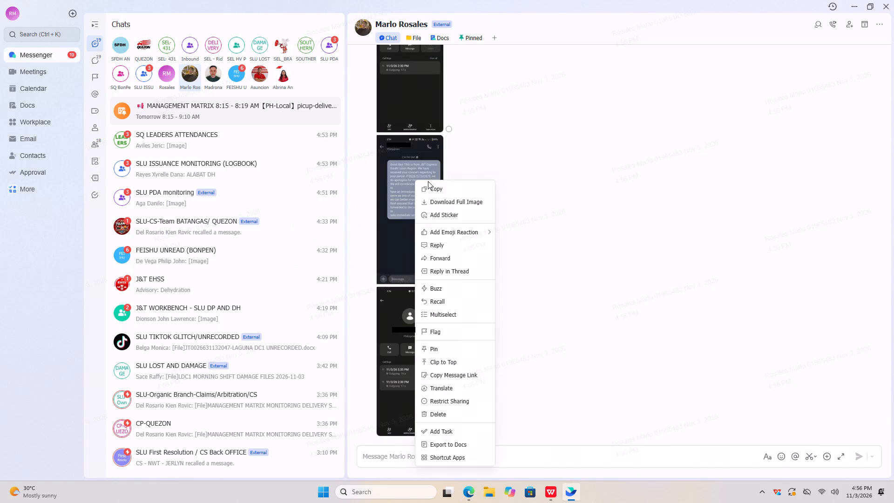
pyautogui.click(440, 187)
pyautogui.hotkey('alt', 'Tab')
pyautogui.click(257, 413)
pyautogui.hotkey('ctrl', 'v')
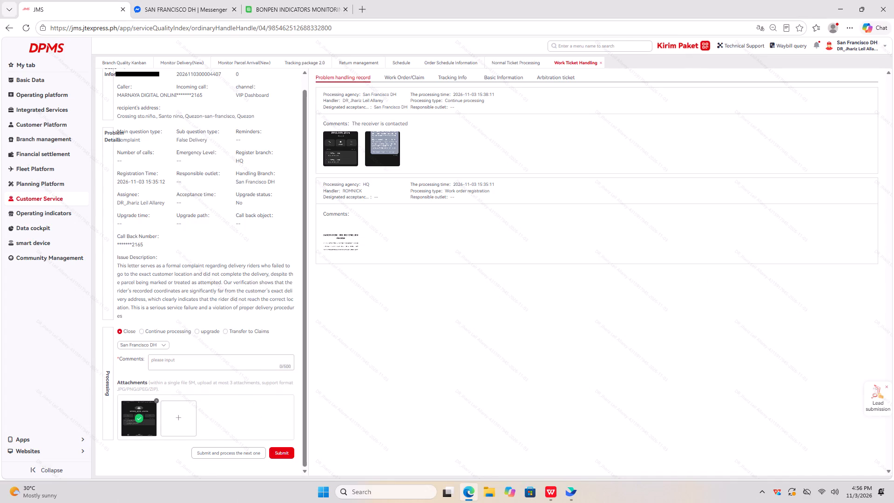
# Enter the ticket comment "The receiver is already contacted, were trying redeliver the parcel for the last attempt tommorow".
pyautogui.click(163, 359)
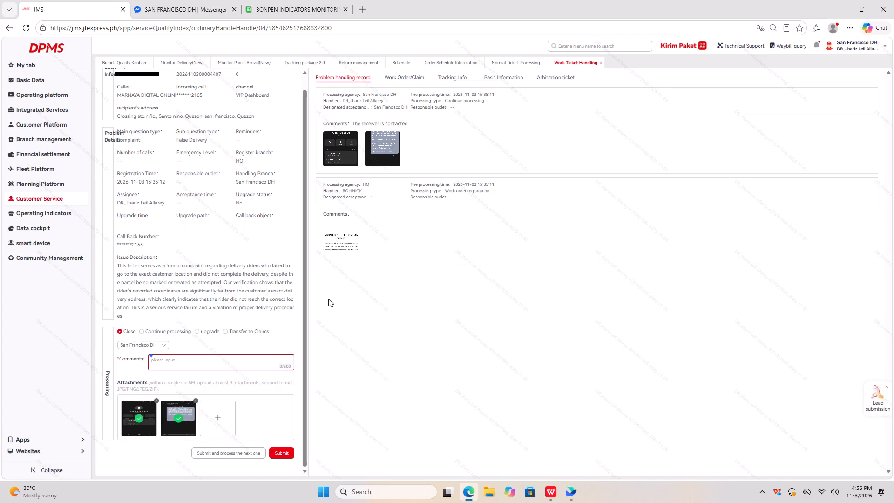
pyautogui.hotkey('shift', 't')
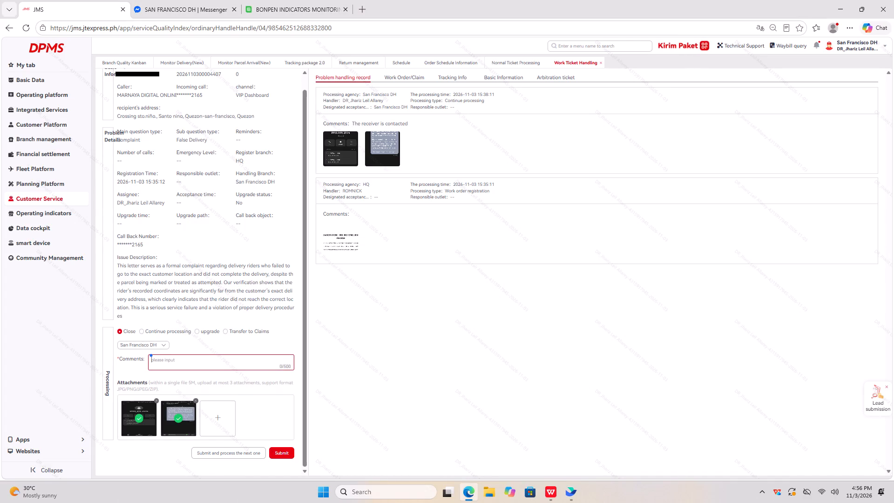
pyautogui.press('t')
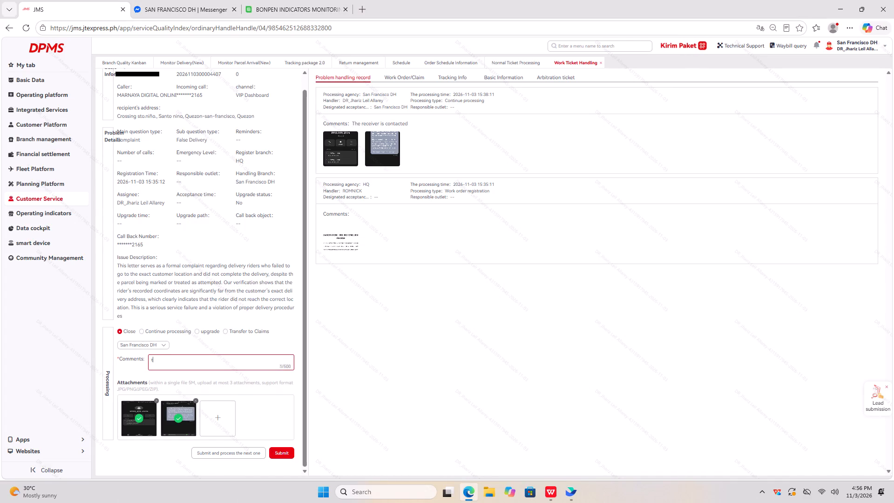
pyautogui.press('BackSpace')
pyautogui.write('The receiver')
pyautogui.press('space')
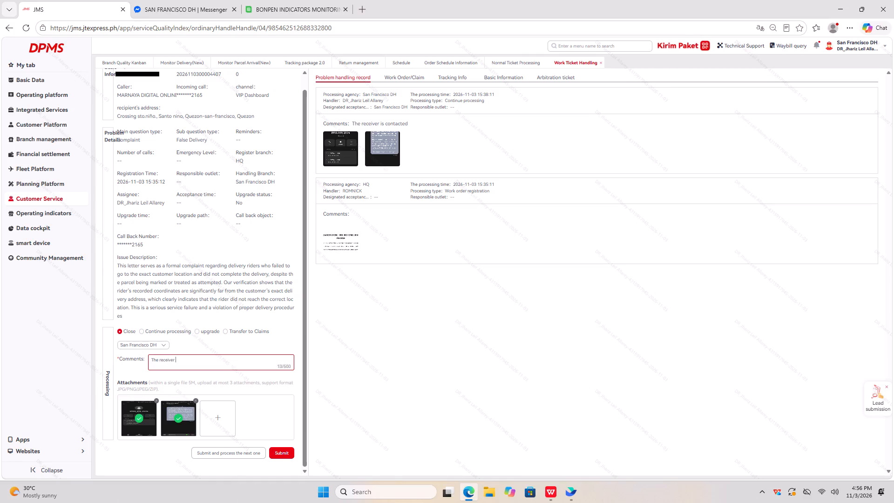
pyautogui.write('is already contacted')
pyautogui.write(', were tryingre')
pyautogui.press('BackSpace')
pyautogui.press('BackSpace')
pyautogui.press('space')
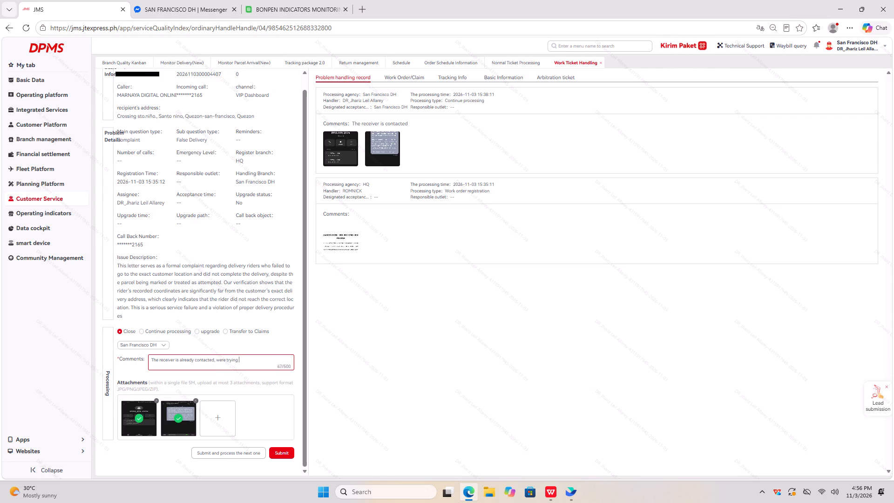
pyautogui.write('rexi')
pyautogui.press('BackSpace')
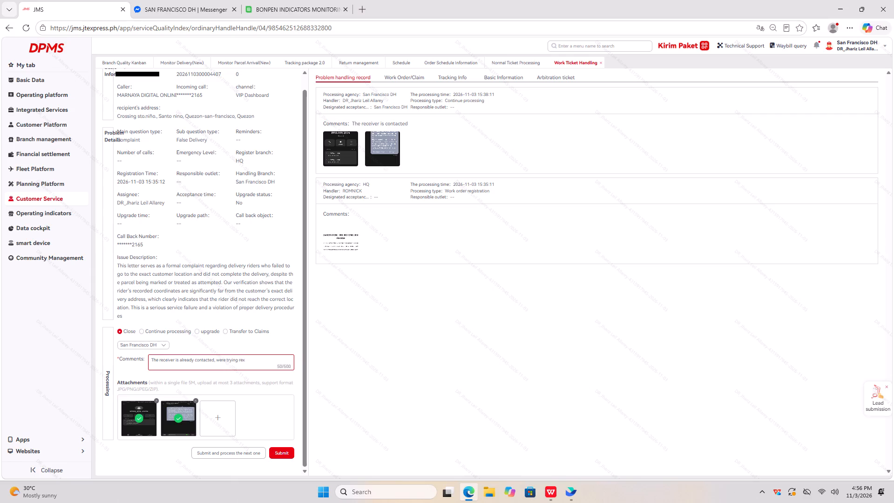
pyautogui.press('BackSpace')
pyautogui.write('deliver')
pyautogui.press('space')
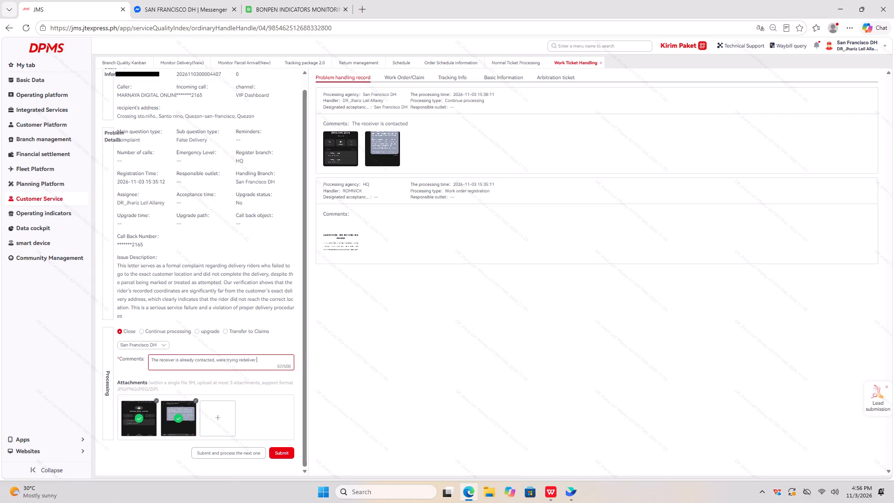
pyautogui.write('ther')
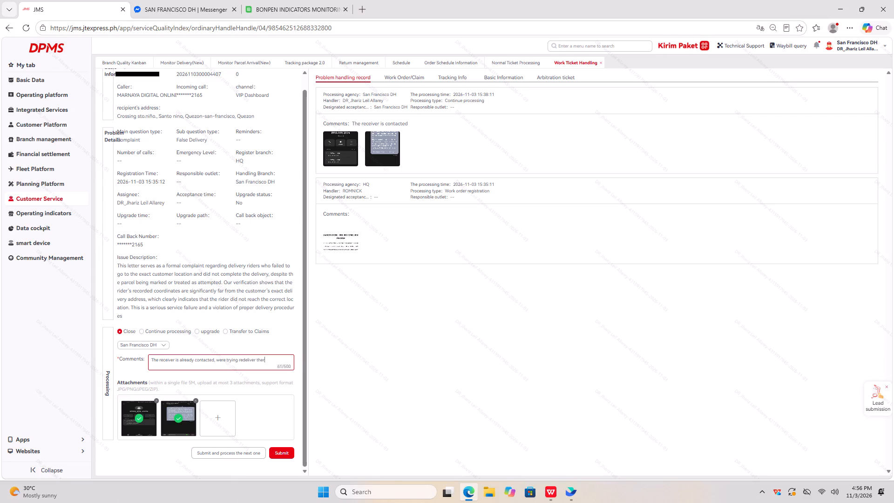
pyautogui.press('space')
pyautogui.press('BackSpace')
pyautogui.press('BackSpace')
pyautogui.press('space')
pyautogui.write('parcel')
pyautogui.press('space')
pyautogui.press('t')
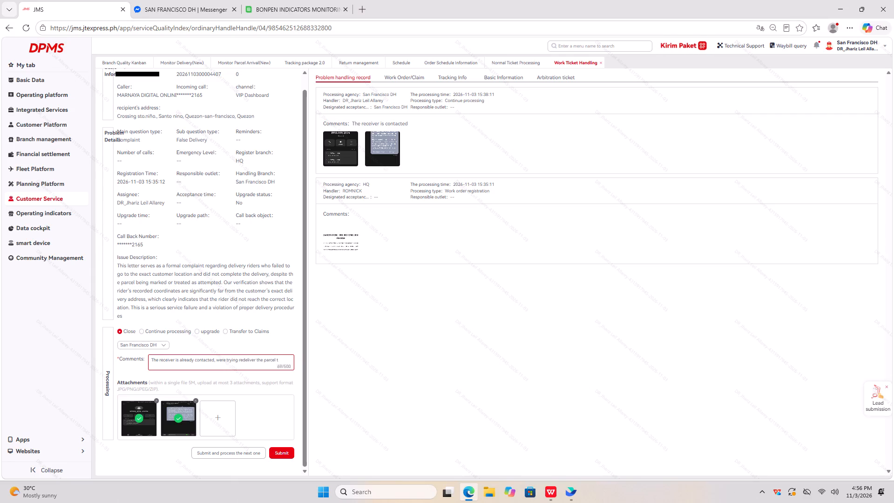
pyautogui.press('BackSpace')
pyautogui.write('for the last attempt t')
pyautogui.write('ommorow')
# Submit the False Delivery ticket's closure with its comment and two attachments.
pyautogui.scroll(-2, 250, 359)
pyautogui.scroll(-2, 284, 413)
pyautogui.click(283, 449)
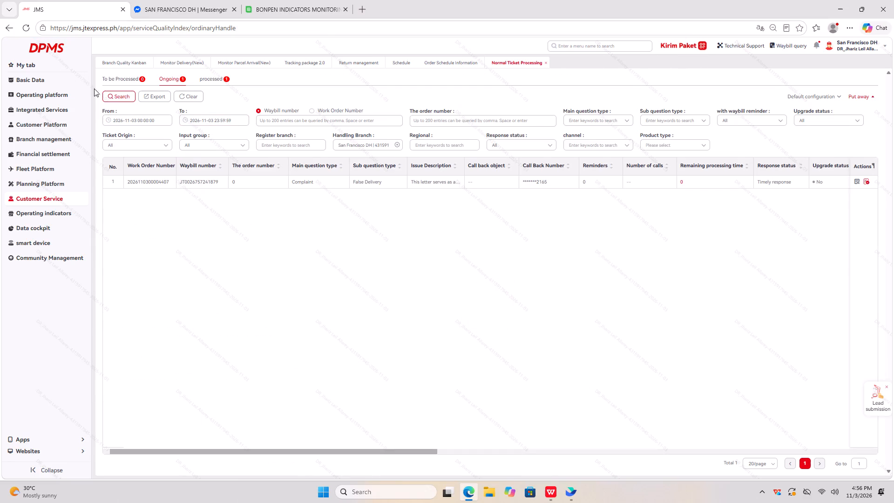
# Refresh the Ongoing and processed ticket lists and check where the submitted False Delivery complaint is listed.
pyautogui.click(109, 103)
pyautogui.click(114, 98)
pyautogui.click(221, 78)
pyautogui.click(120, 95)
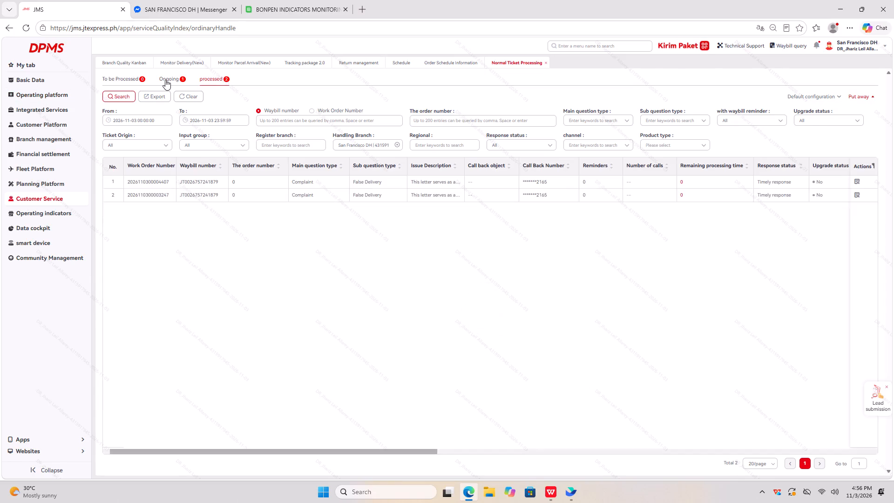
pyautogui.click(165, 80)
pyautogui.click(126, 98)
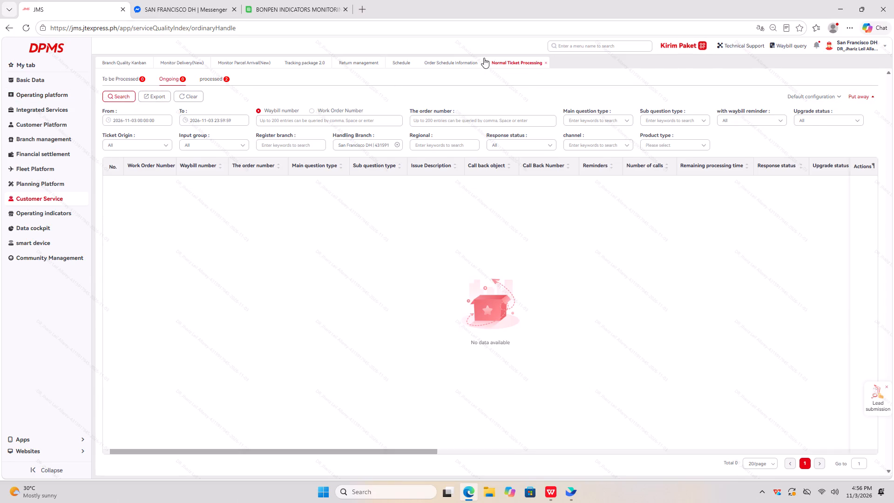
pyautogui.click(210, 82)
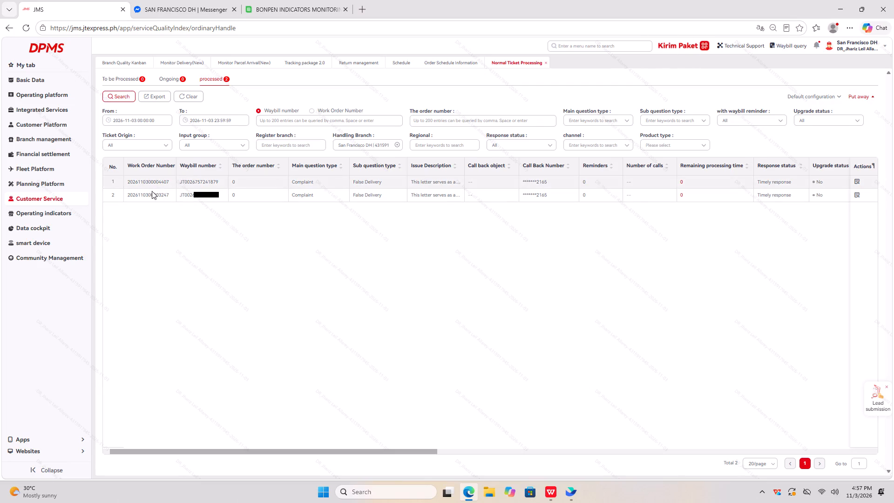
pyautogui.scroll(1, 870, 201)
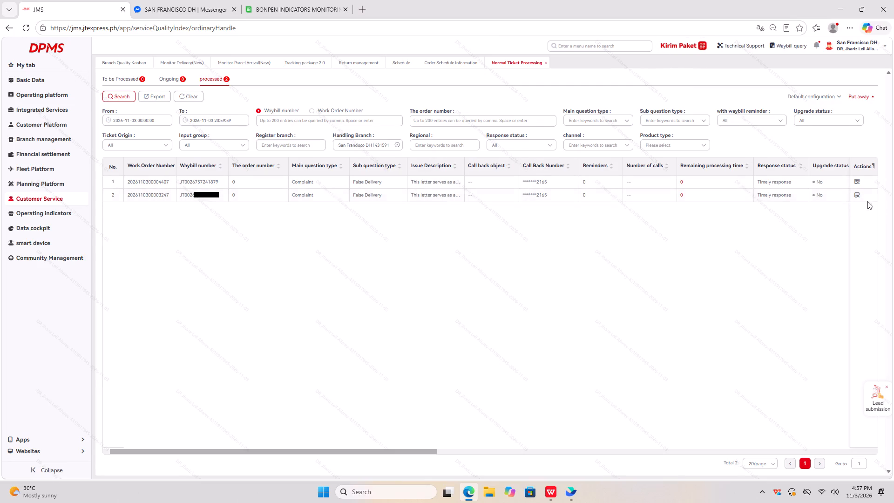
pyautogui.scroll(1, 867, 201)
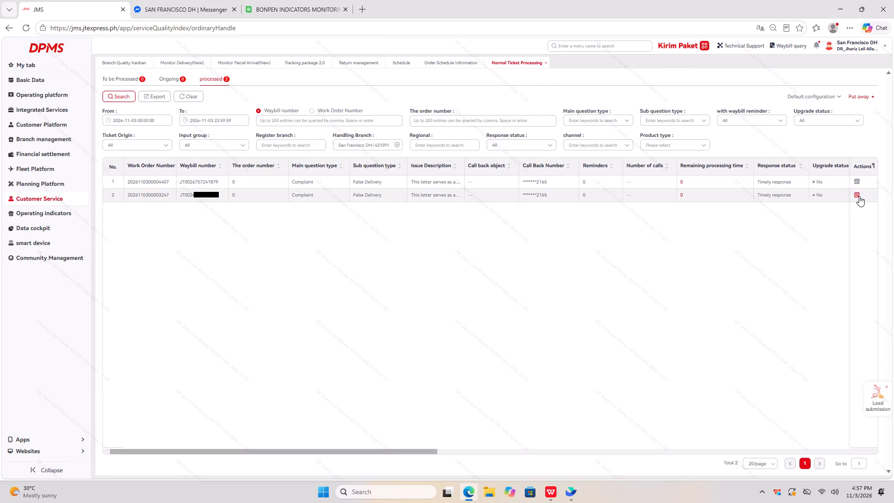
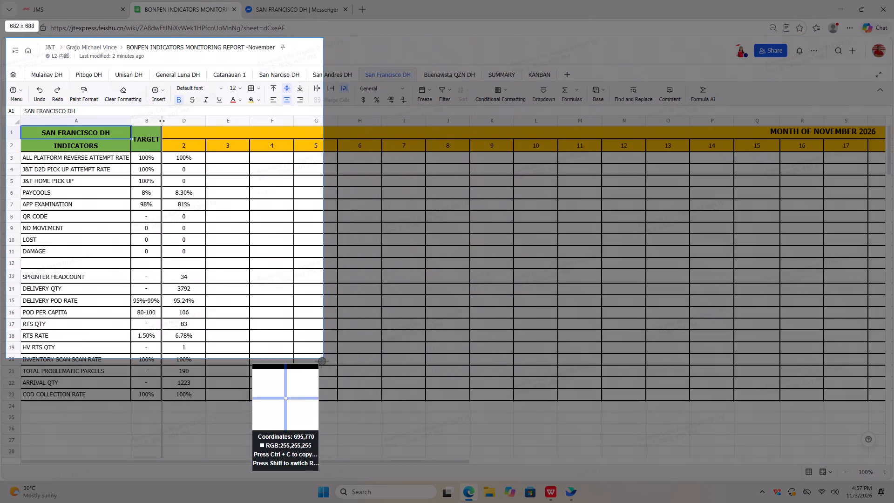
# Capture a screenshot of the San Francisco DH indicator report, from the document title down past the COD COLLECTION RATE row, including the day 2 column.
pyautogui.moveTo(322, 361); pyautogui.dragTo(311, 417)
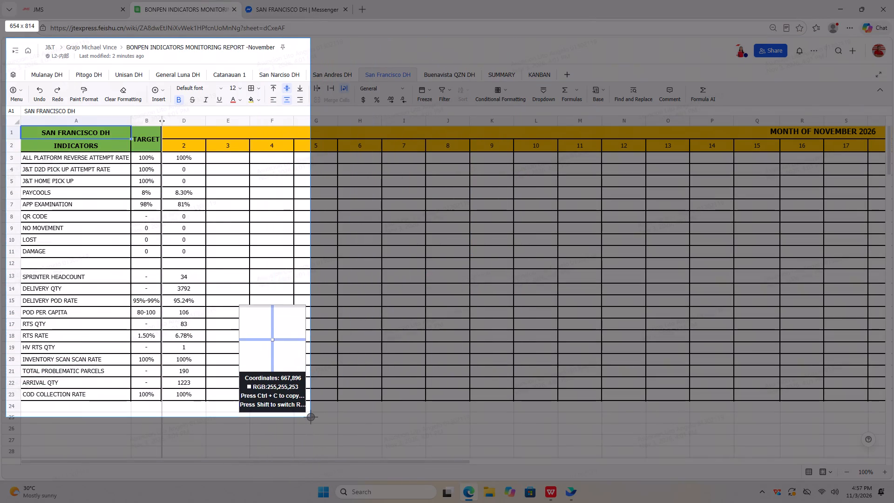
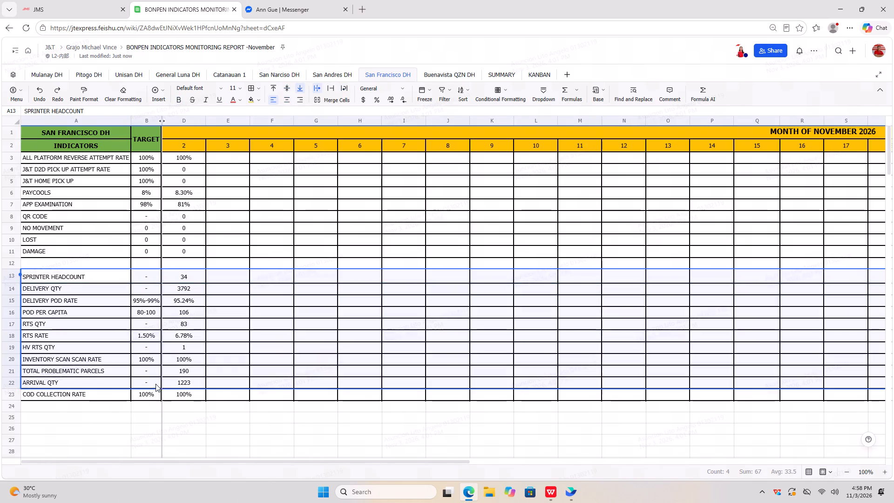
# Switch to JMS and examine the delivery totals and POD rate columns in San Francisco DH's Monitor Delivery(New) courier summary.
pyautogui.moveTo(156, 384); pyautogui.dragTo(158, 387)
pyautogui.click(359, 302)
pyautogui.click(64, 0)
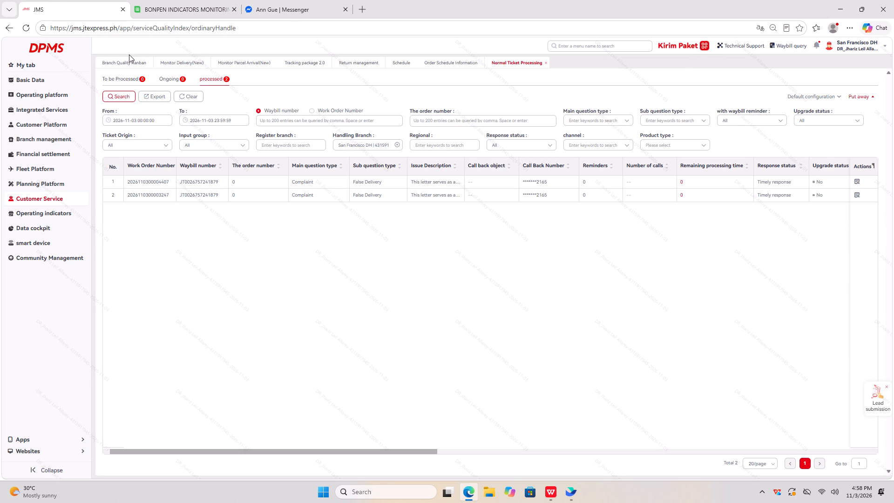
pyautogui.click(170, 62)
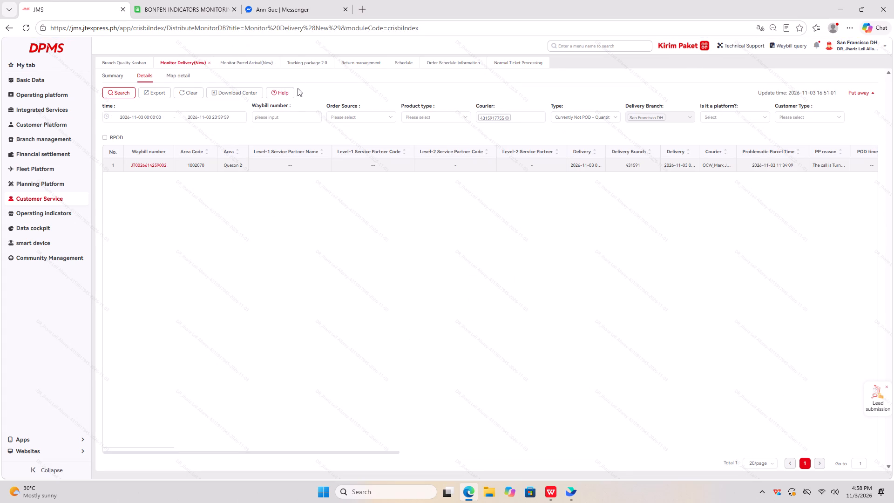
pyautogui.click(55, 96)
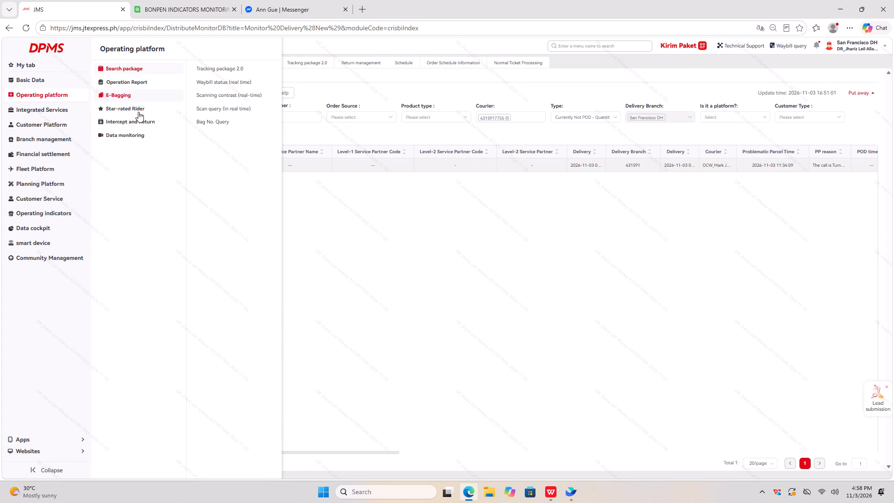
pyautogui.click(126, 137)
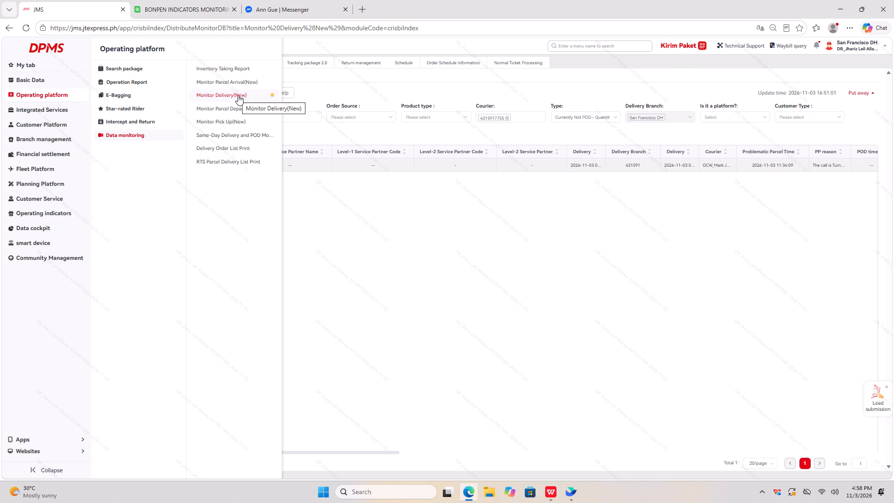
pyautogui.click(379, 231)
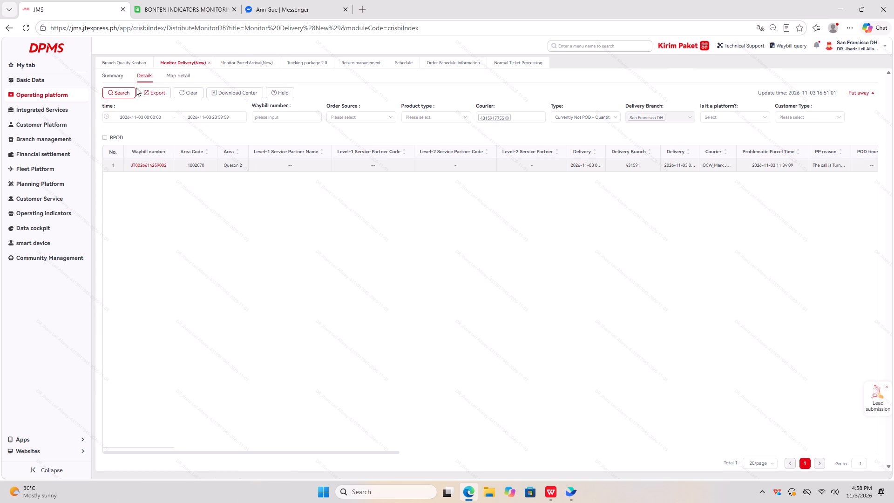
pyautogui.click(117, 76)
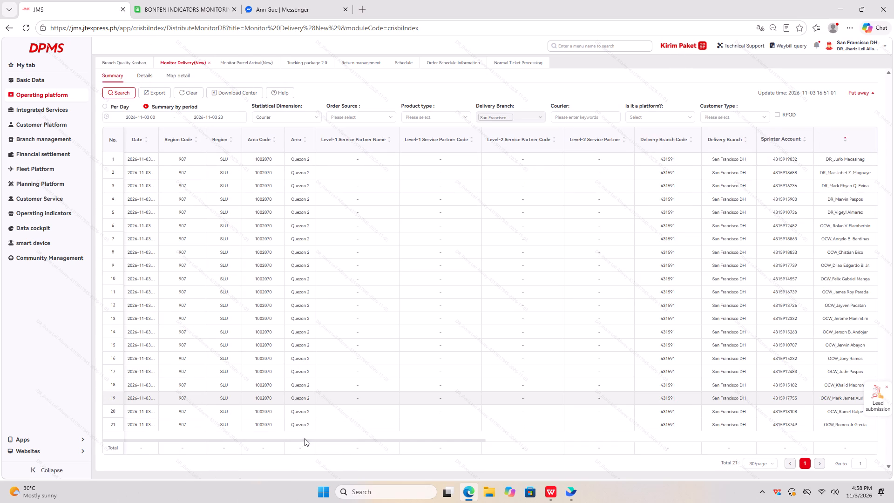
pyautogui.moveTo(305, 438); pyautogui.dragTo(642, 407)
pyautogui.scroll(3, 447, 223)
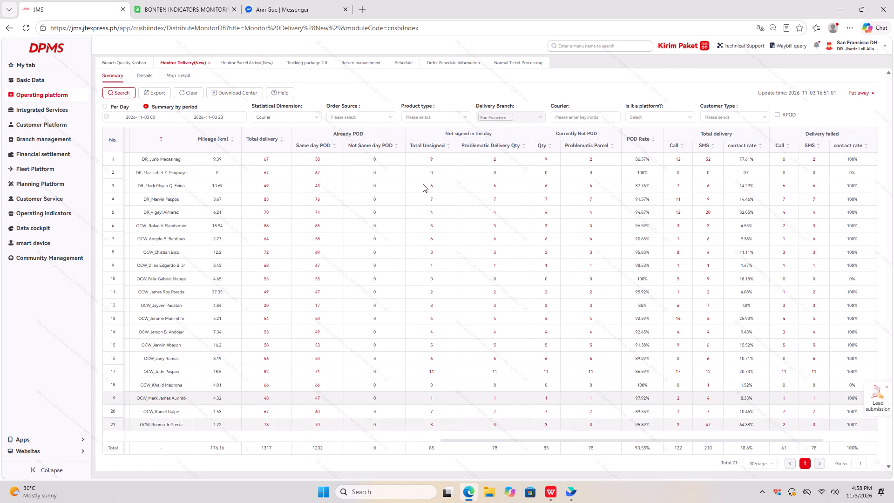
pyautogui.scroll(9, 423, 184)
# Capture a screenshot of the courier summary and mark its record total with a green rectangle and a green arrow pointing at it.
pyautogui.hotkey('ctrl', 'shift', 'a')
pyautogui.click(502, 85)
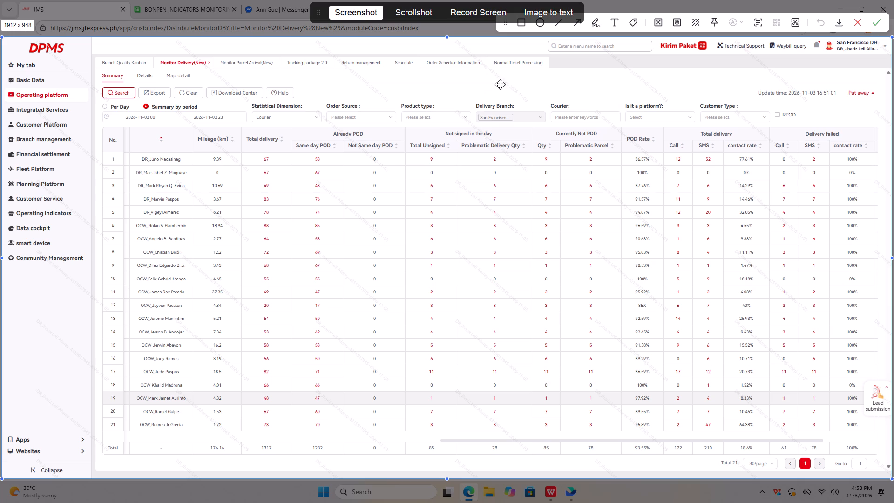
pyautogui.click(521, 23)
pyautogui.moveTo(702, 455); pyautogui.dragTo(764, 466)
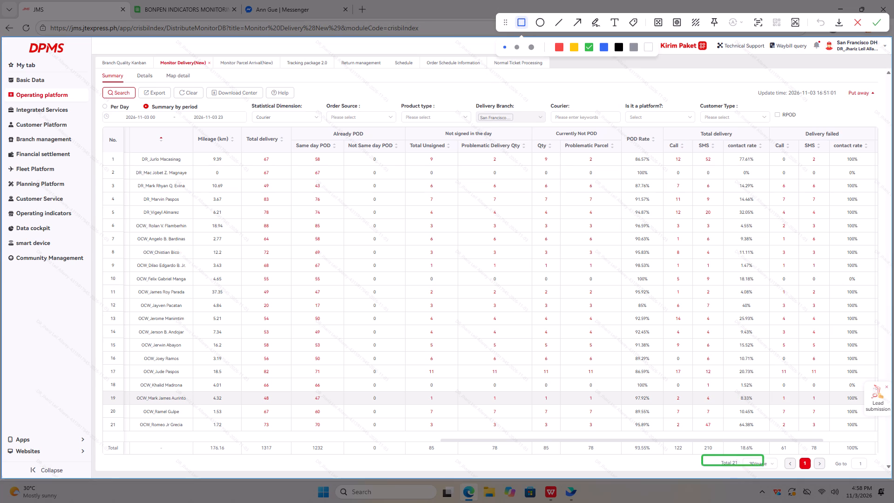
pyautogui.moveTo(764, 466); pyautogui.dragTo(780, 473)
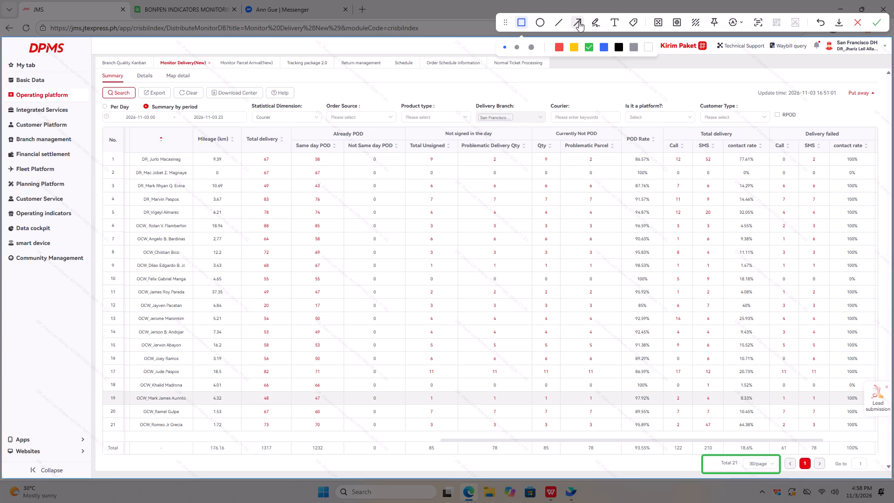
pyautogui.click(579, 21)
pyautogui.moveTo(638, 463); pyautogui.dragTo(681, 462)
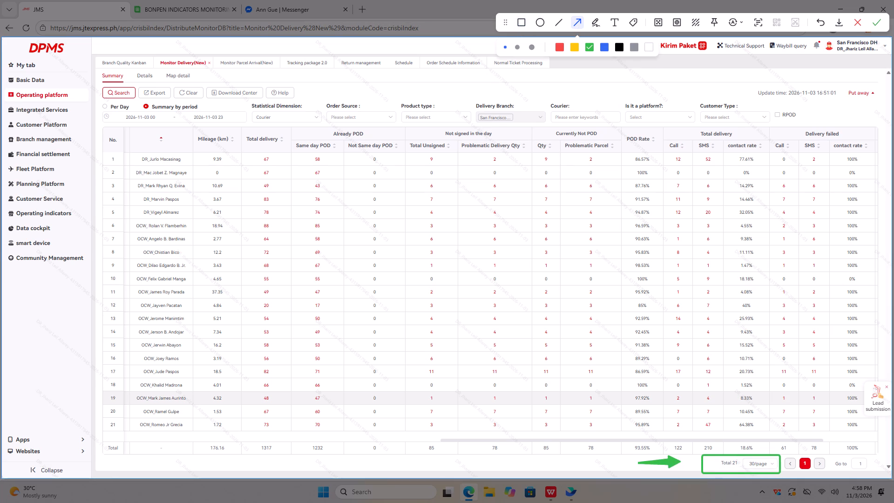
pyautogui.moveTo(681, 462); pyautogui.dragTo(693, 464)
# Add a green 12pt text annotation beginning "SPR" near the tail of the arrow on the screenshot.
pyautogui.click(617, 24)
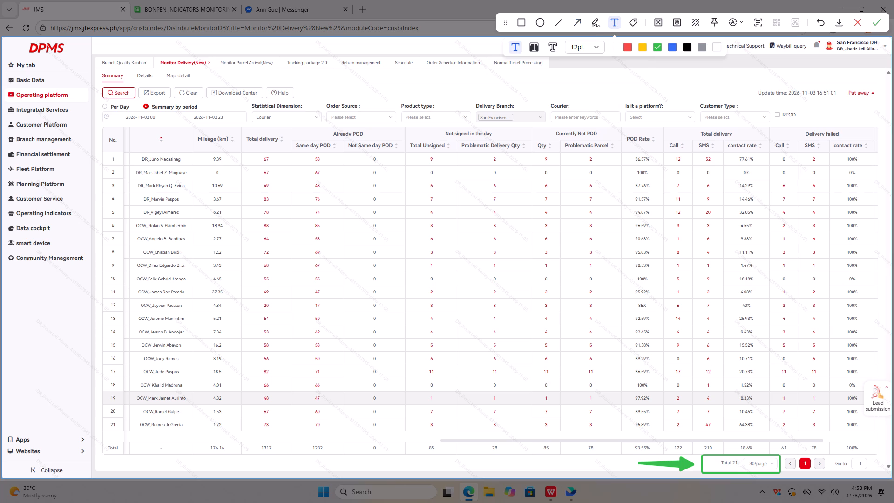
pyautogui.moveTo(549, 449); pyautogui.dragTo(629, 464)
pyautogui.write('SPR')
# Complete the green text annotation so it reads "SPRINTER HEAD COUNT(kung ilan ang rider)".
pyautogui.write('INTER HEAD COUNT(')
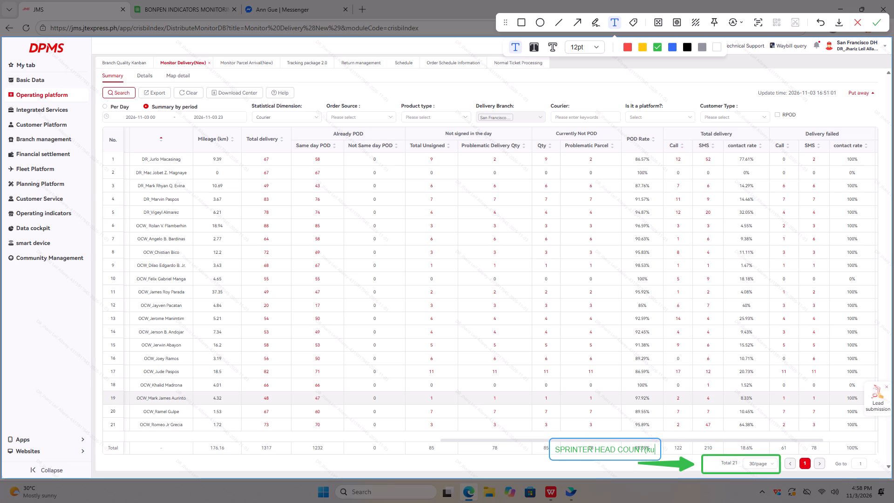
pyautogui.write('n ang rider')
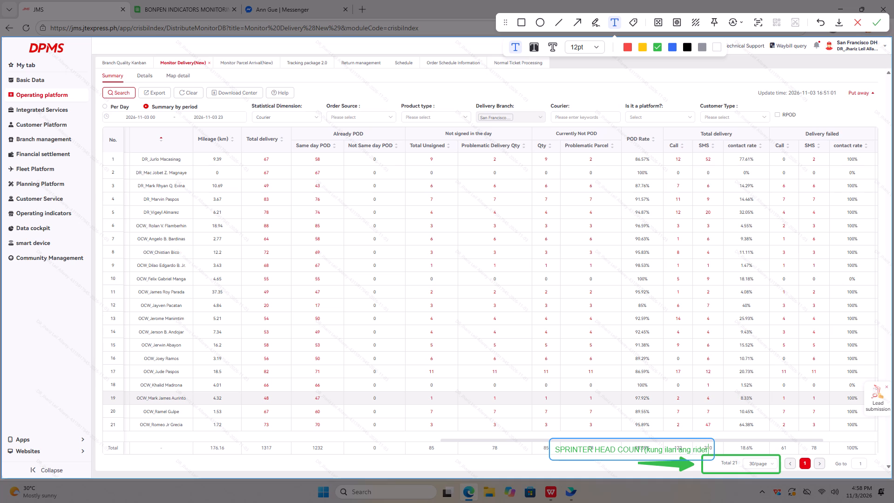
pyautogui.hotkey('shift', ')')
# Move the head count annotation so it sits directly before the green arrow's tail, in line with the arrow.
pyautogui.moveTo(662, 440); pyautogui.dragTo(608, 436)
pyautogui.click(593, 445)
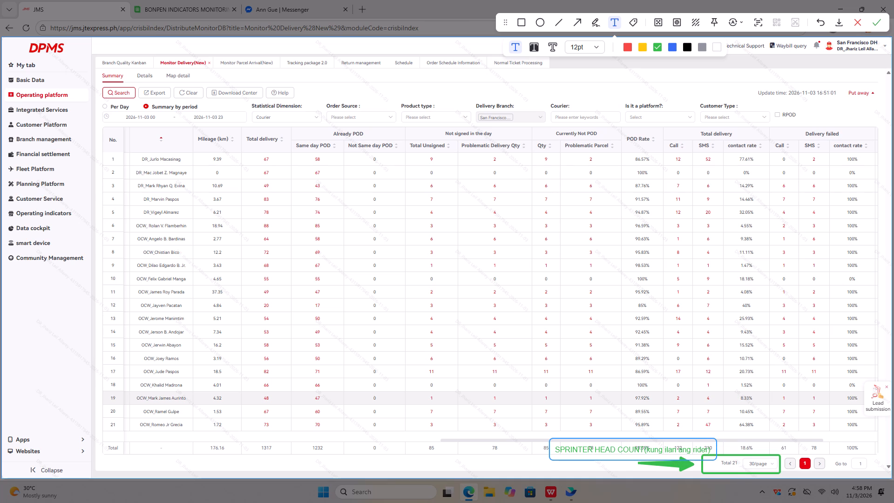
pyautogui.click(548, 440)
pyautogui.click(557, 447)
pyautogui.moveTo(558, 442); pyautogui.dragTo(501, 443)
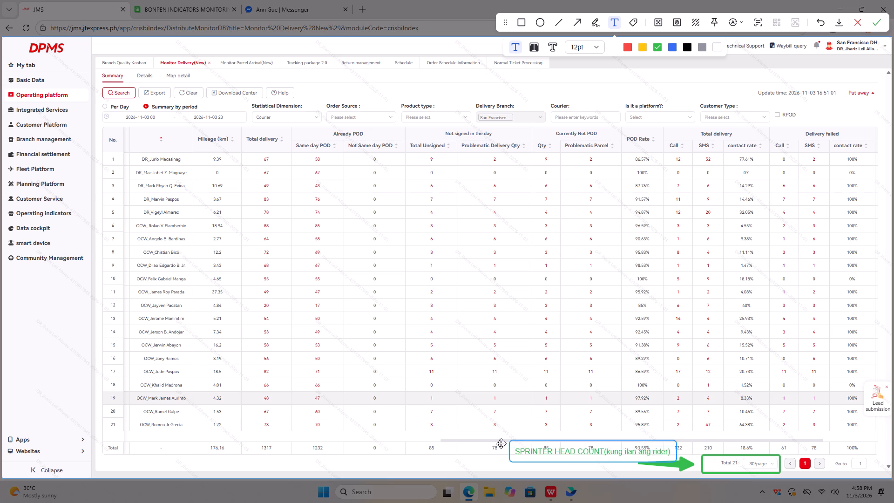
pyautogui.moveTo(501, 443); pyautogui.dragTo(481, 454)
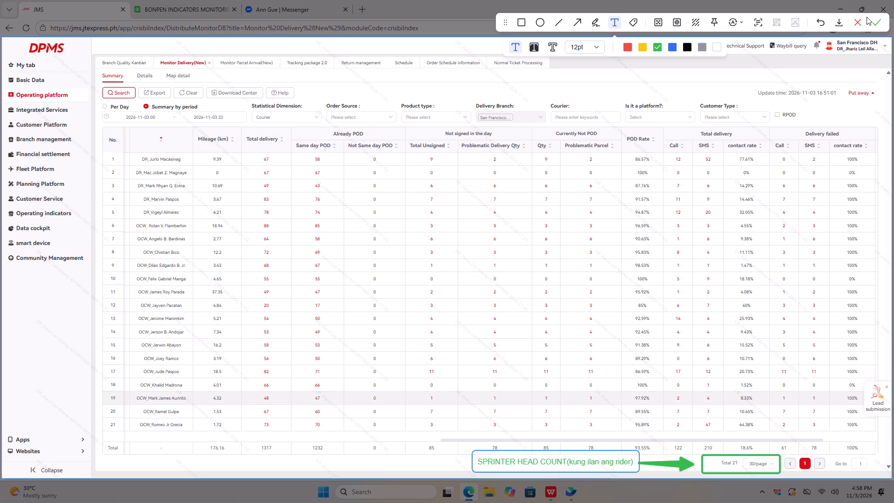
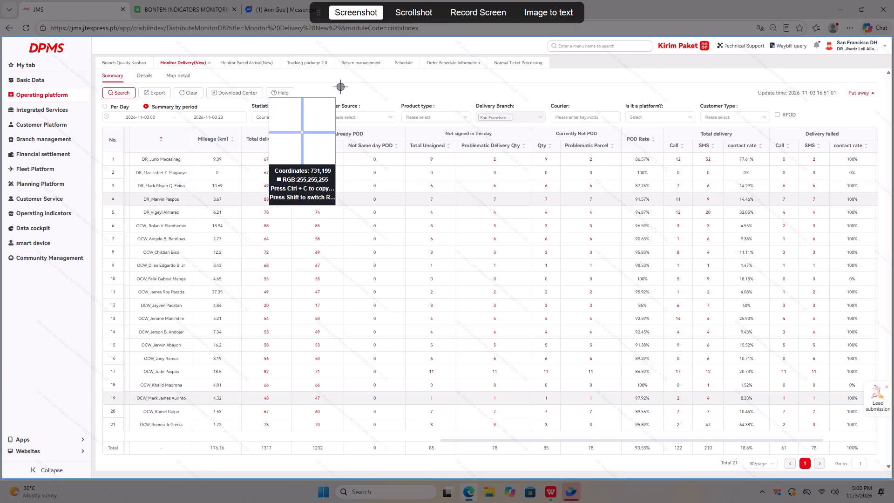
# Capture a screenshot of the courier summary, outline the Total delivery column with a green rectangle, and point a green arrow at its total.
pyautogui.click(341, 82)
pyautogui.click(517, 24)
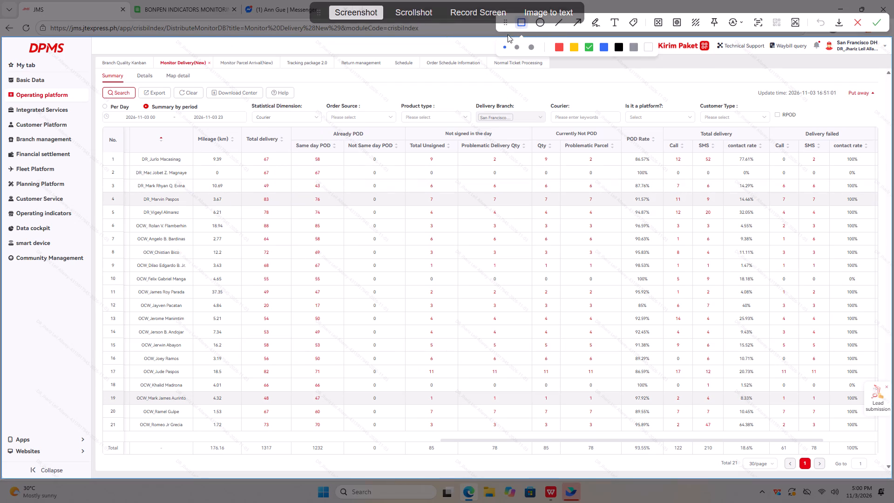
pyautogui.moveTo(241, 124); pyautogui.dragTo(294, 462)
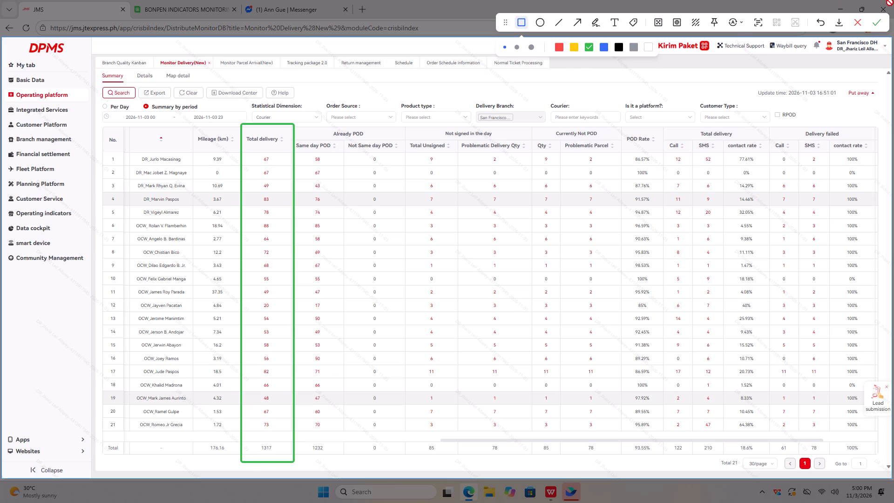
pyautogui.click(576, 19)
pyautogui.moveTo(404, 439); pyautogui.dragTo(372, 438)
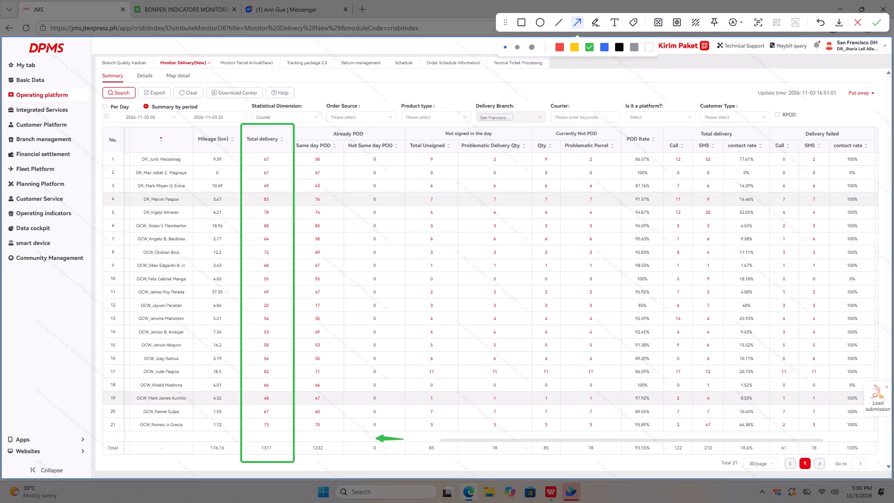
pyautogui.moveTo(372, 438); pyautogui.dragTo(282, 449)
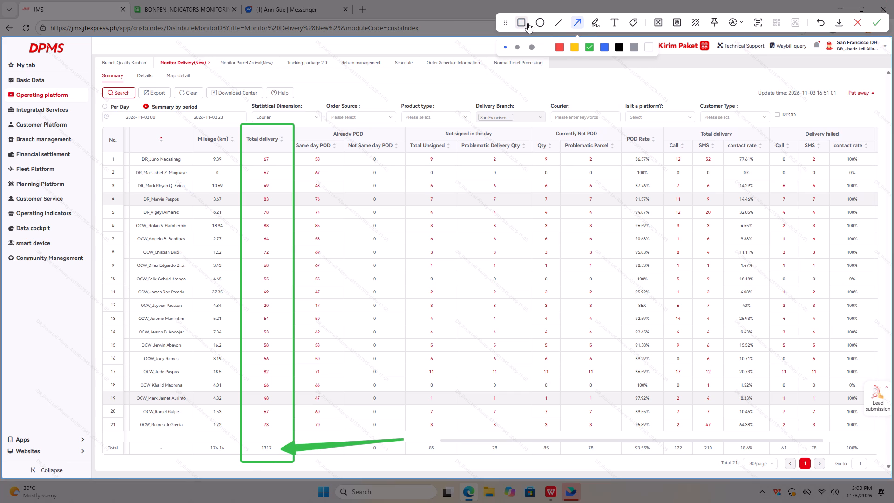
# Start a green 12pt text annotation on the screenshot with the Total delivery column outlined.
pyautogui.click(619, 19)
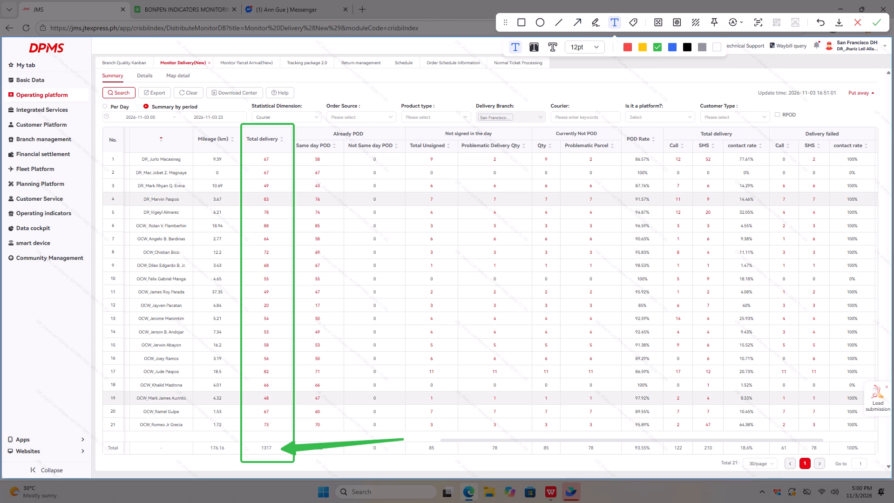
# Label the screenshot "DELIVERY QUANTITY" in green 12pt text, place the label at the arrow's tail, and copy the annotated capture to the clipboard.
pyautogui.click(440, 427)
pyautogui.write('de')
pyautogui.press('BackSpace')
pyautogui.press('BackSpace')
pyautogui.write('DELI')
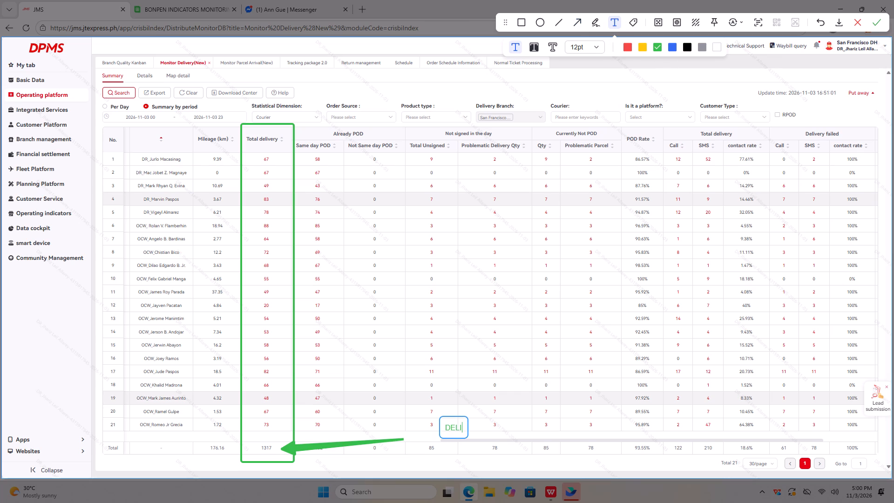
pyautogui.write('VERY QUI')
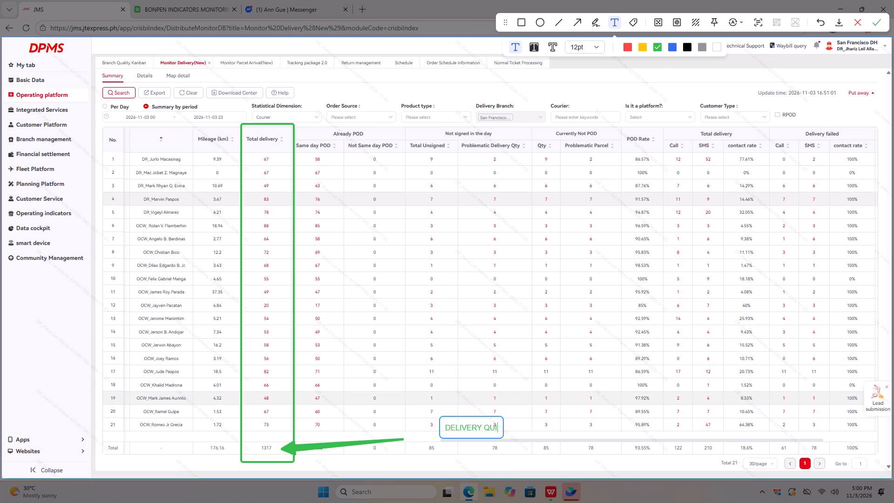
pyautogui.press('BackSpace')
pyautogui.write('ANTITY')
pyautogui.click(576, 420)
pyautogui.click(484, 423)
pyautogui.moveTo(490, 417); pyautogui.dragTo(453, 428)
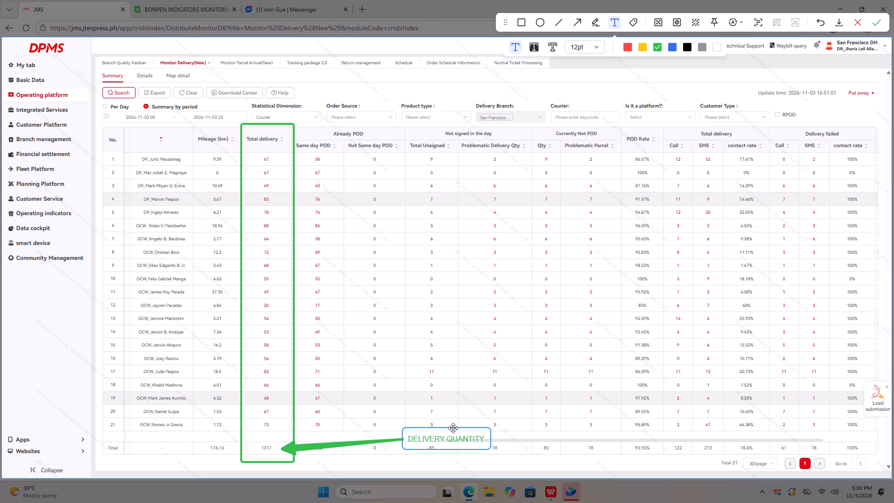
pyautogui.moveTo(453, 428); pyautogui.dragTo(452, 428)
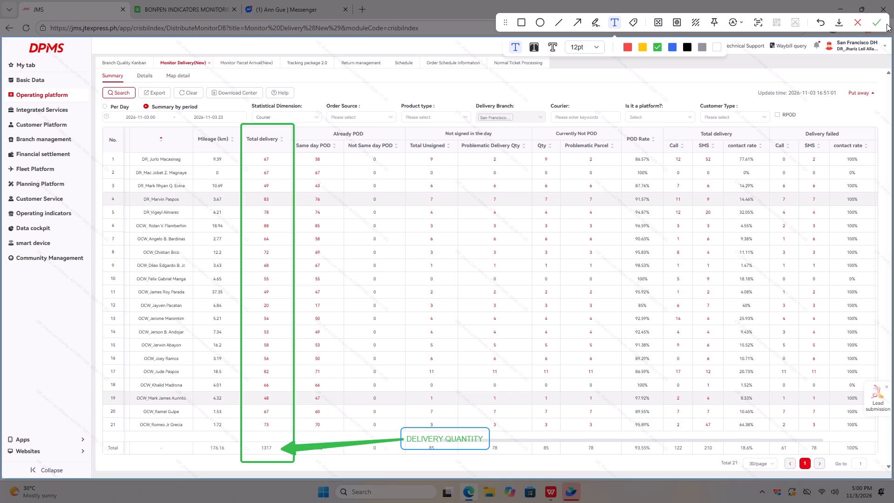
pyautogui.click(874, 22)
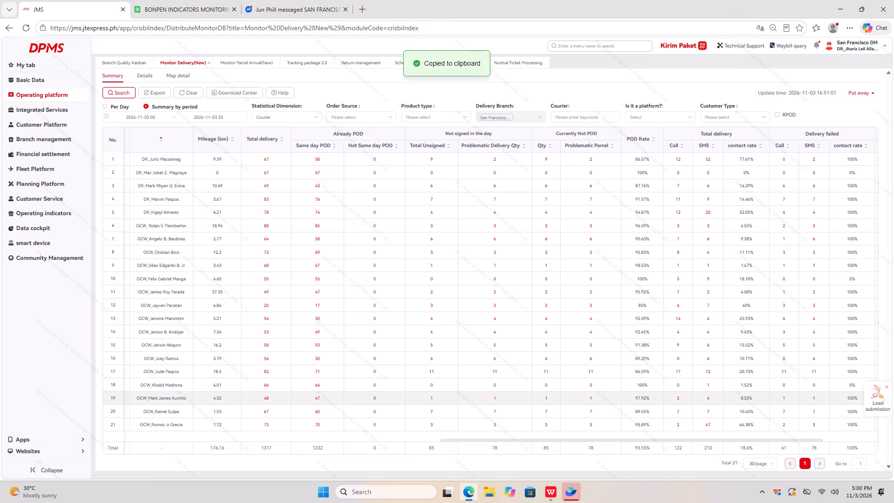
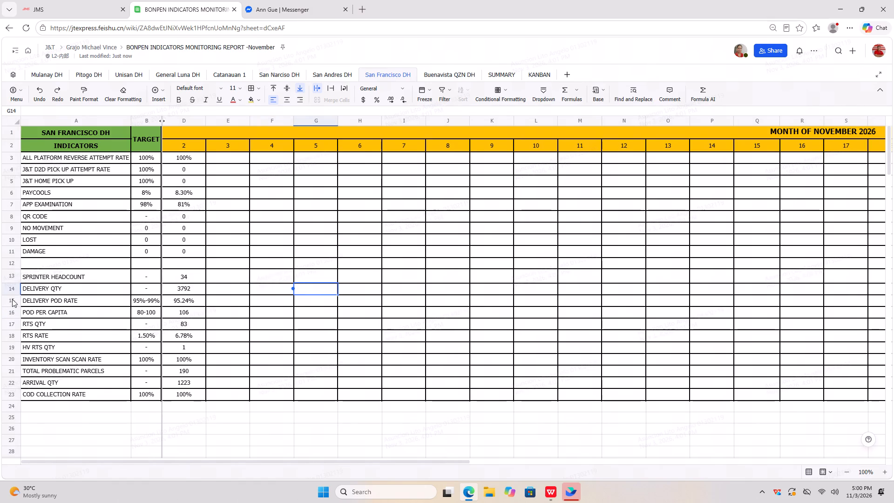
# Capture a screenshot of the JMS courier summary, outline the POD Rate column with a green rectangle, and point a green arrow at its total.
pyautogui.click(81, 0)
pyautogui.hotkey('ctrl', 'shift', 'a')
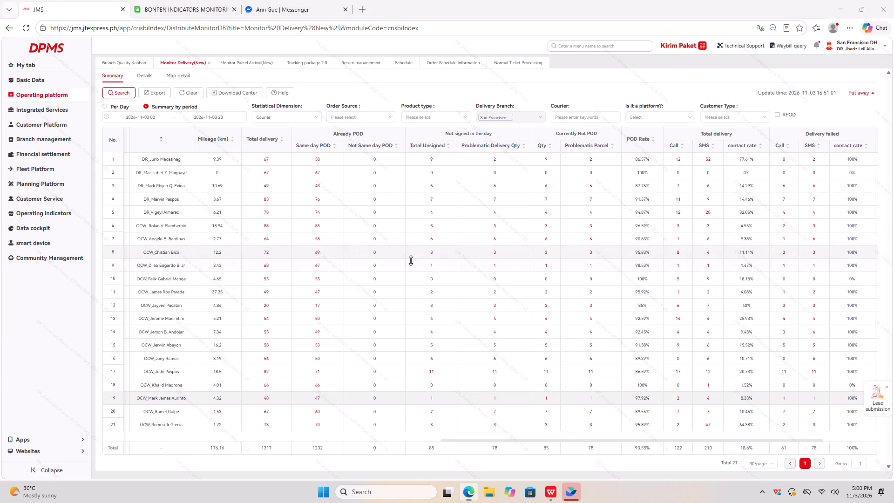
pyautogui.click(378, 81)
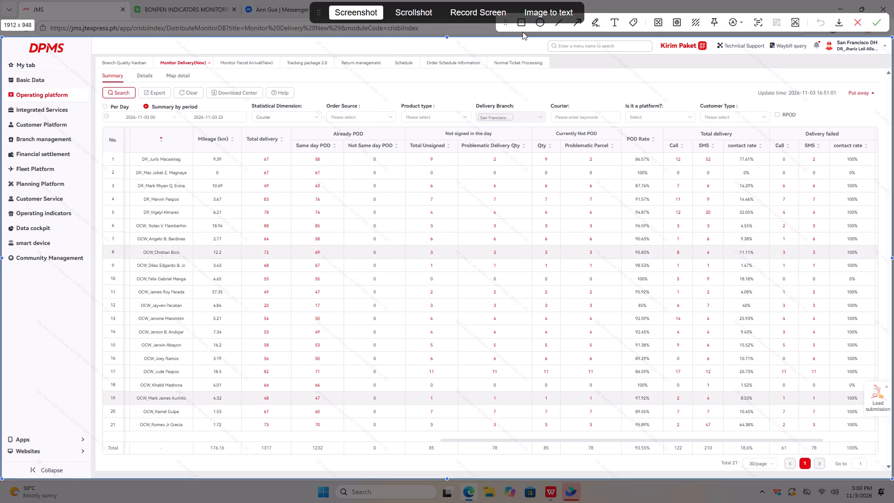
pyautogui.click(519, 26)
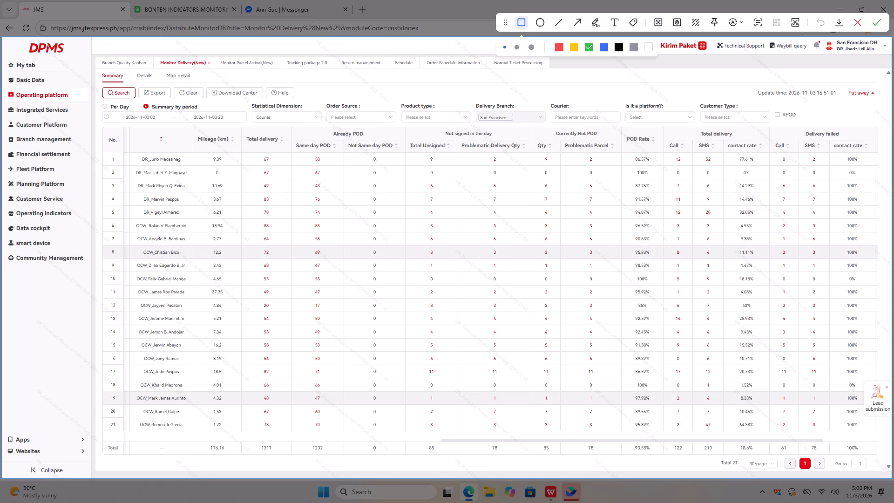
pyautogui.moveTo(621, 125); pyautogui.dragTo(677, 465)
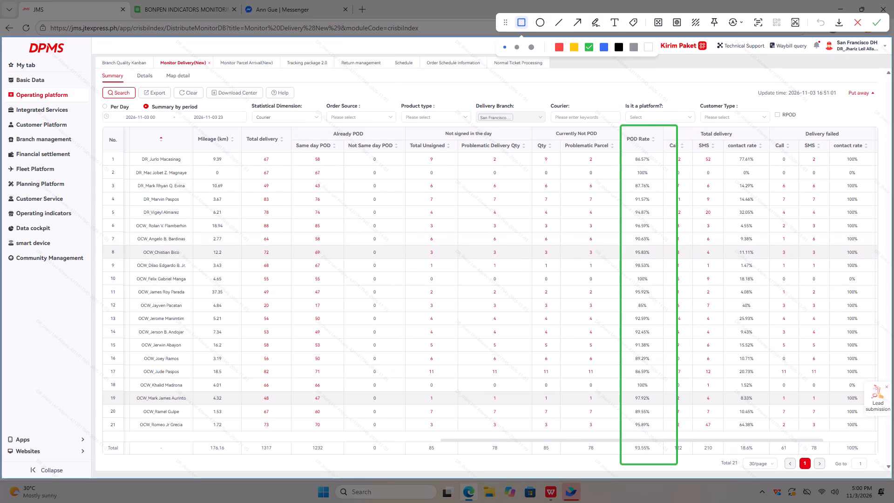
pyautogui.moveTo(677, 465); pyautogui.dragTo(669, 462)
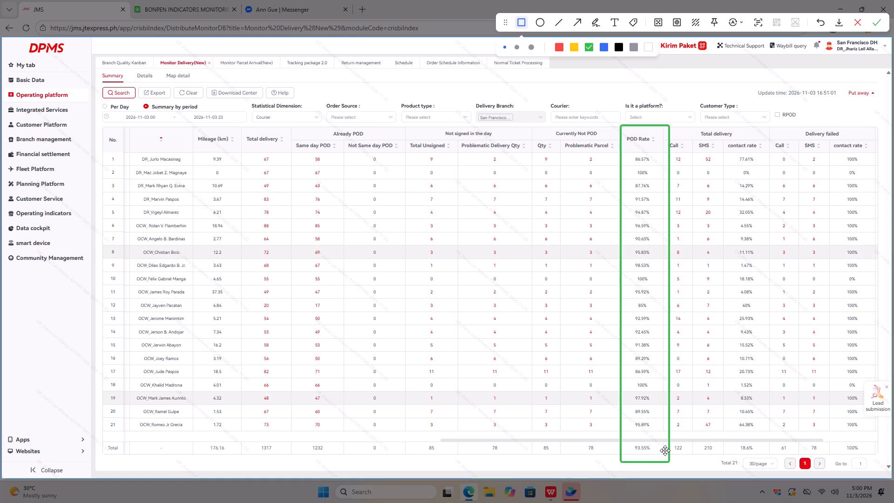
pyautogui.click(577, 19)
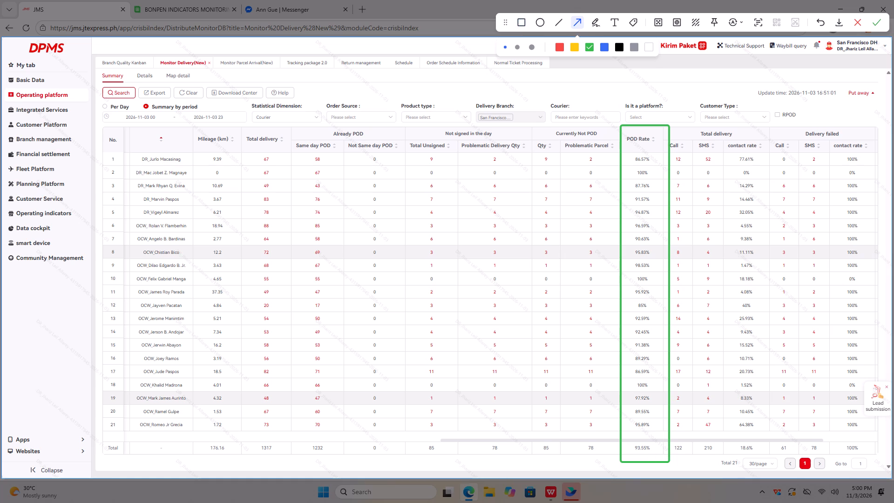
pyautogui.moveTo(521, 445); pyautogui.dragTo(630, 449)
# Add the green 12pt text annotation "DELIVERY POD RATE" above the tail of the arrow on the screenshot.
pyautogui.click(614, 22)
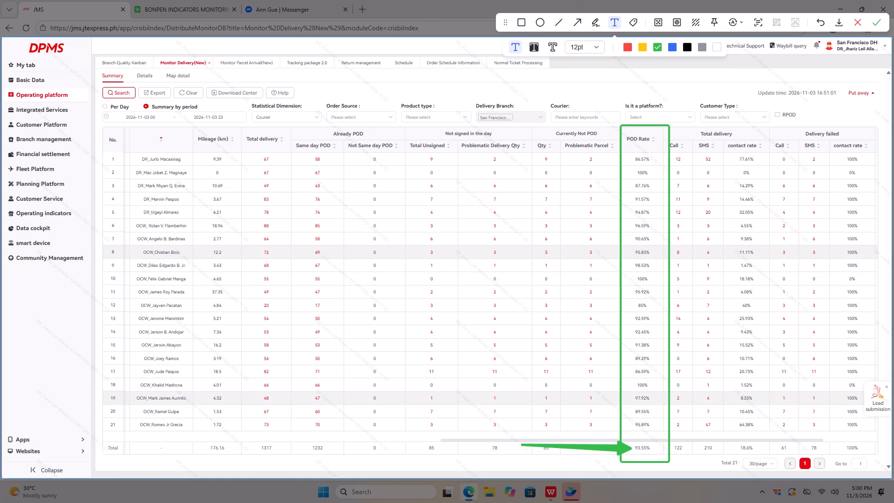
pyautogui.click(459, 421)
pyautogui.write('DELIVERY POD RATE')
pyautogui.moveTo(411, 371); pyautogui.dragTo(415, 371)
pyautogui.click(510, 408)
pyautogui.click(501, 426)
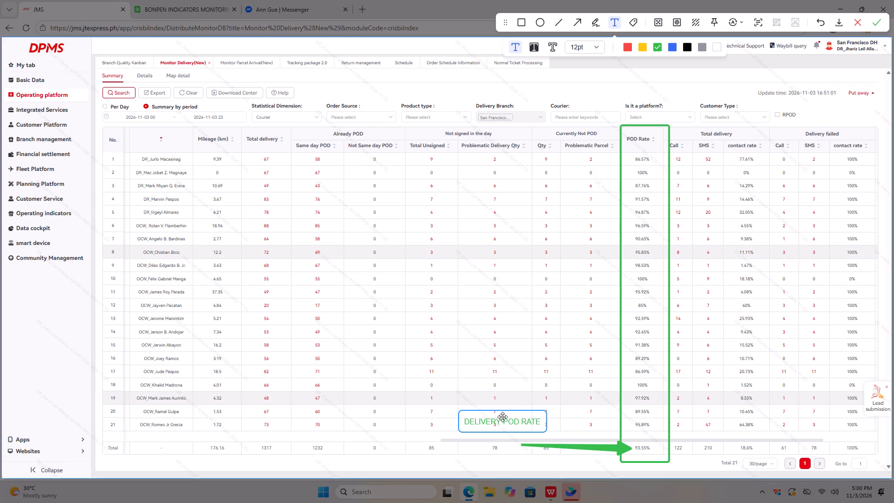
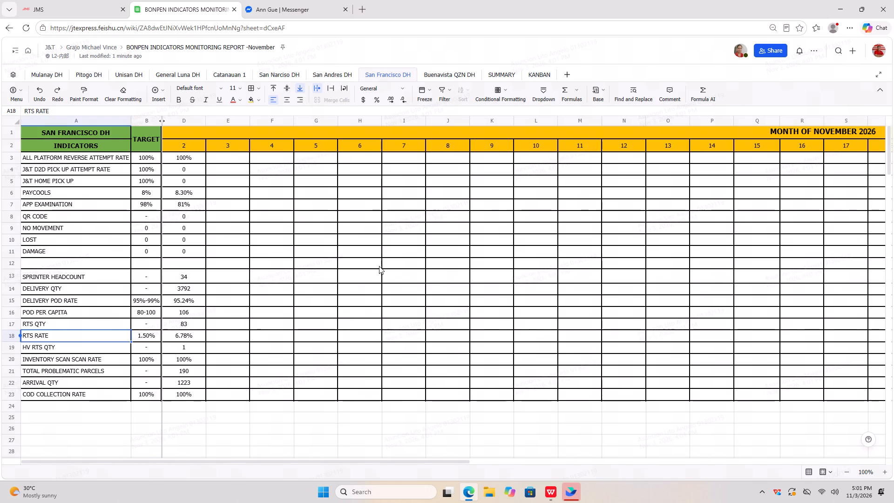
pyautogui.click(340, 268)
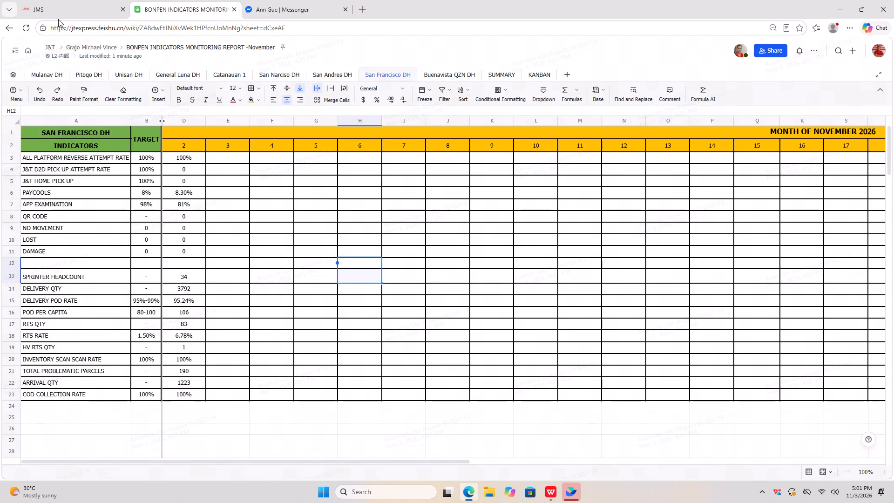
# Switch to JMS and search the Schedule page for pick-up orders with the status Assigned DP.
pyautogui.click(88, 0)
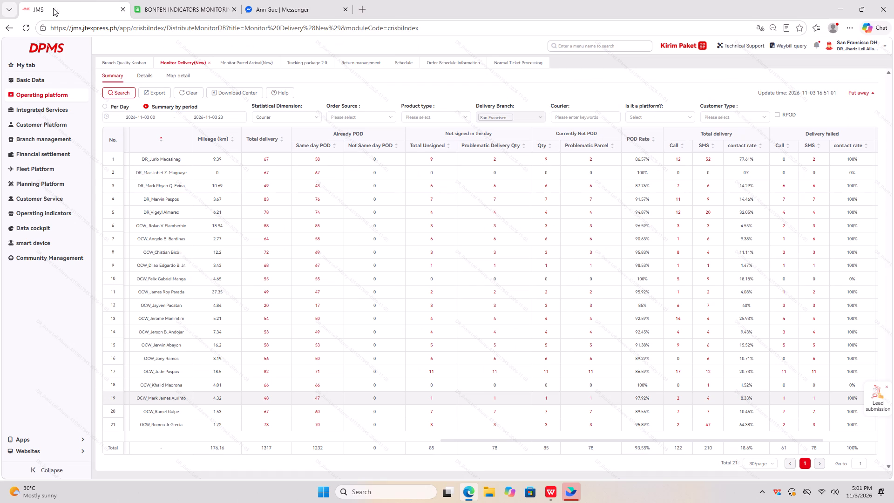
pyautogui.click(399, 65)
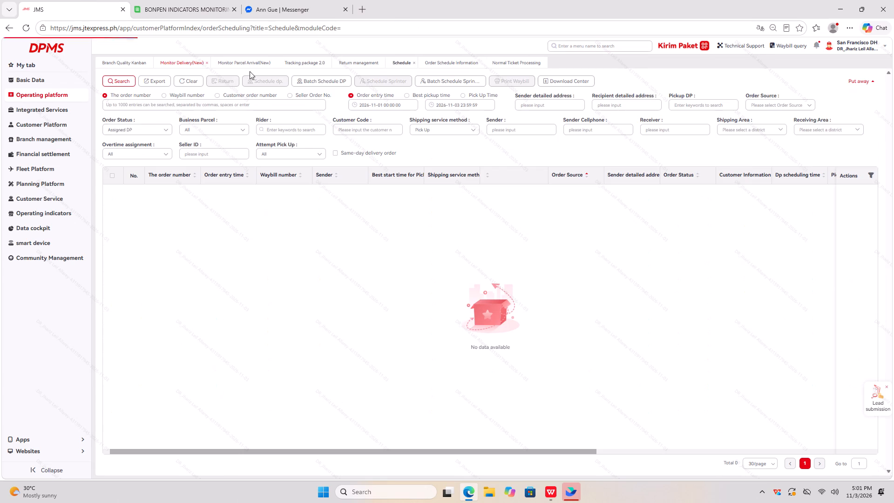
pyautogui.click(128, 84)
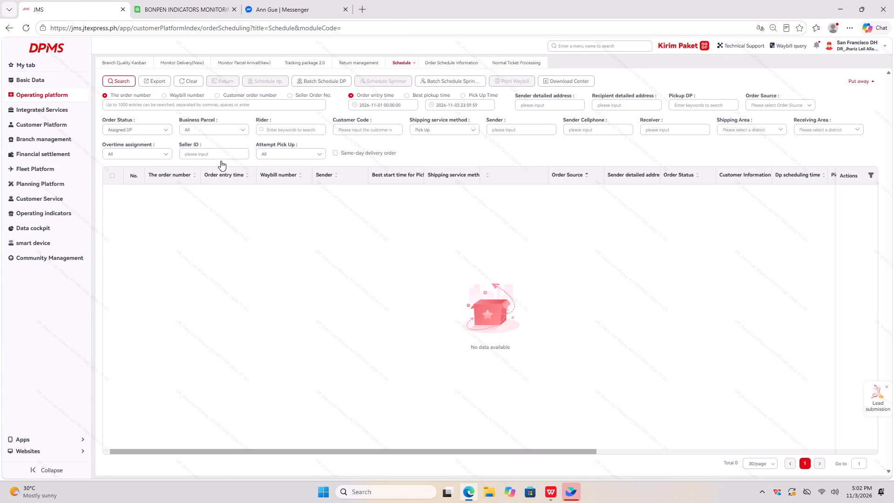
# Set the Order Status filter on the Schedule page to Assigned Rider and reopen its options.
pyautogui.click(171, 128)
pyautogui.click(141, 194)
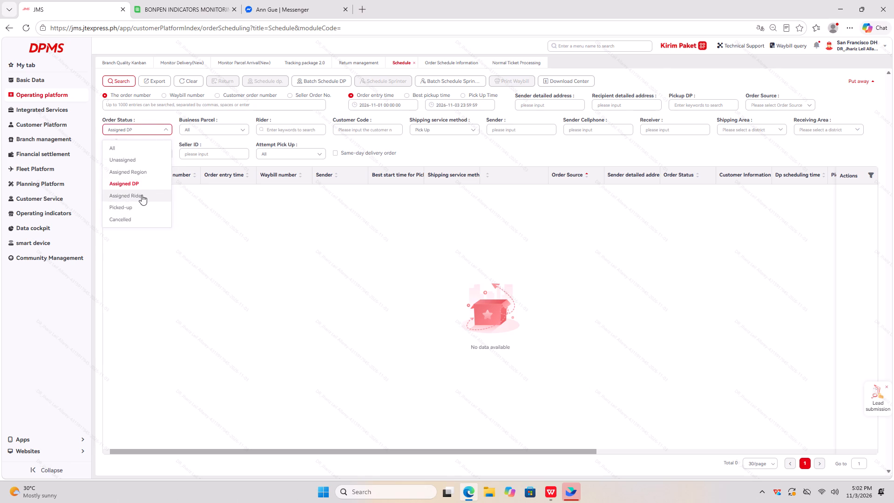
pyautogui.click(146, 136)
pyautogui.click(146, 130)
# Capture a screenshot of the Schedule page and outline the Assigned Rider option and the Order Status filter with green rectangles.
pyautogui.hotkey('ctrl', 'shift', 'a')
pyautogui.click(291, 49)
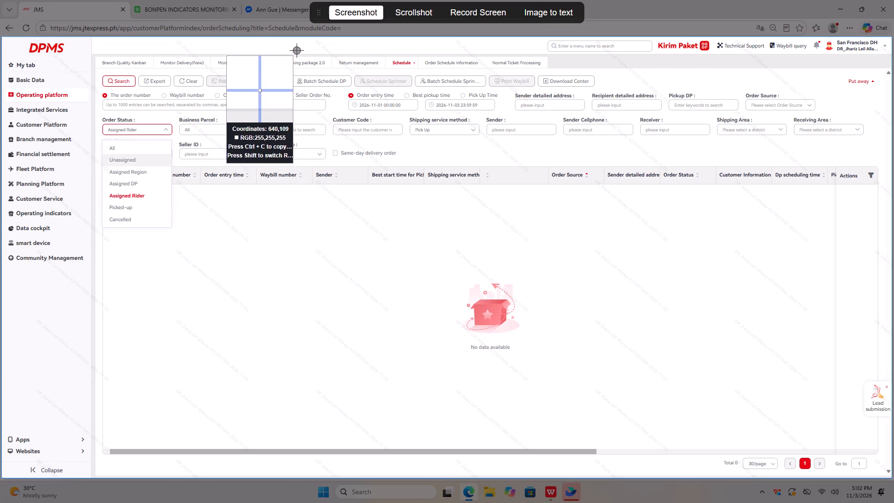
pyautogui.click(294, 48)
pyautogui.click(522, 26)
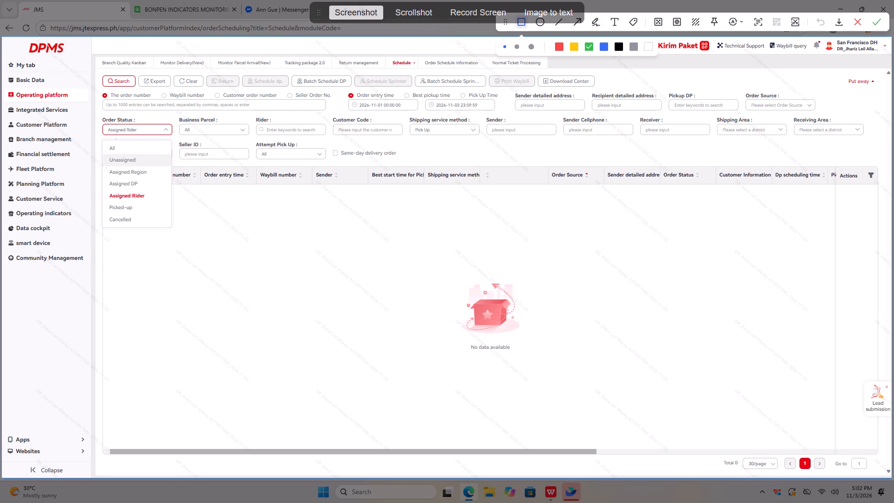
pyautogui.moveTo(101, 191); pyautogui.dragTo(156, 204)
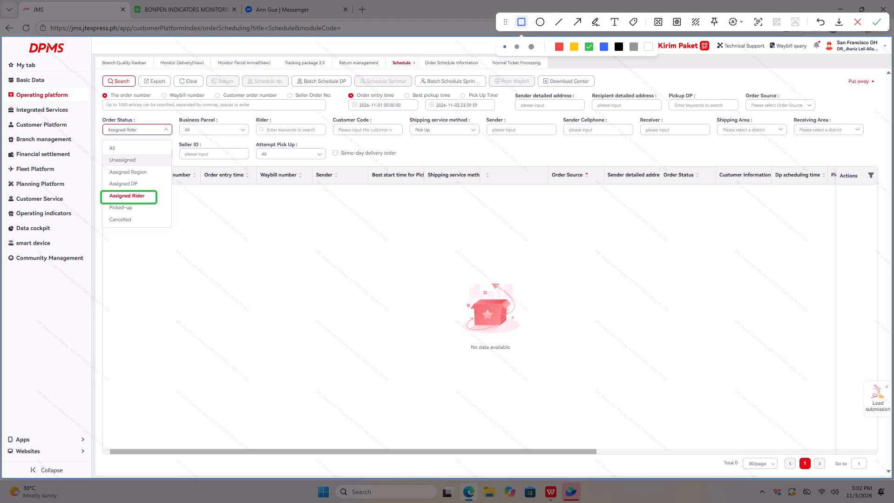
pyautogui.moveTo(97, 115); pyautogui.dragTo(178, 141)
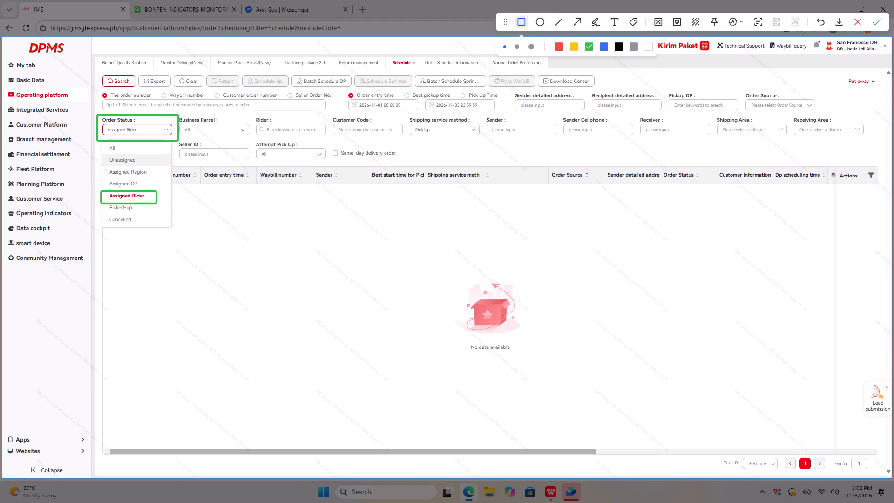
pyautogui.moveTo(178, 141); pyautogui.dragTo(179, 140)
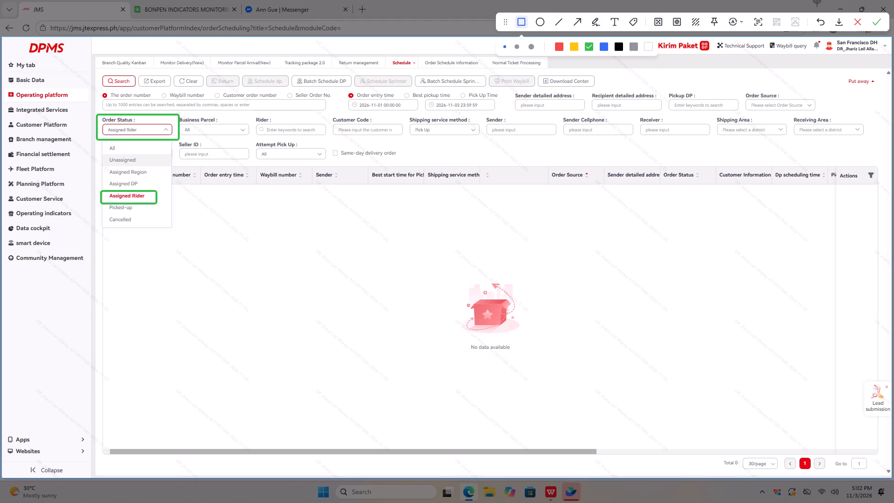
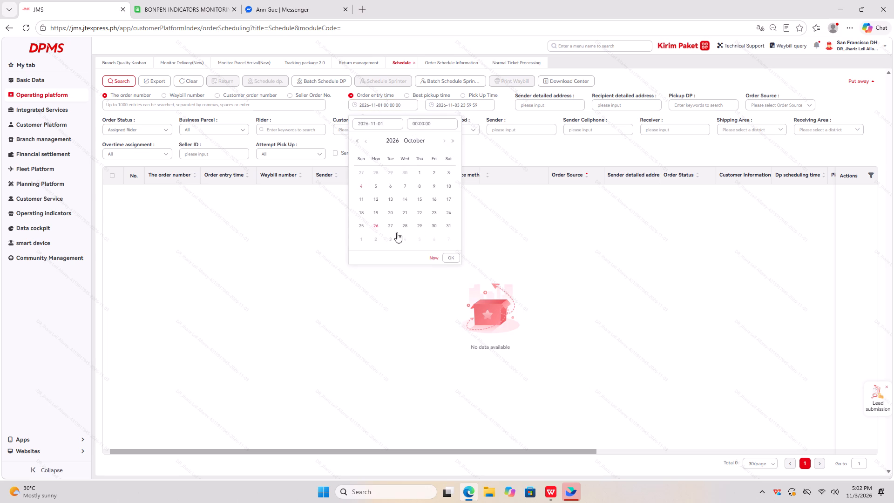
# Pick 2026-10-25 as the start date of the order entry time range on the Schedule page.
pyautogui.click(363, 226)
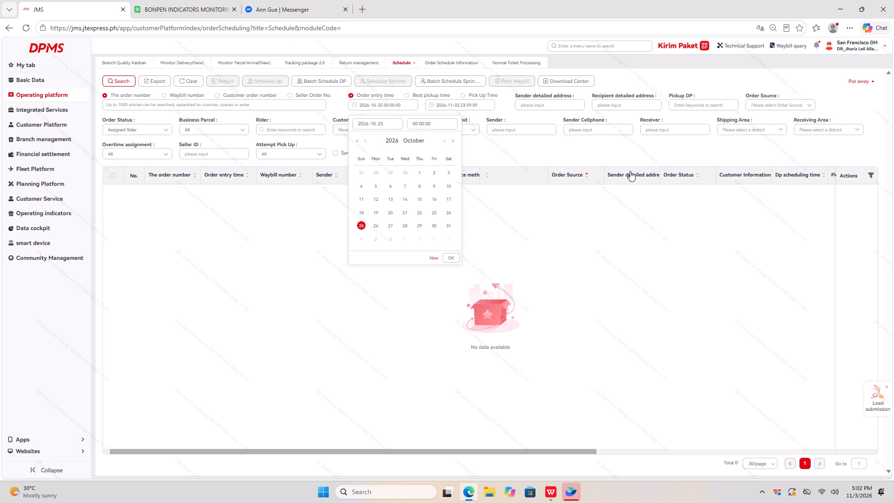
# Start a screenshot of the Schedule page with the order entry date picker open.
pyautogui.hotkey('ctrl', 'shift', 'a')
pyautogui.click(565, 152)
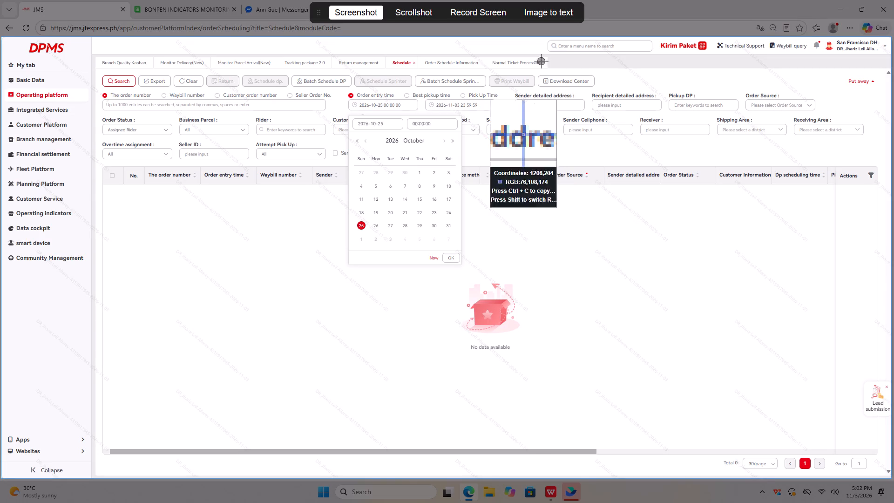
# Capture the Schedule page with its October 2026 order entry calendar open and draw a green rectangle around the calendar and area beside it.
pyautogui.click(555, 147)
pyautogui.click(523, 24)
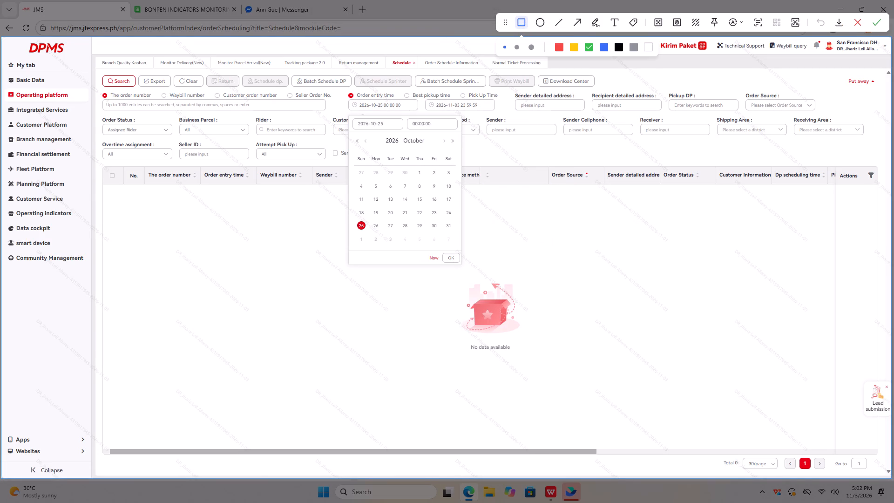
pyautogui.moveTo(318, 107); pyautogui.dragTo(620, 266)
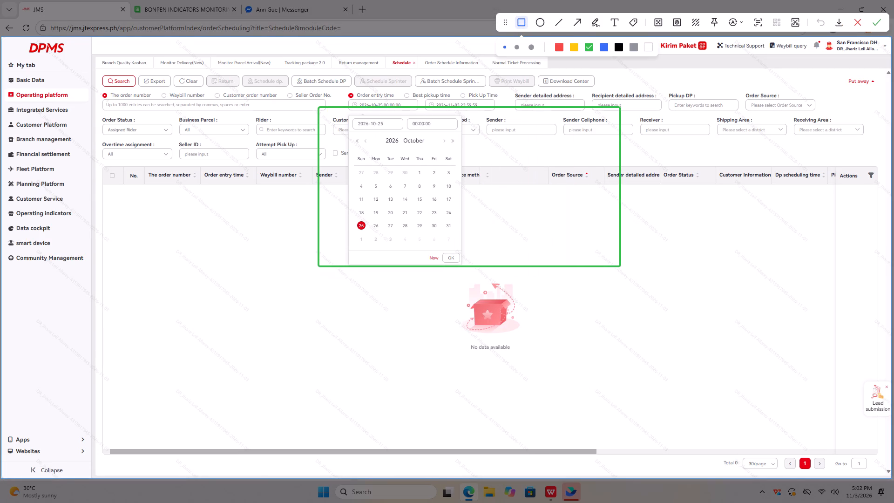
pyautogui.moveTo(620, 266); pyautogui.dragTo(659, 276)
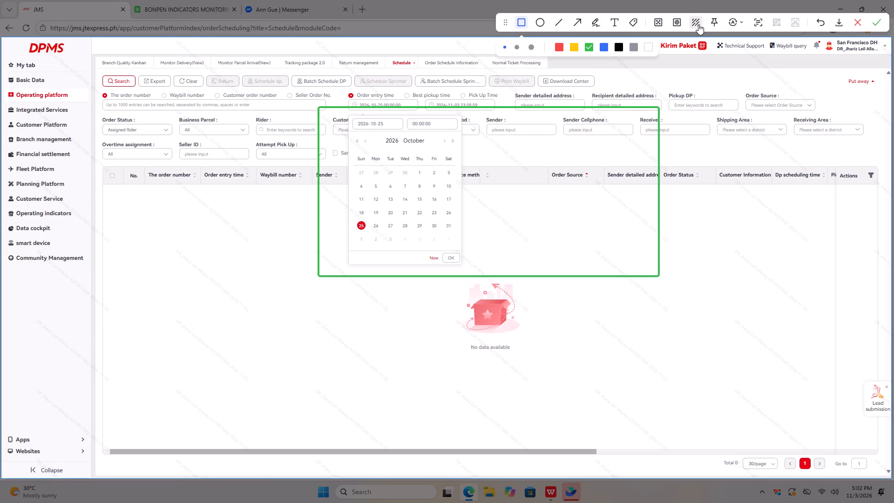
# Add a red text note beside the calendar inside the green rectangle, beginning "Dapat backda".
pyautogui.click(614, 23)
pyautogui.click(509, 160)
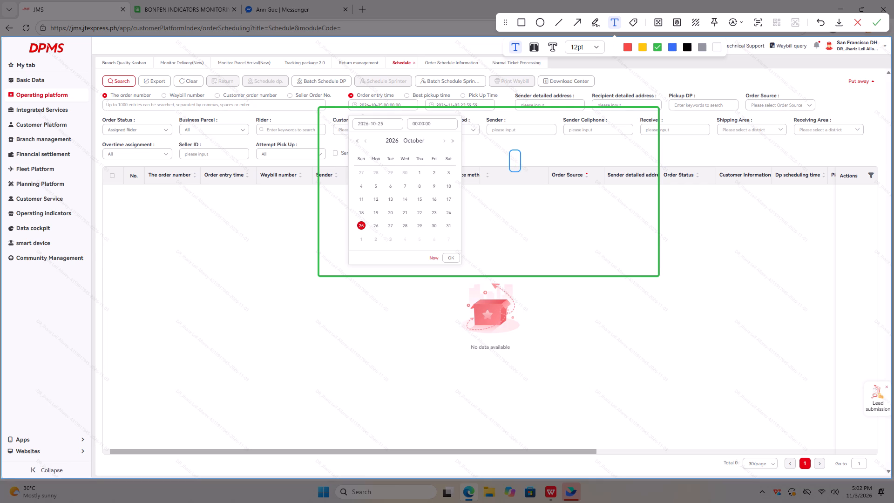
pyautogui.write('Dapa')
pyautogui.click(625, 48)
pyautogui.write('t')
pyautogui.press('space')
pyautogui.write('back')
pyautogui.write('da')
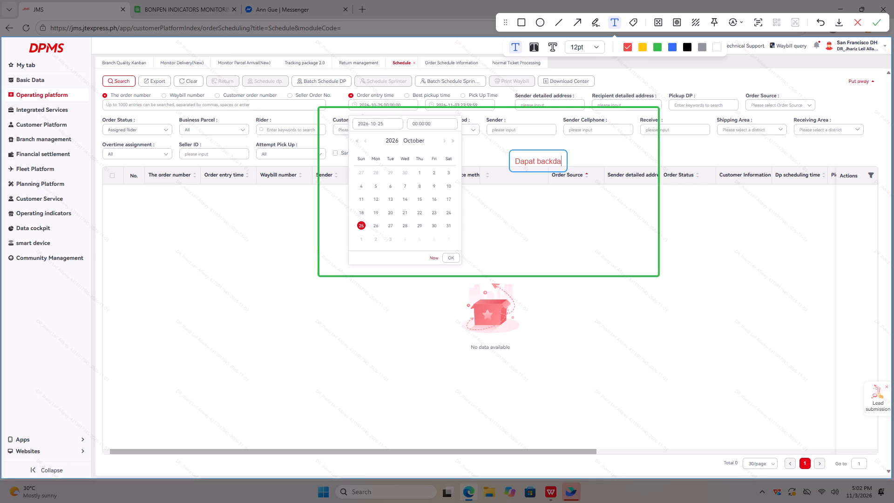
# Complete the red note as "Dapat backdate ng 1 week" and move it just beside the calendar inside the green rectangle.
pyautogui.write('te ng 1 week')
pyautogui.click(592, 198)
pyautogui.click(577, 162)
pyautogui.moveTo(571, 151); pyautogui.dragTo(530, 195)
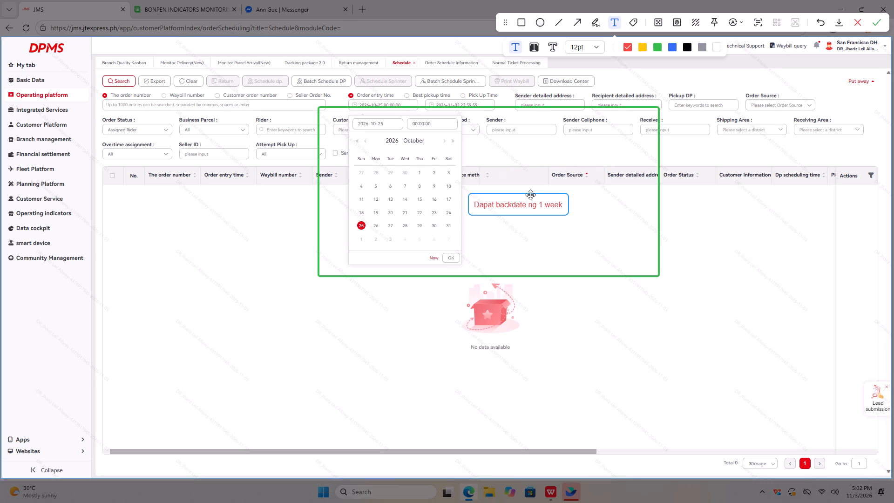
pyautogui.moveTo(530, 195); pyautogui.dragTo(529, 194)
pyautogui.click(566, 212)
pyautogui.moveTo(566, 212); pyautogui.dragTo(576, 216)
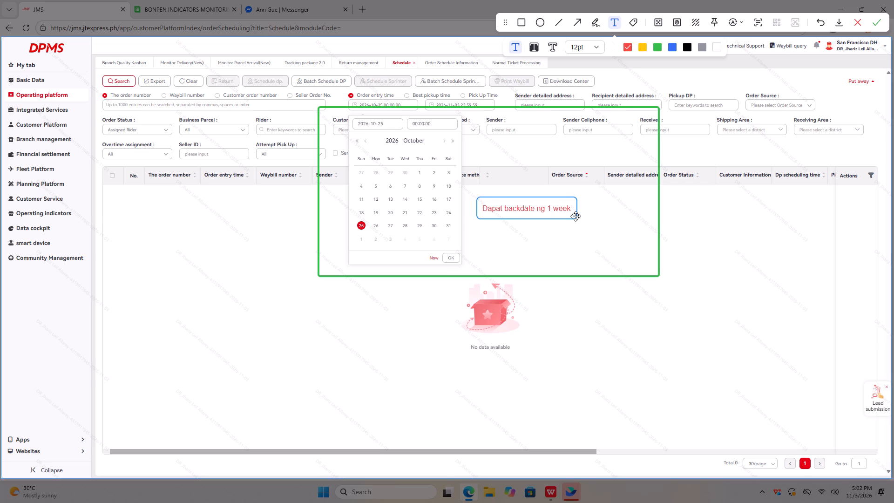
pyautogui.moveTo(576, 216); pyautogui.dragTo(567, 207)
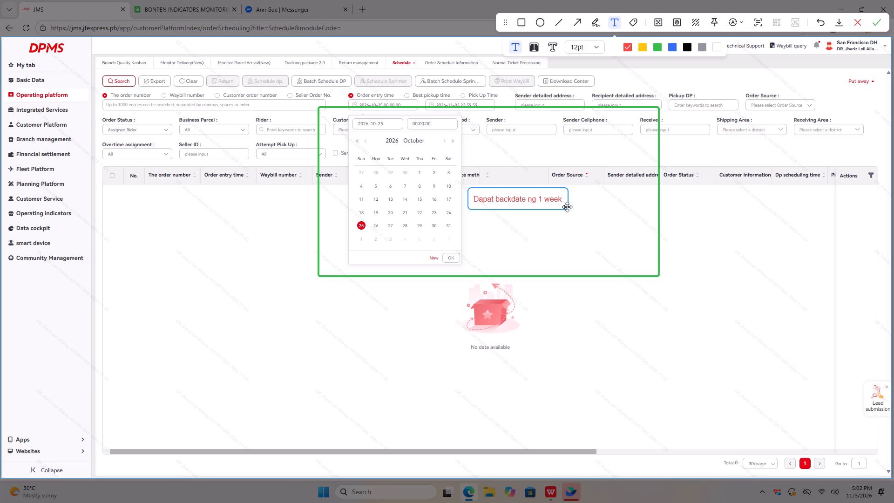
pyautogui.moveTo(567, 207); pyautogui.dragTo(568, 207)
pyautogui.click(606, 223)
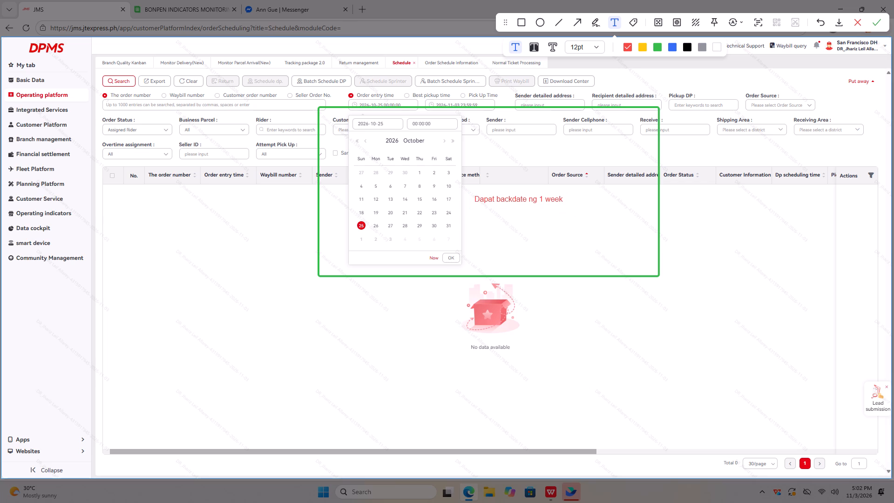
# Enlarge the "Dapat backdate ng 1 week" note to 16pt and shift it slightly lower beside the calendar.
pyautogui.click(594, 46)
pyautogui.click(510, 196)
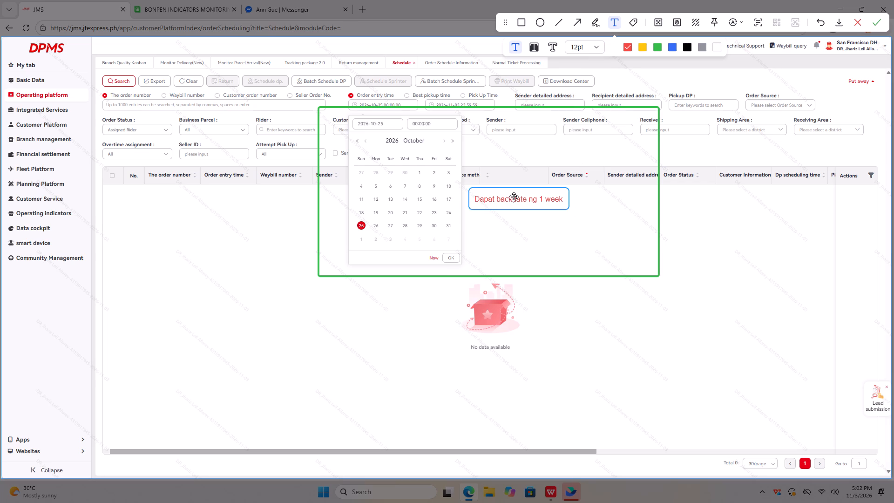
pyautogui.tripleClick(516, 198)
pyautogui.click(600, 50)
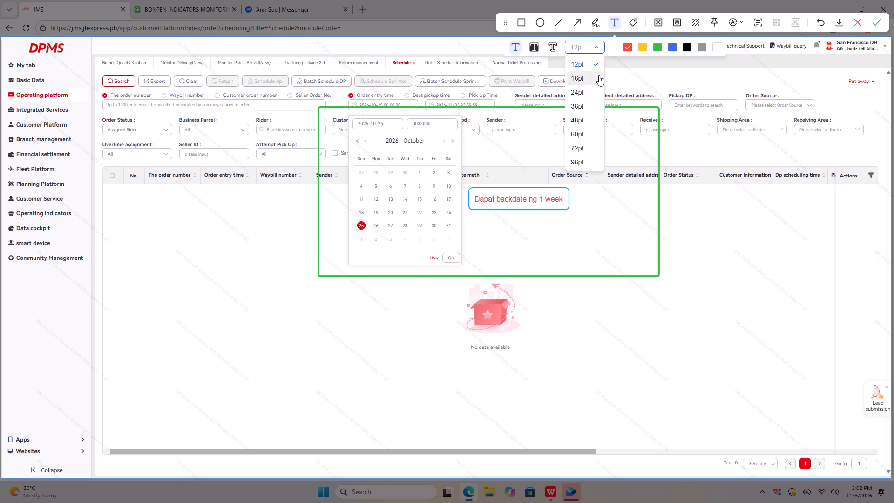
pyautogui.click(584, 81)
pyautogui.click(611, 234)
pyautogui.click(554, 203)
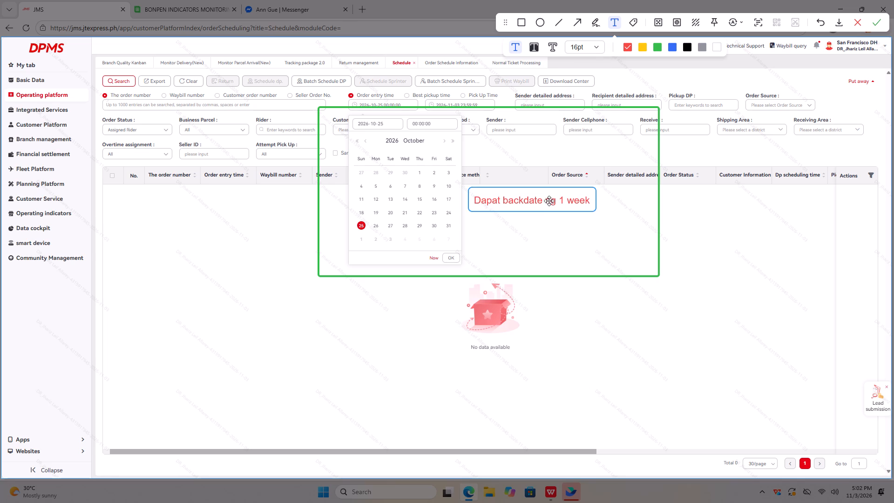
pyautogui.moveTo(549, 201); pyautogui.dragTo(547, 216)
pyautogui.click(625, 200)
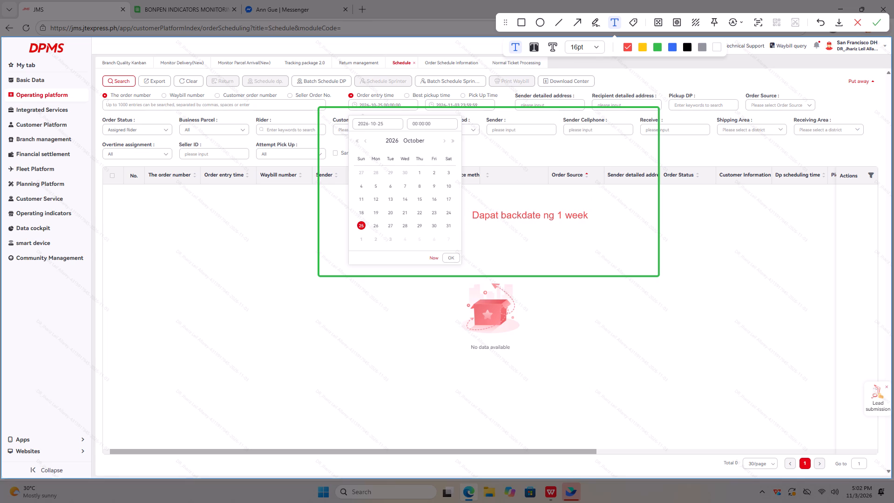
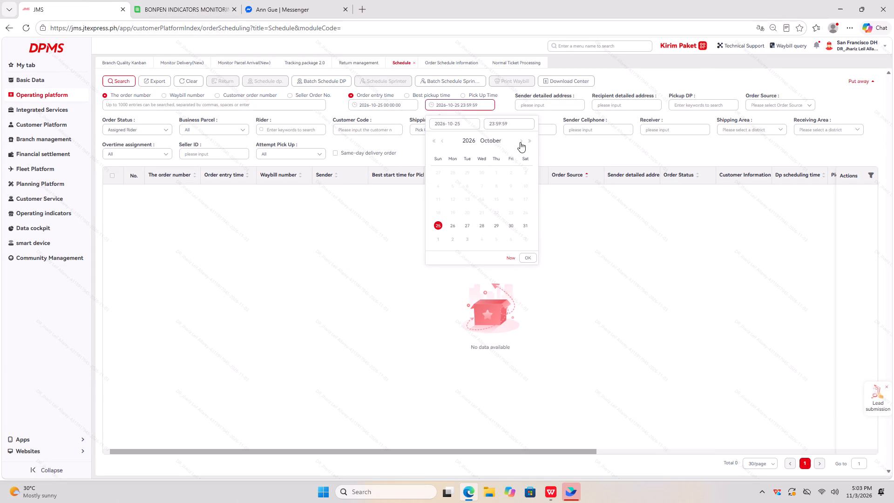
# Set the order entry end date to November 3, 2026, search the Assigned Rider pick-up orders and look through the list.
pyautogui.click(520, 141)
pyautogui.click(469, 187)
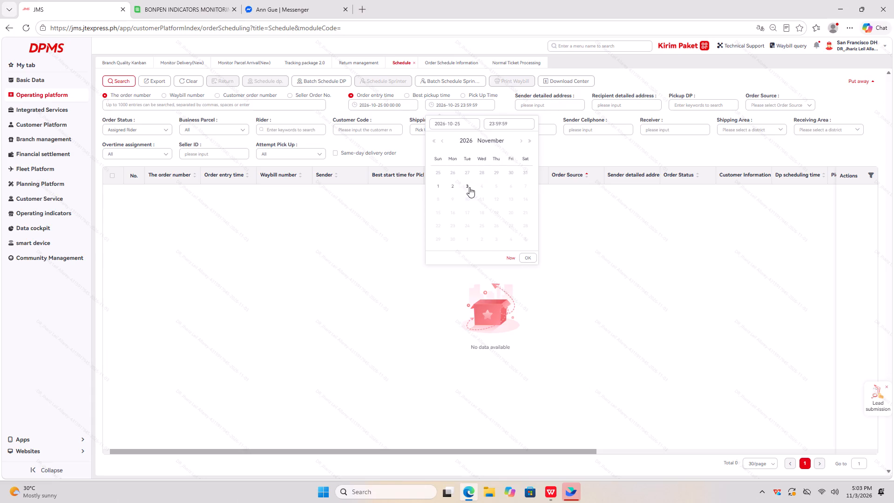
pyautogui.click(532, 256)
pyautogui.click(120, 84)
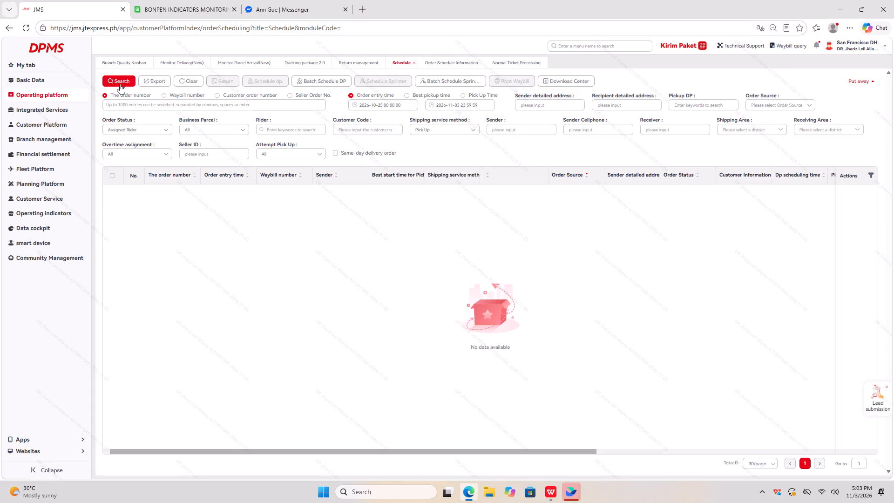
pyautogui.scroll(-9, 587, 188)
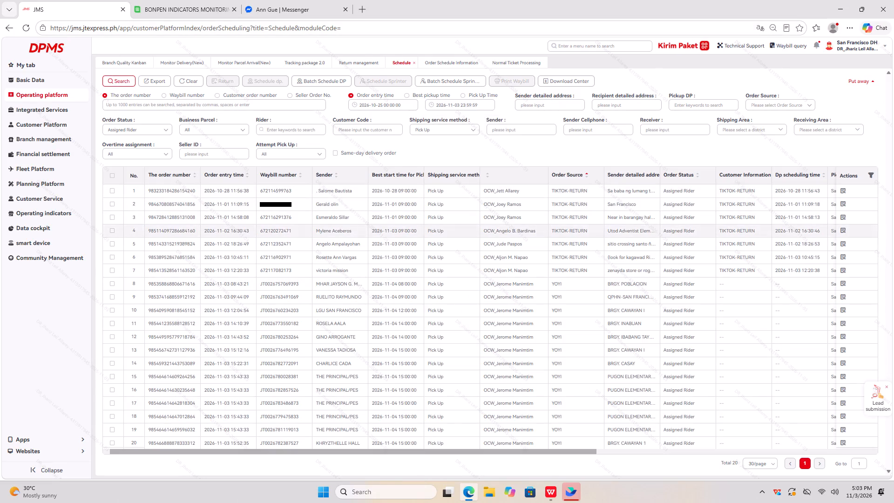
pyautogui.scroll(-6, 678, 380)
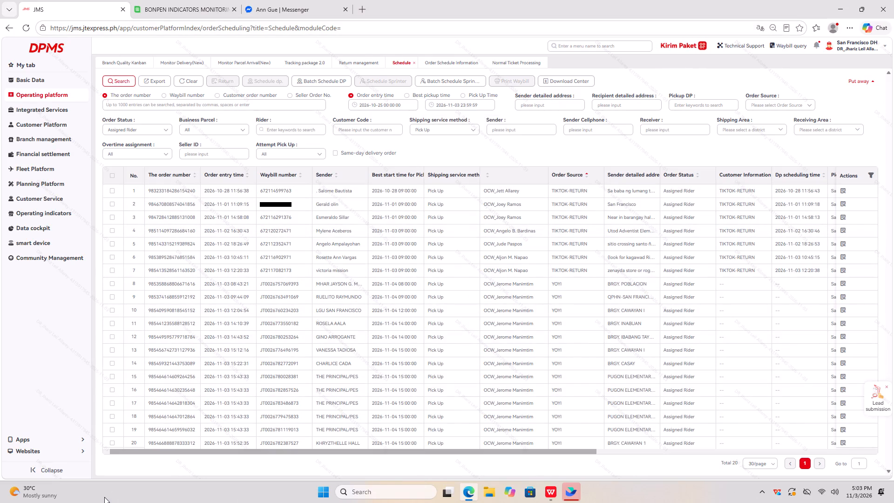
# Search the JMS menu for "temu" and open the Pick up on time rate(Temu/Reverse/International) page.
pyautogui.click(601, 46)
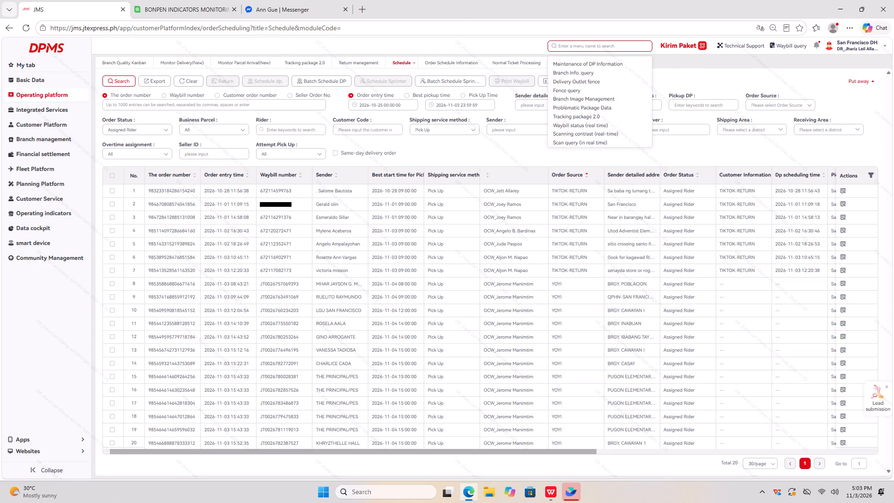
pyautogui.write('temu')
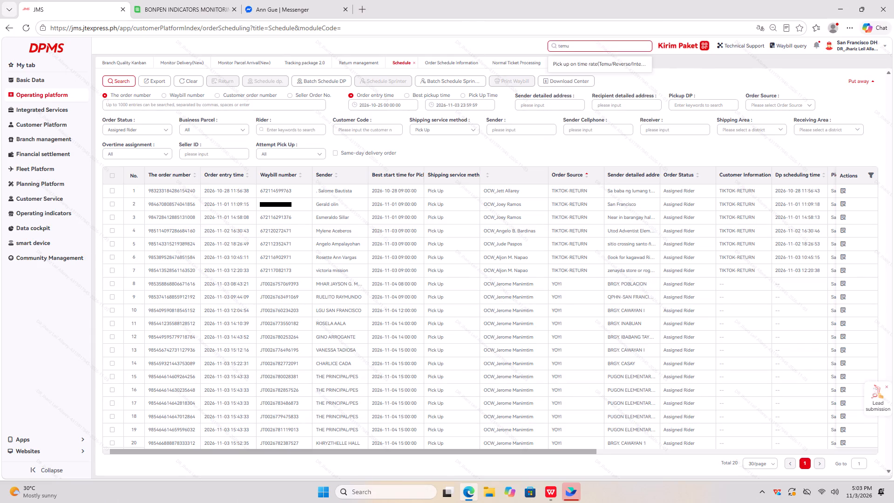
pyautogui.click(622, 66)
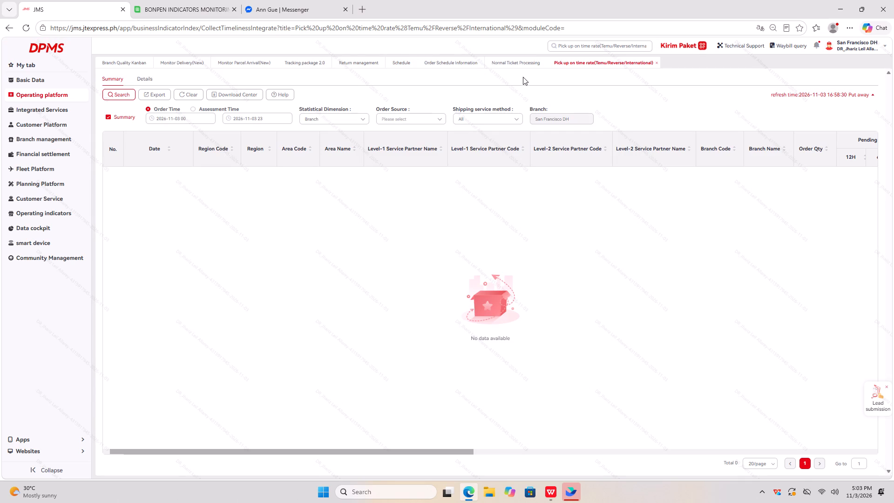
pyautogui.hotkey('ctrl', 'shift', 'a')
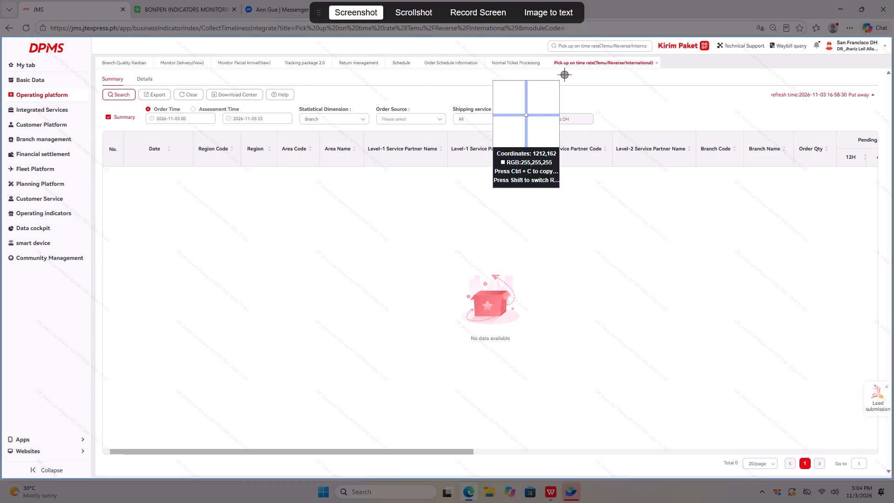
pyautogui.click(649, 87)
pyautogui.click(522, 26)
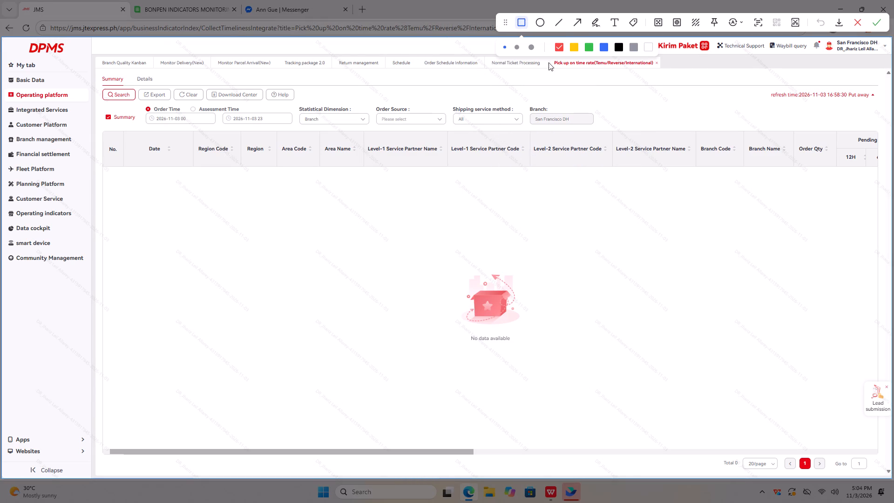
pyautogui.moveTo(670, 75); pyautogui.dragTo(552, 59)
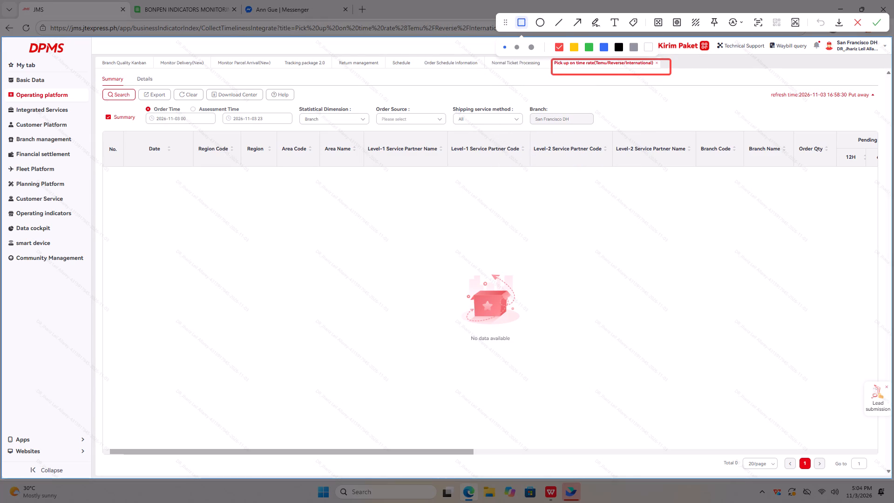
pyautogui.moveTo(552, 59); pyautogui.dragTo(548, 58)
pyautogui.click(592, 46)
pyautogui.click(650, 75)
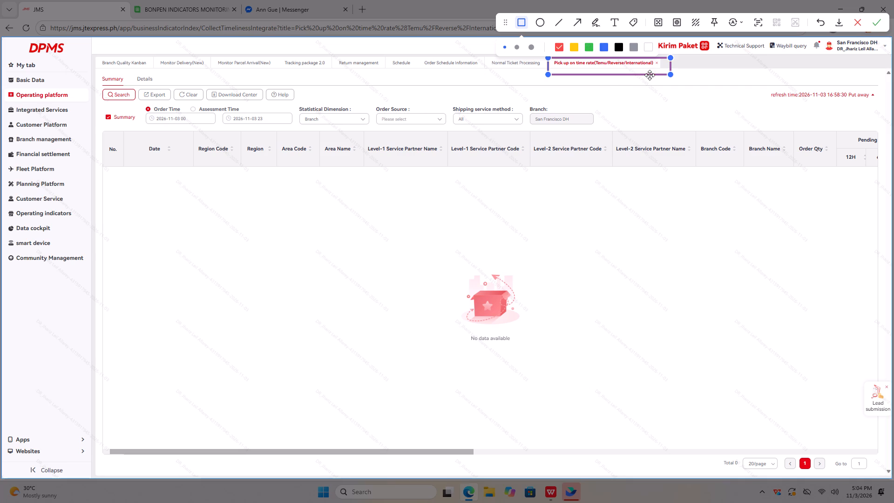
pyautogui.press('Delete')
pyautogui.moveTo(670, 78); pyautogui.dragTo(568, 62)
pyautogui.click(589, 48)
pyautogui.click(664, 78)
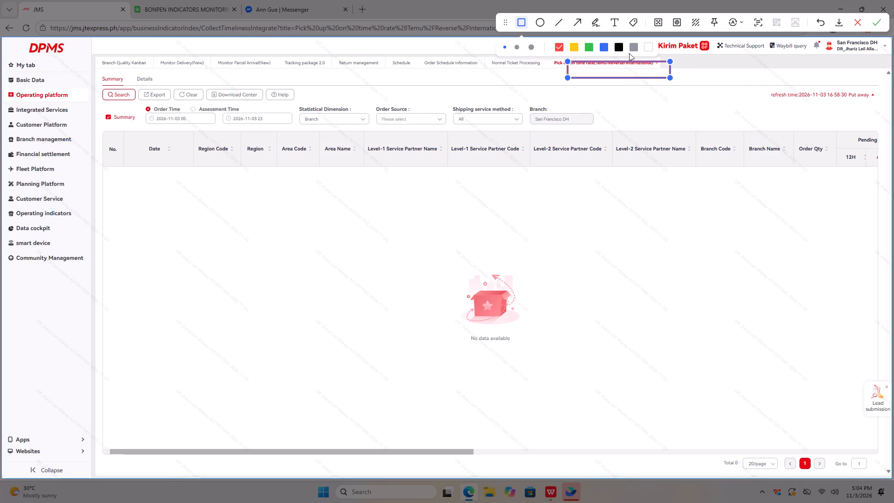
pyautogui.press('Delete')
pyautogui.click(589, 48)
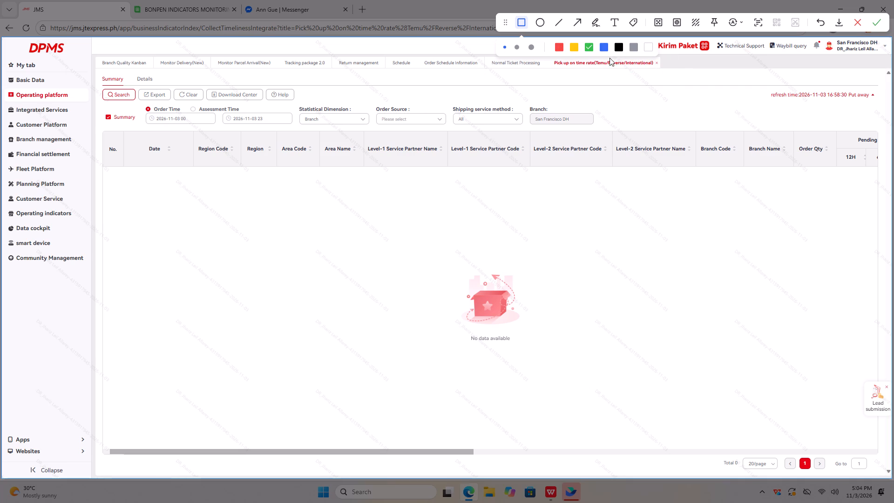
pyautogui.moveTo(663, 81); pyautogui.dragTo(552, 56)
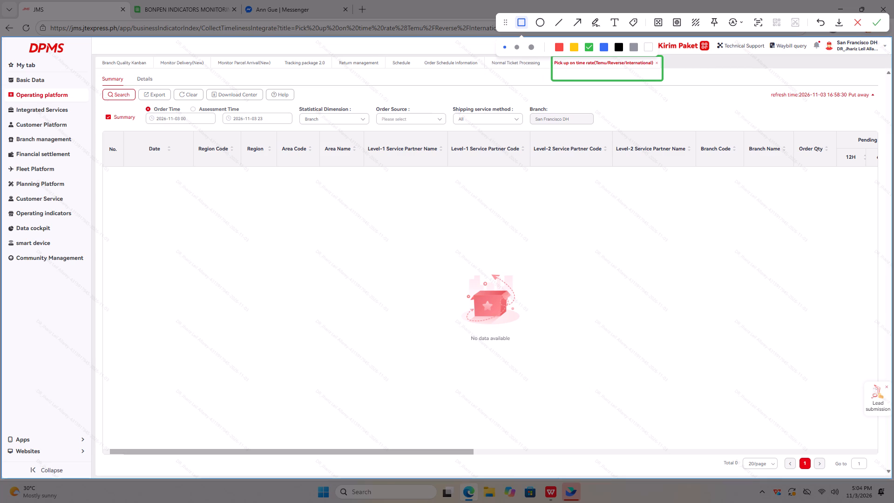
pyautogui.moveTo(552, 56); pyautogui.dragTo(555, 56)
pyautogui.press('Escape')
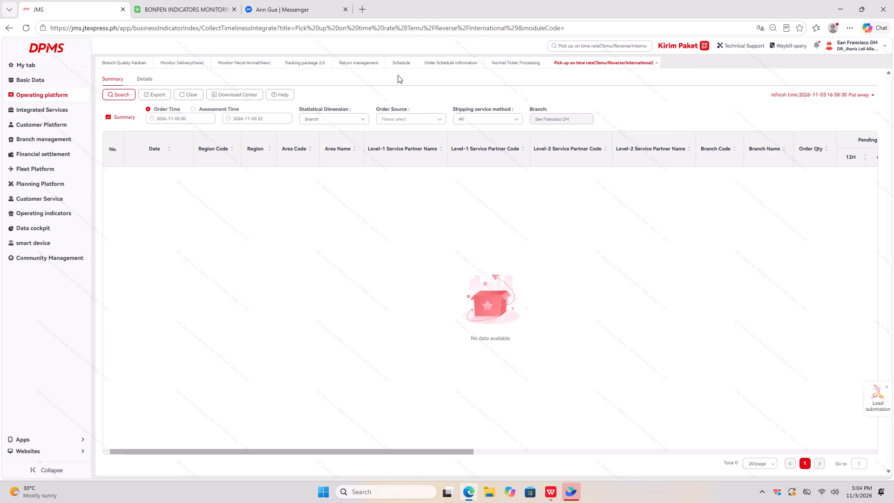
# Filter the pick-up rate summary by Assessment Time and set the shipping service method to Pick Up.
pyautogui.click(347, 115)
pyautogui.click(362, 101)
pyautogui.click(195, 109)
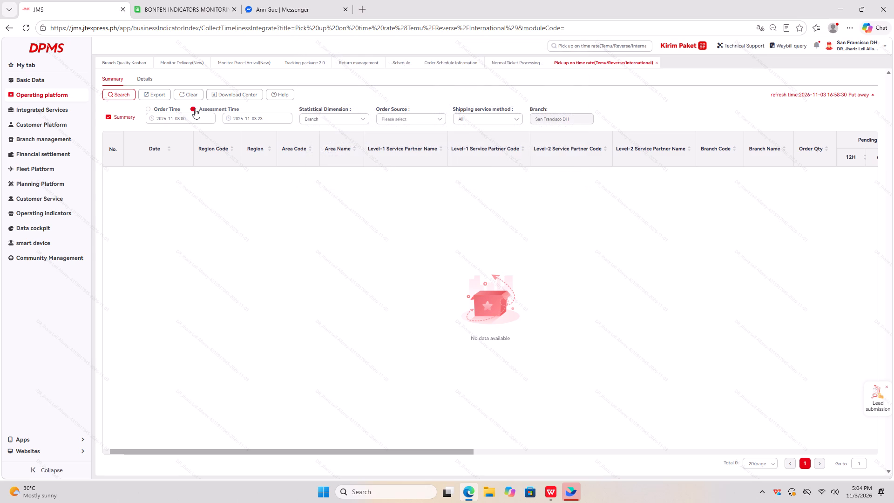
pyautogui.click(431, 78)
pyautogui.click(480, 115)
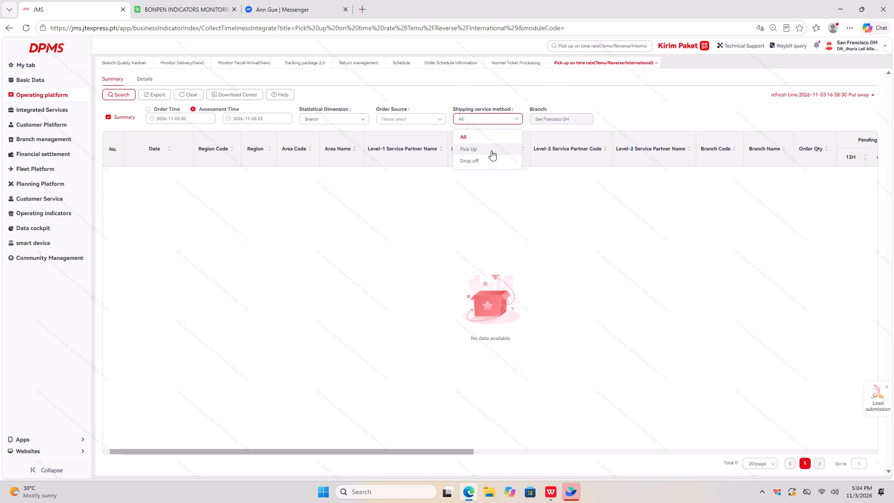
pyautogui.click(481, 150)
pyautogui.click(639, 76)
pyautogui.click(498, 84)
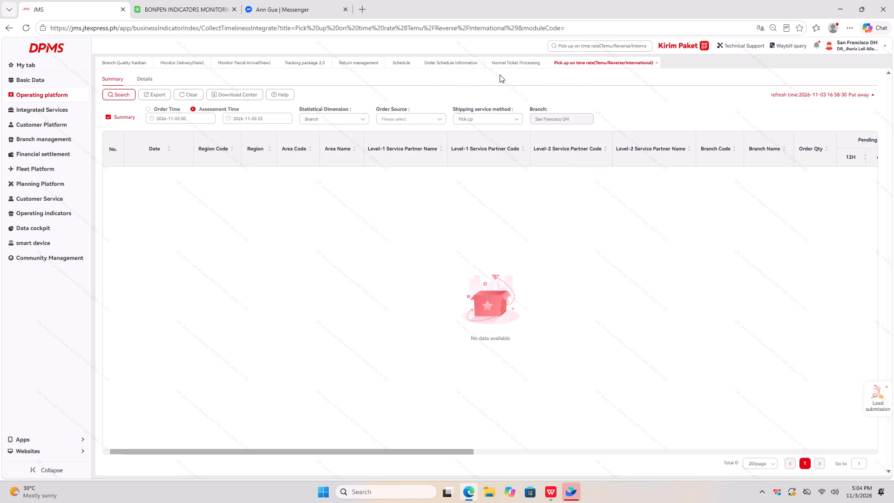
# Capture the Pick up on time rate page and draw a green rectangle around its page tab name.
pyautogui.hotkey('ctrl', 'shift', 'a')
pyautogui.click(660, 104)
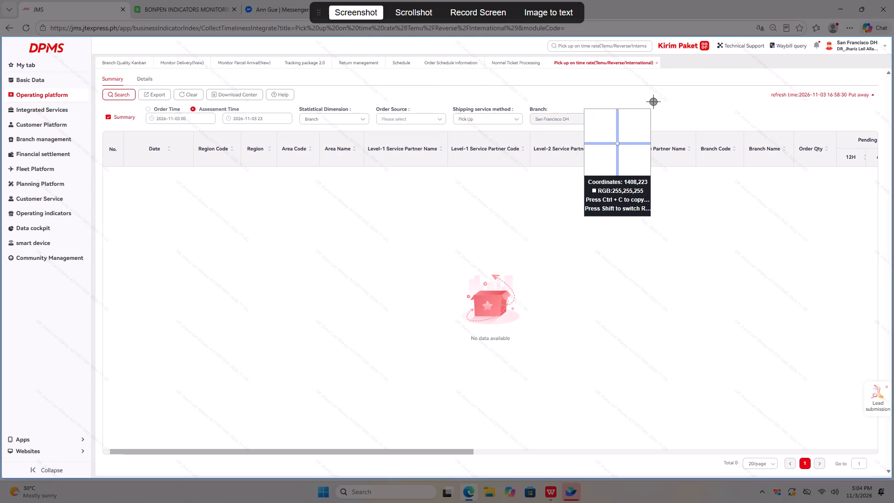
pyautogui.click(616, 75)
pyautogui.click(673, 102)
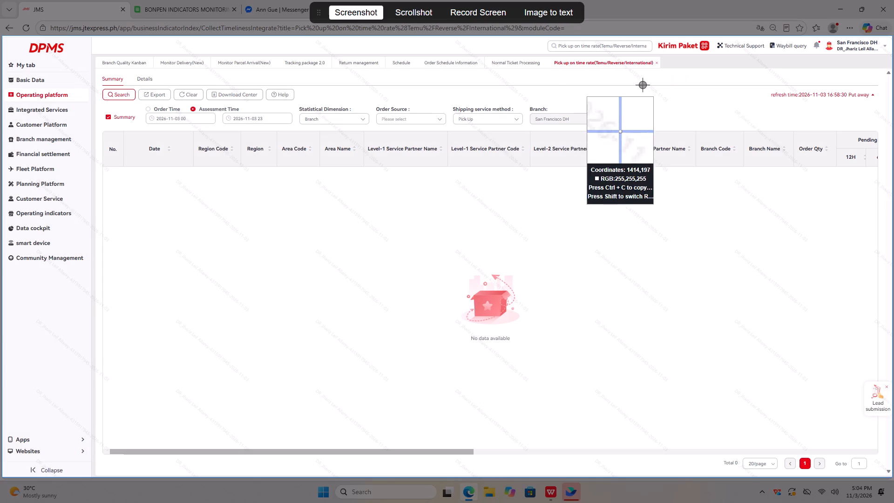
pyautogui.click(636, 78)
pyautogui.click(659, 112)
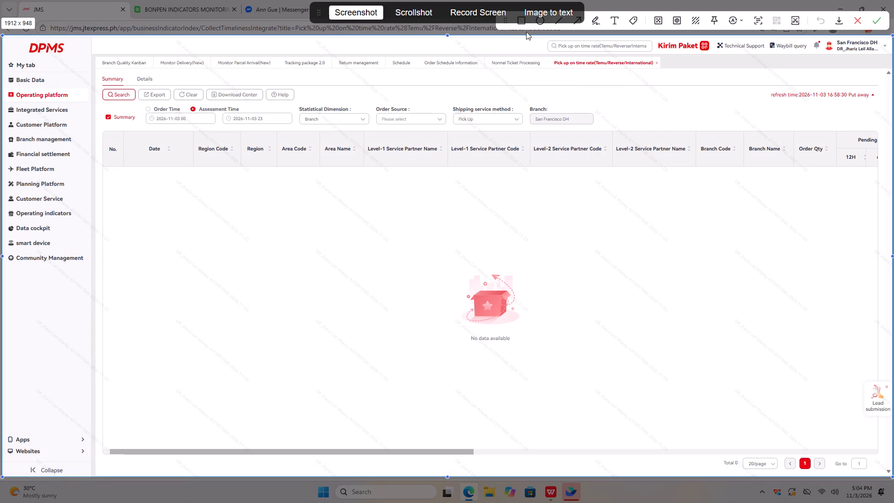
pyautogui.click(520, 25)
pyautogui.moveTo(677, 75); pyautogui.dragTo(581, 72)
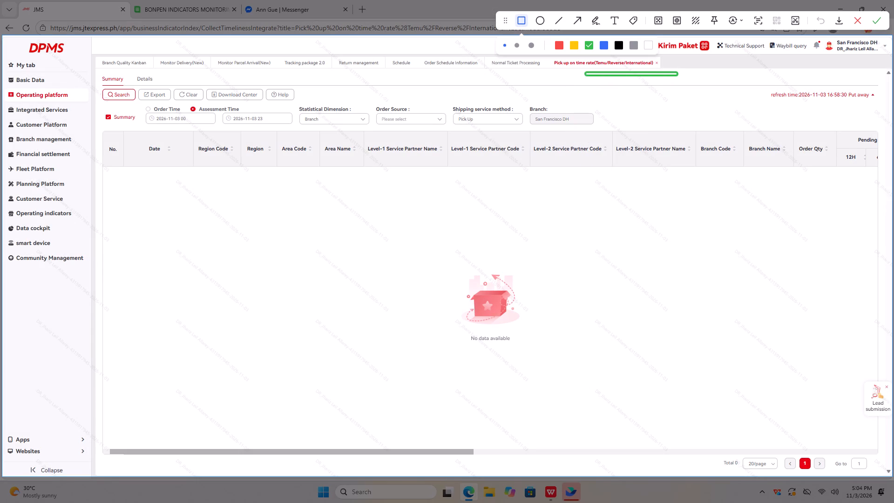
pyautogui.moveTo(581, 72); pyautogui.dragTo(548, 55)
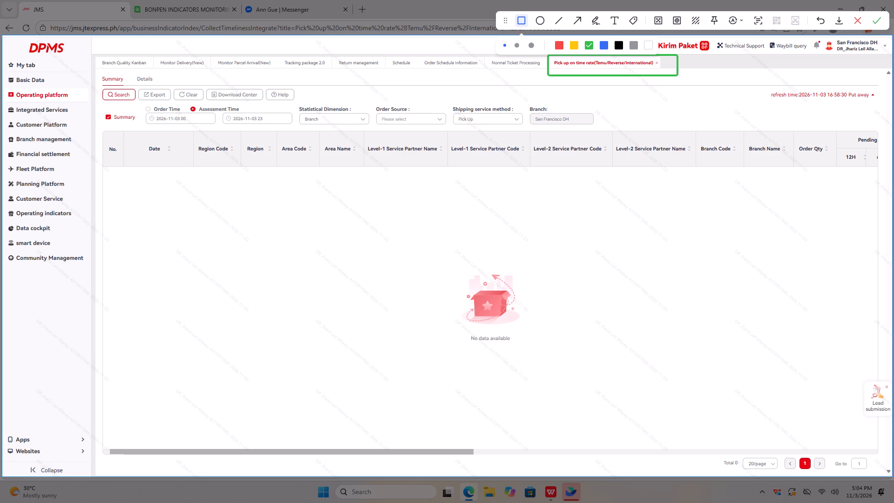
# Draw green rectangles around the Assessment Time option, the Pick Up service method, the Search button and the empty results area.
pyautogui.moveTo(181, 105); pyautogui.dragTo(256, 116)
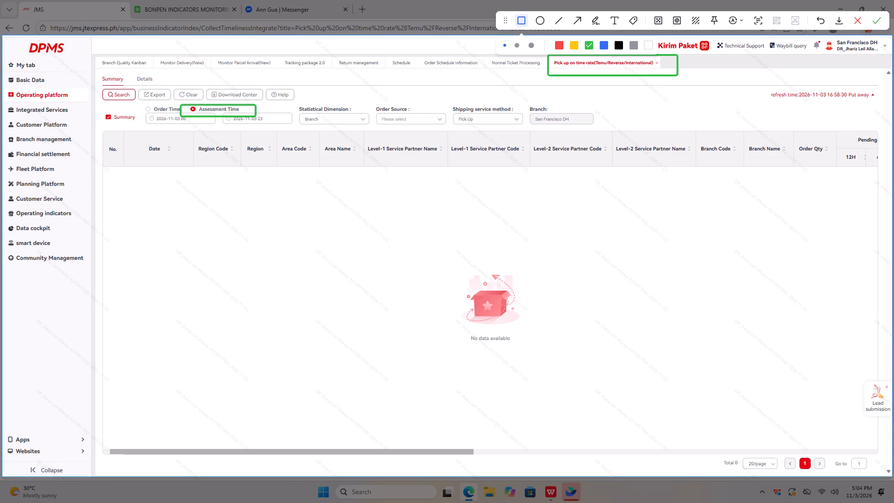
pyautogui.moveTo(450, 110); pyautogui.dragTo(528, 127)
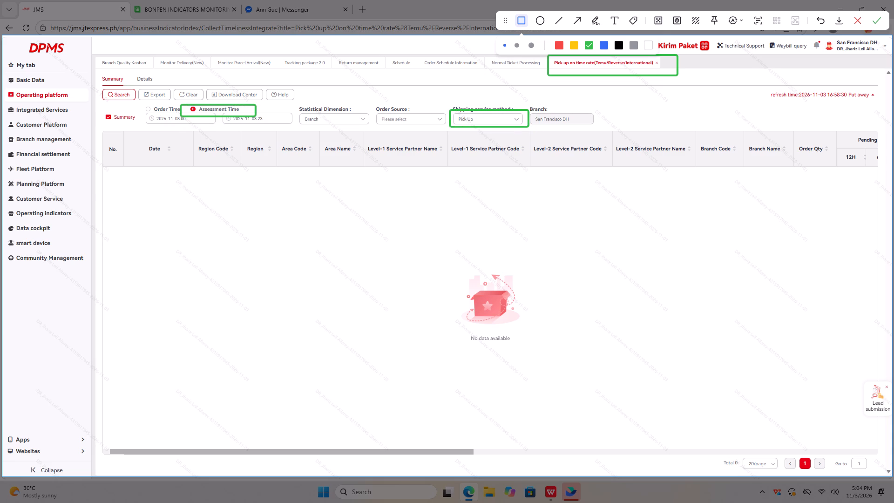
pyautogui.moveTo(94, 82); pyautogui.dragTo(106, 94)
pyautogui.moveTo(106, 94); pyautogui.dragTo(138, 107)
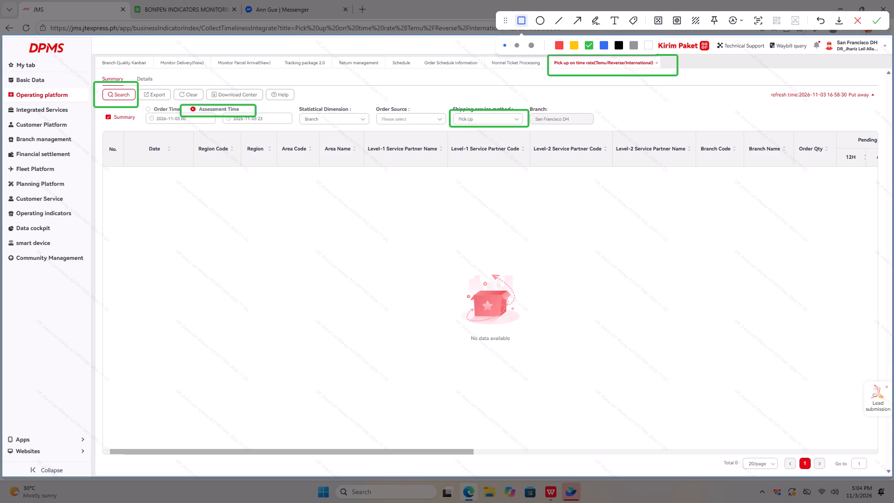
pyautogui.moveTo(118, 183); pyautogui.dragTo(697, 337)
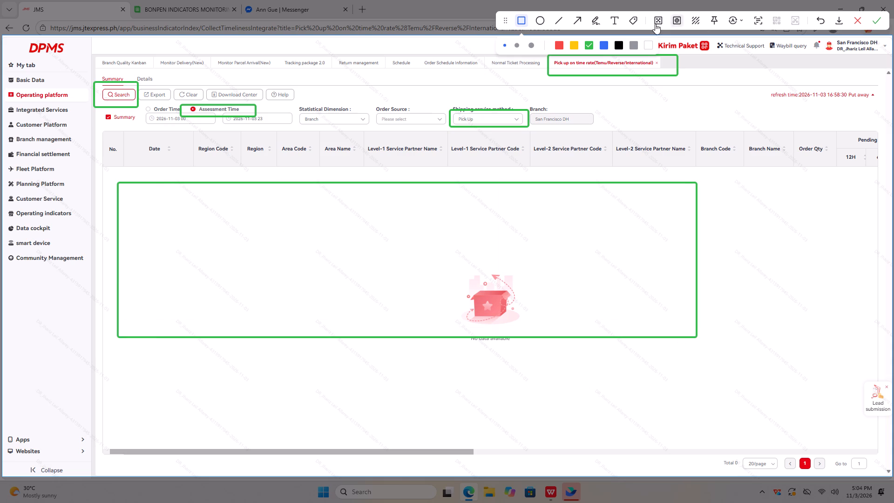
# Start a 24pt red text note inside the large green rectangle, trying the opening word "Kailang" and clearing it.
pyautogui.click(612, 18)
pyautogui.click(257, 251)
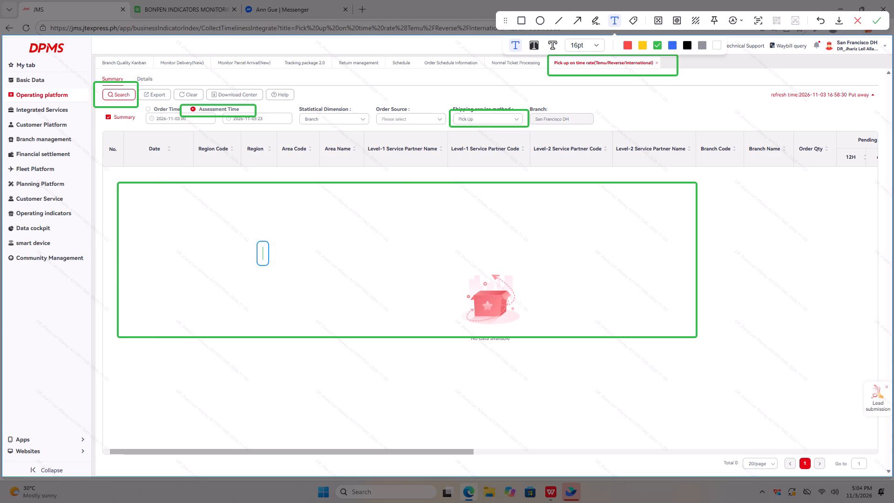
pyautogui.click(599, 44)
pyautogui.click(581, 87)
pyautogui.click(627, 46)
pyautogui.press('k')
pyautogui.press('BackSpace')
pyautogui.hotkey('shift', 'k')
pyautogui.press('a')
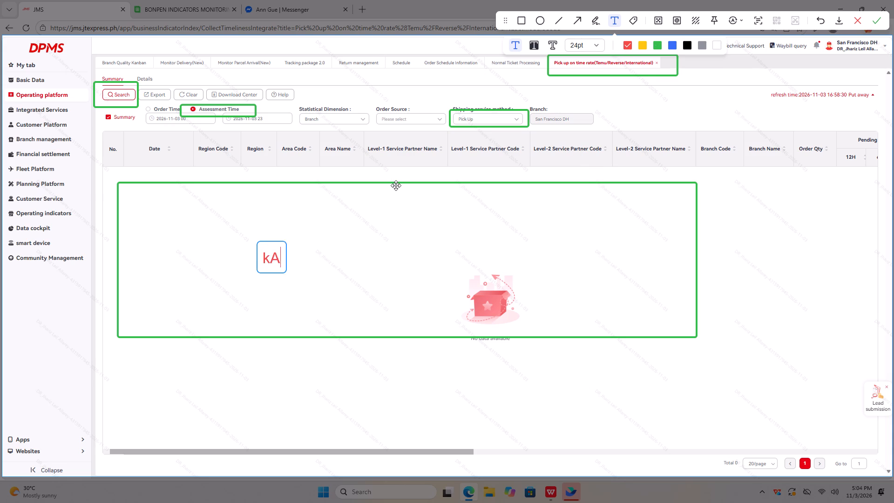
pyautogui.write('Kailang')
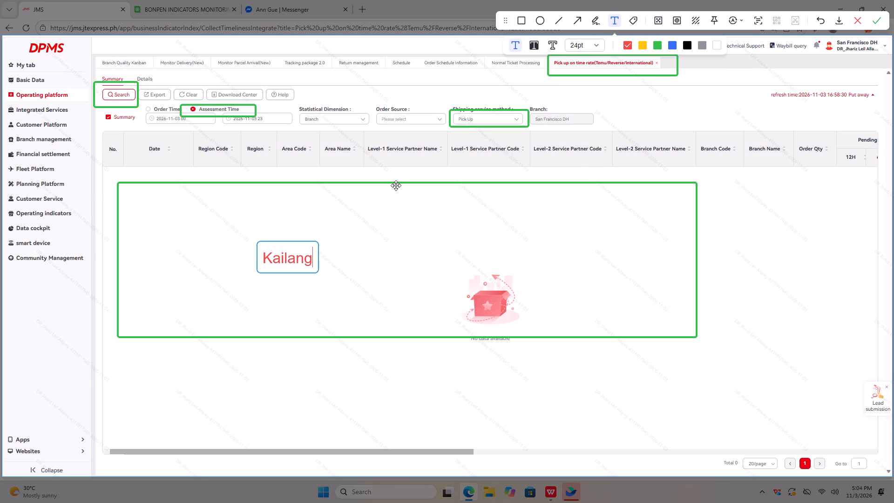
pyautogui.press('BackSpace')
pyautogui.press('BackSpace')
pyautogui.press('BackSpace')
pyautogui.press('BackSpace')
pyautogui.press('BackSpace')
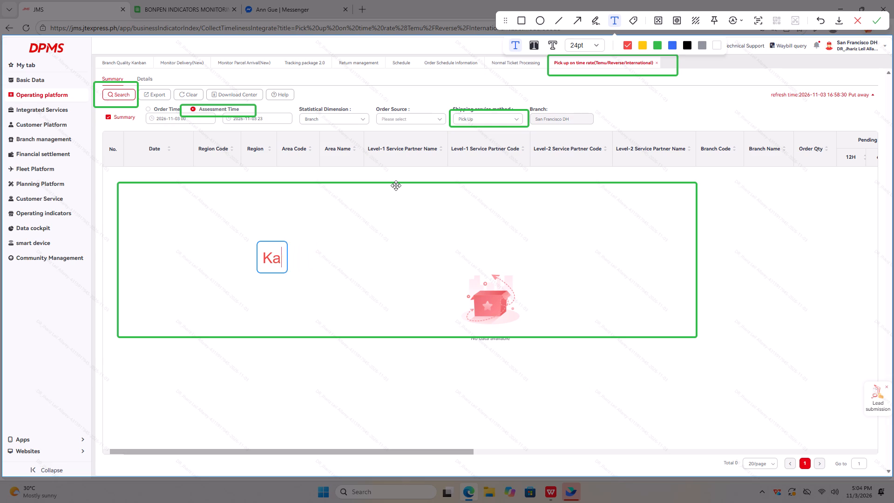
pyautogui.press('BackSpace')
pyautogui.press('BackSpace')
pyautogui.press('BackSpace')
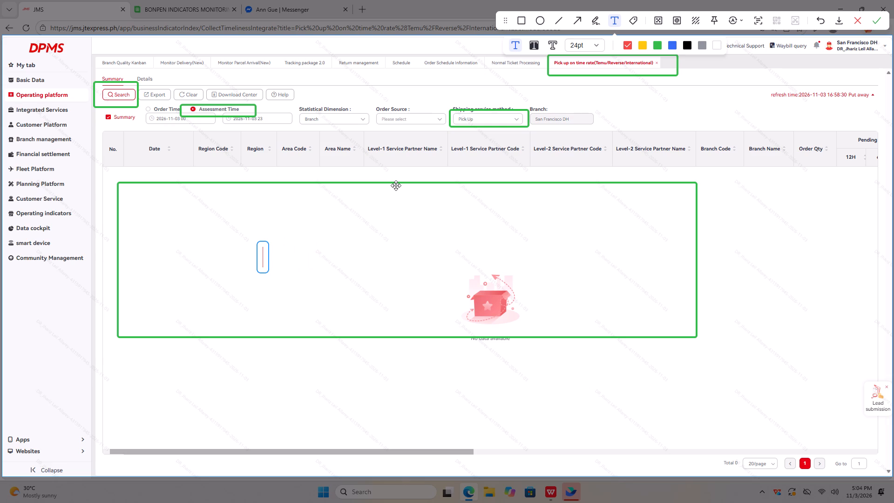
# Write the red note "Para mag-check ng pick up" inside the large green rectangle.
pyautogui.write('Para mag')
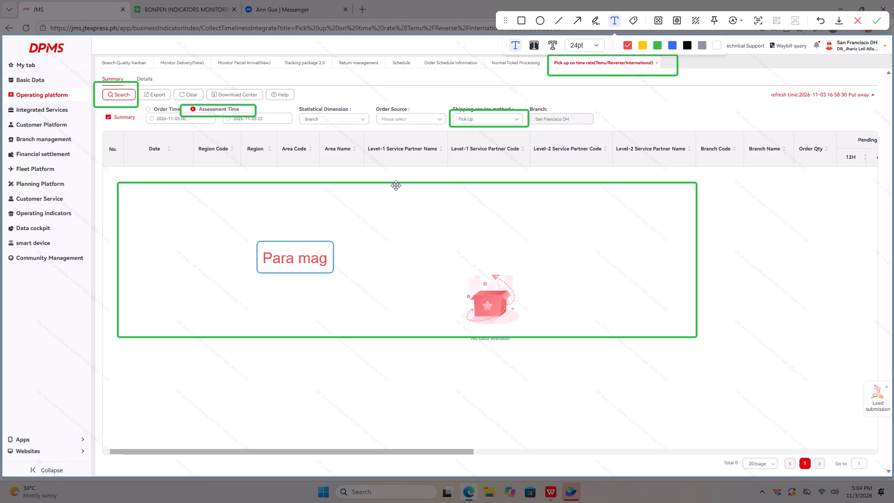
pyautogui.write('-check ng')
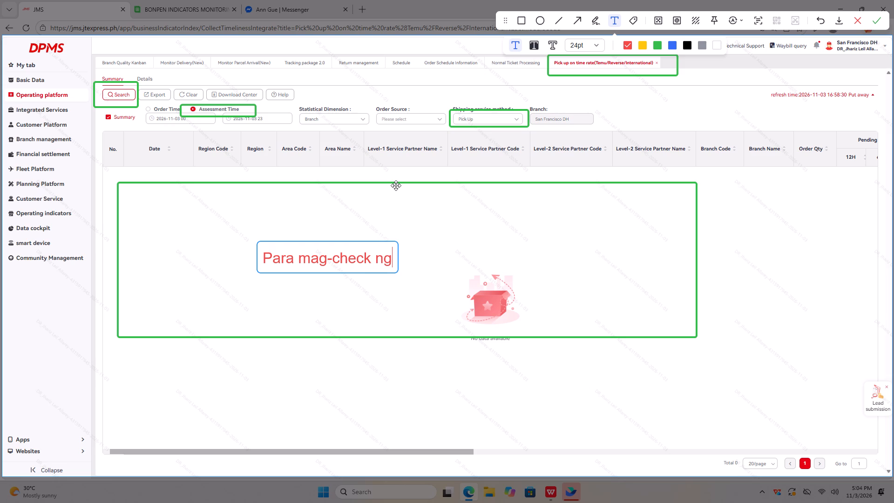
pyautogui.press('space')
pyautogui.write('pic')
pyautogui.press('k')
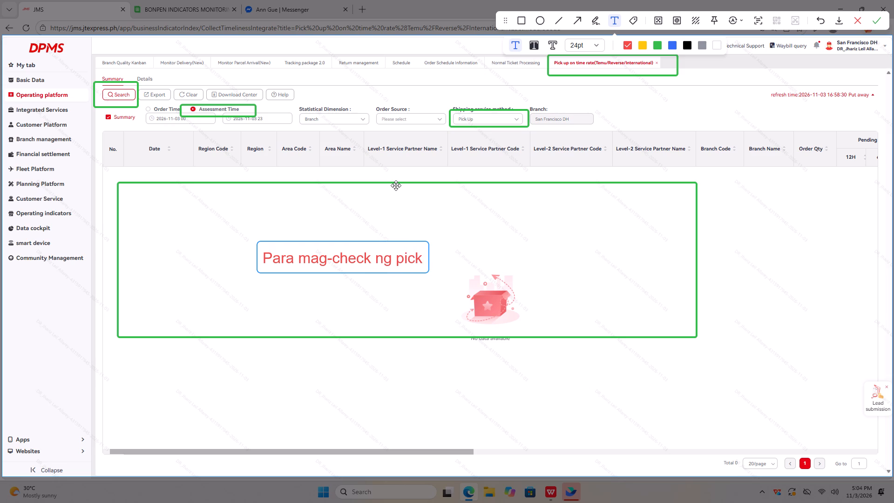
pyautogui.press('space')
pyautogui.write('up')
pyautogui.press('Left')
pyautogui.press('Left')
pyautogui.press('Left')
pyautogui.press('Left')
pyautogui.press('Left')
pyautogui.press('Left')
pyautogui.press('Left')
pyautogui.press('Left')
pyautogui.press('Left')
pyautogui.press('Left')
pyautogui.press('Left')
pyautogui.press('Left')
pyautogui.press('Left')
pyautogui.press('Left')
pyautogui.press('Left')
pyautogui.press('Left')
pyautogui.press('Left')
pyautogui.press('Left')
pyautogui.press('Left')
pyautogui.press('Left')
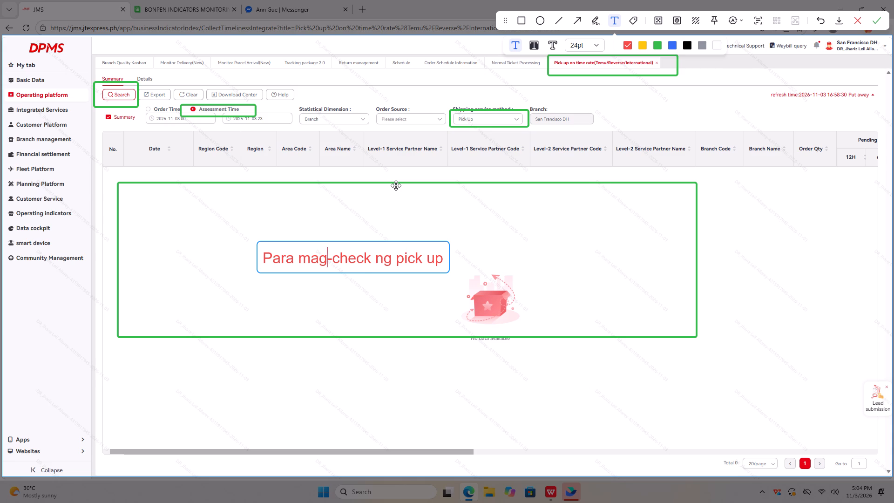
# Move the "Para mag-check ng pick up" note into the upper-left corner of the large green rectangle.
pyautogui.click(424, 298)
pyautogui.click(392, 258)
pyautogui.moveTo(397, 245); pyautogui.dragTo(263, 204)
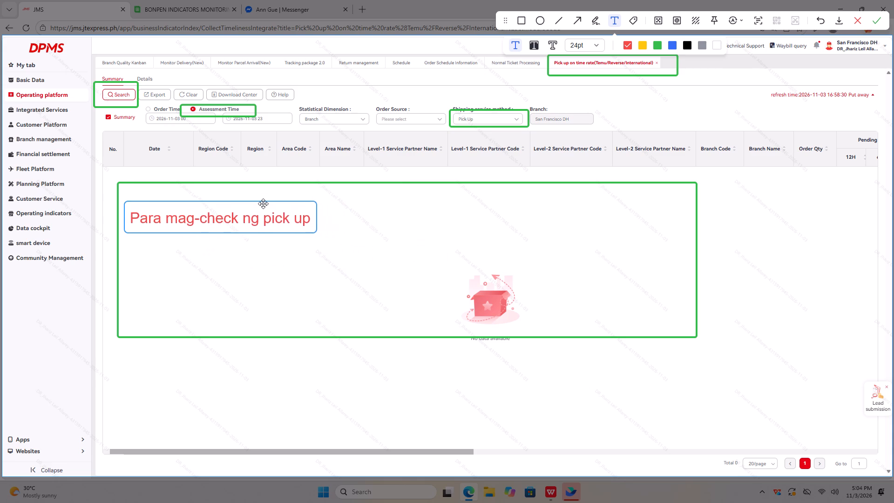
pyautogui.moveTo(263, 204); pyautogui.dragTo(267, 198)
pyautogui.click(405, 235)
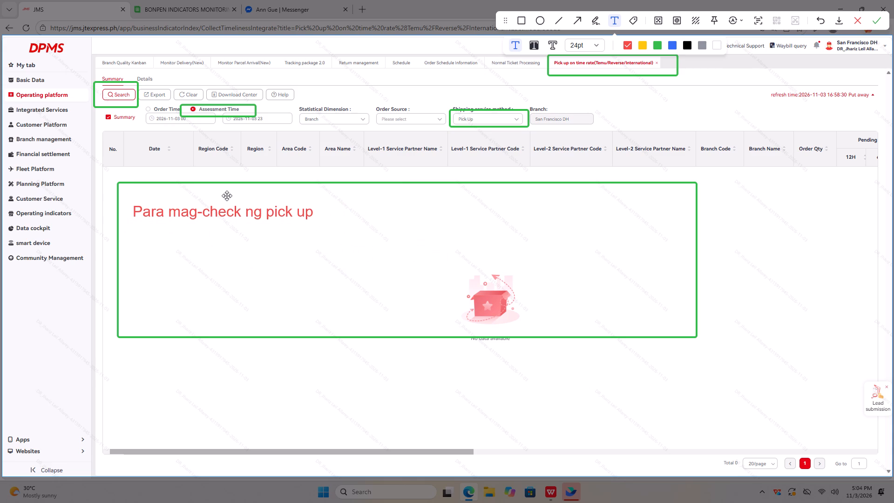
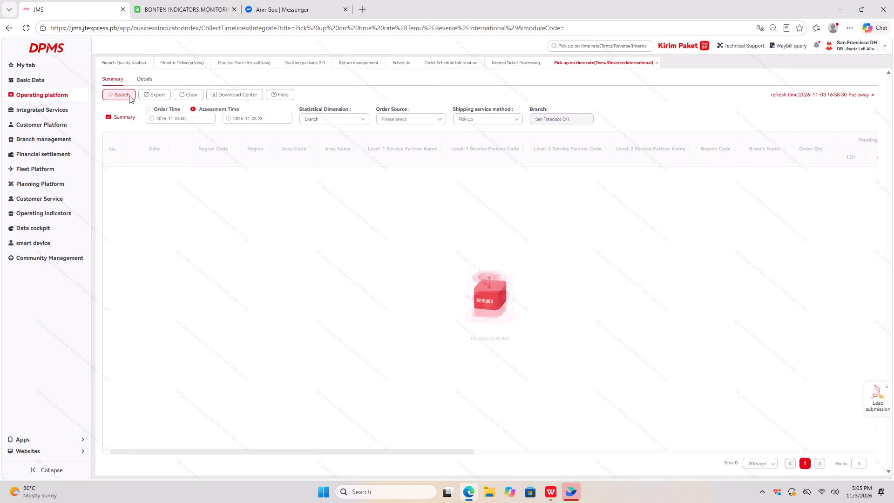
# Examine the further columns of San Francisco DH's row in the pick-up on time rate summary.
pyautogui.moveTo(353, 435); pyautogui.dragTo(382, 434)
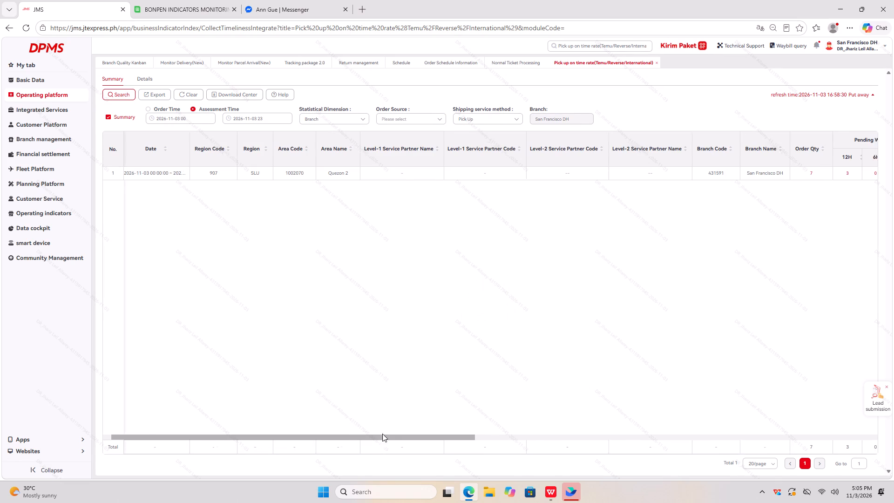
# Capture the Pick up on time rate page with the Attempts On Time Pick up Rate column in view, and choose the rectangle annotation tool.
pyautogui.moveTo(382, 434); pyautogui.dragTo(624, 388)
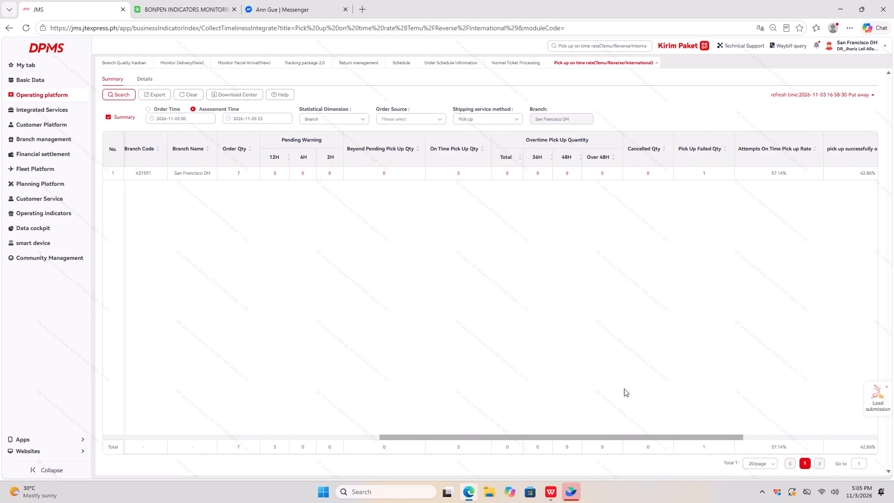
pyautogui.moveTo(624, 388); pyautogui.dragTo(619, 387)
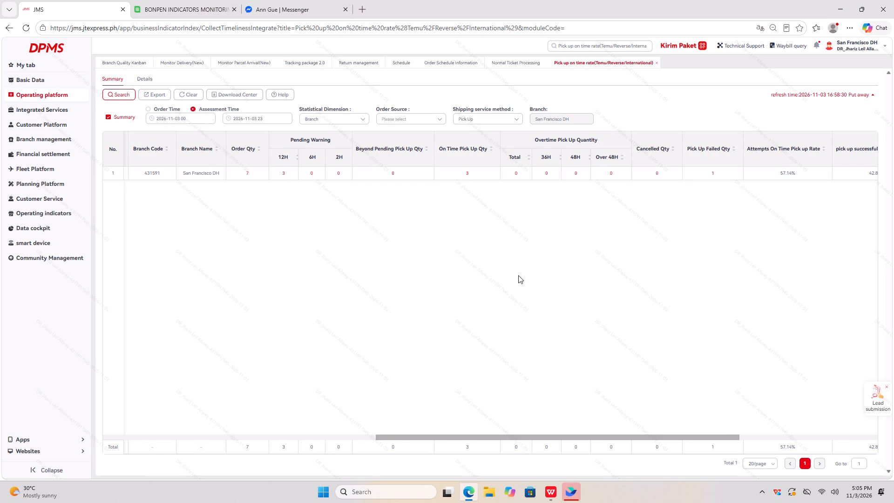
pyautogui.moveTo(586, 437); pyautogui.dragTo(729, 430)
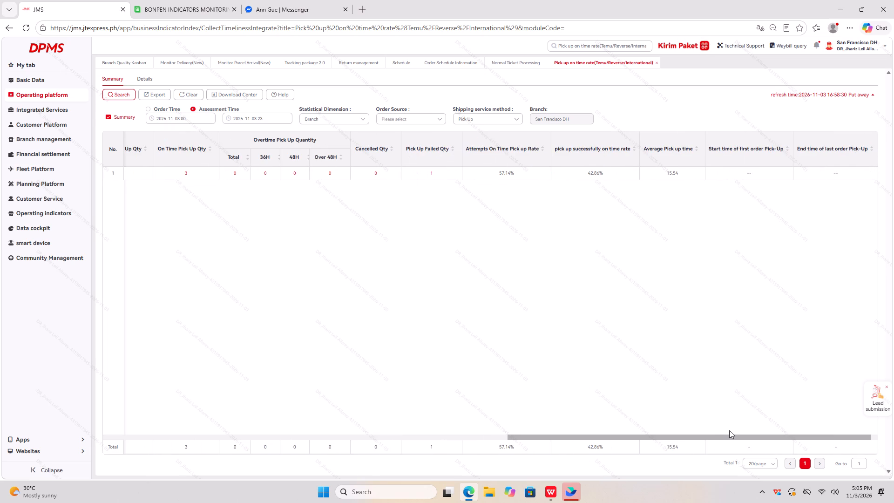
pyautogui.moveTo(729, 430); pyautogui.dragTo(599, 405)
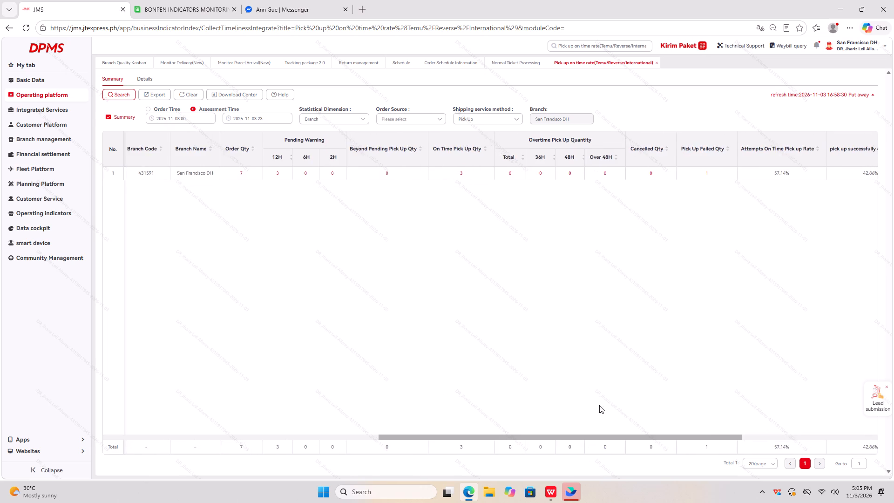
pyautogui.moveTo(599, 405); pyautogui.dragTo(723, 408)
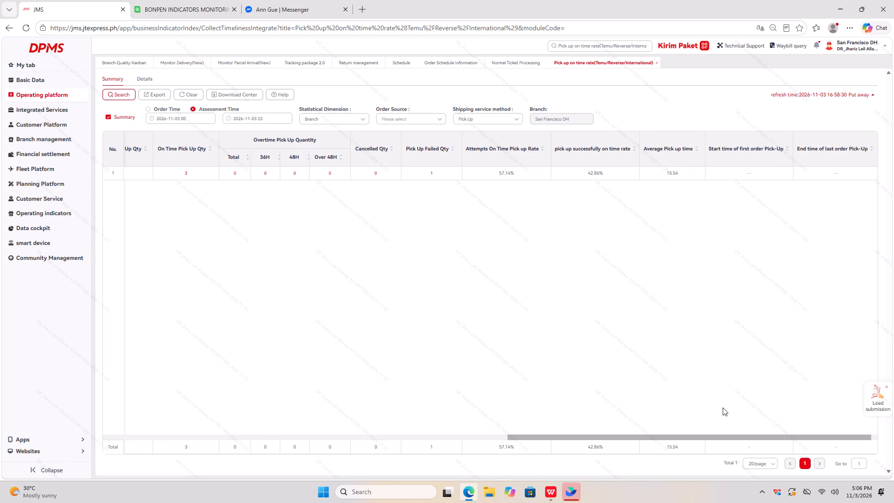
pyautogui.moveTo(723, 408); pyautogui.dragTo(757, 397)
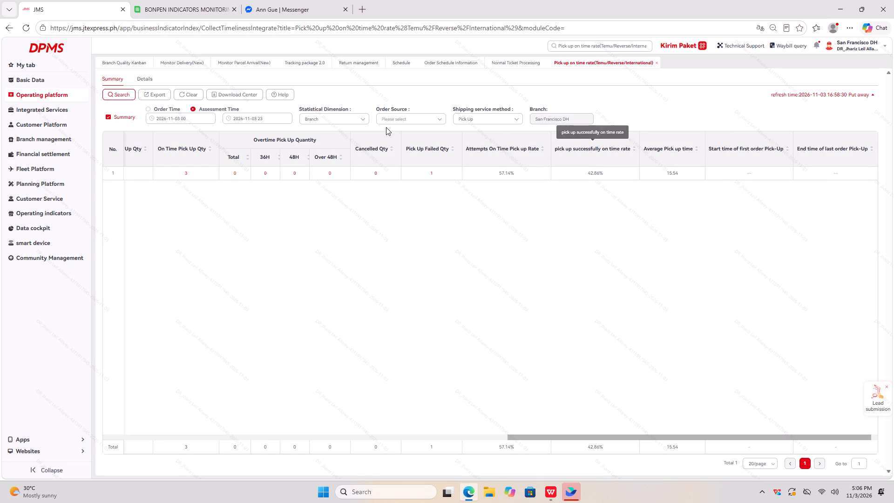
pyautogui.hotkey('ctrl', 'shift', 'a')
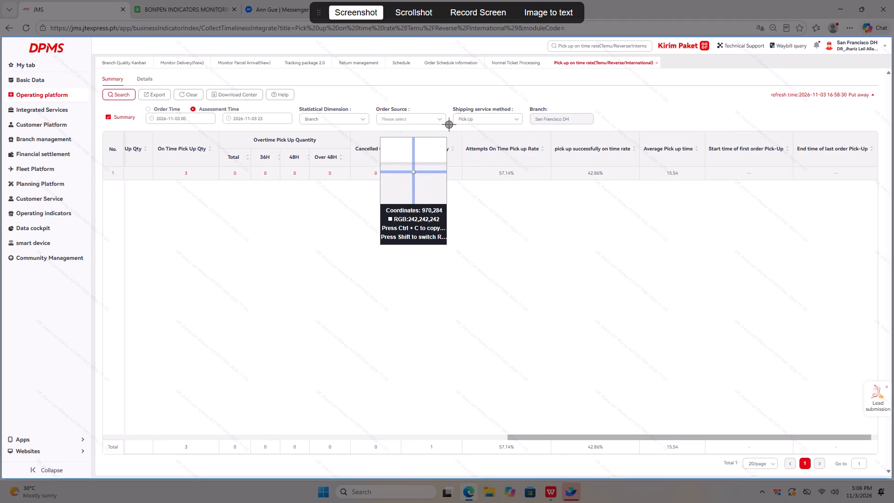
pyautogui.click(562, 93)
pyautogui.click(604, 88)
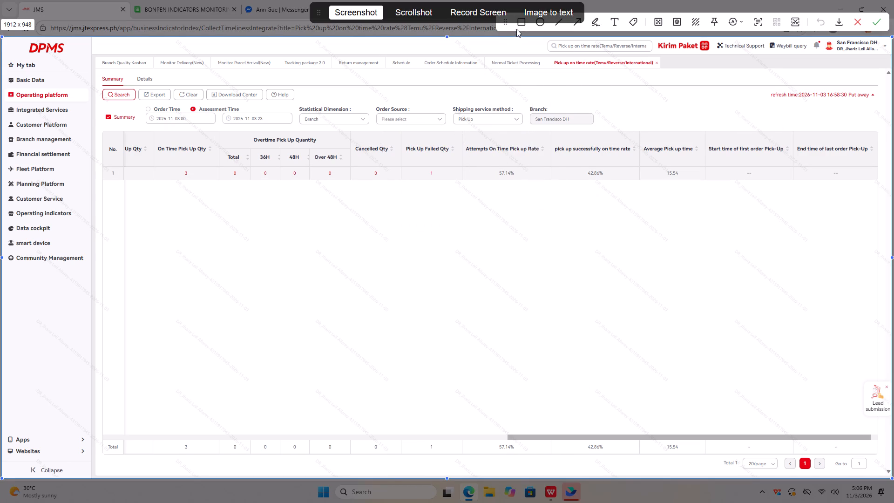
pyautogui.click(520, 26)
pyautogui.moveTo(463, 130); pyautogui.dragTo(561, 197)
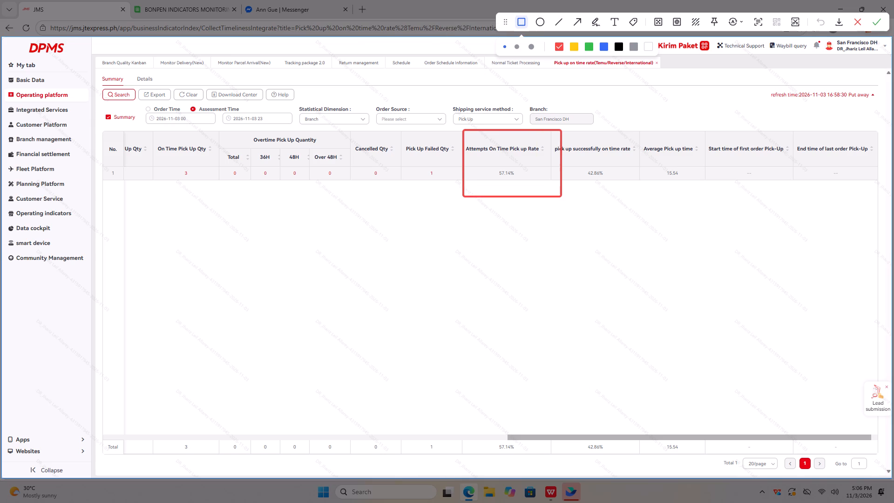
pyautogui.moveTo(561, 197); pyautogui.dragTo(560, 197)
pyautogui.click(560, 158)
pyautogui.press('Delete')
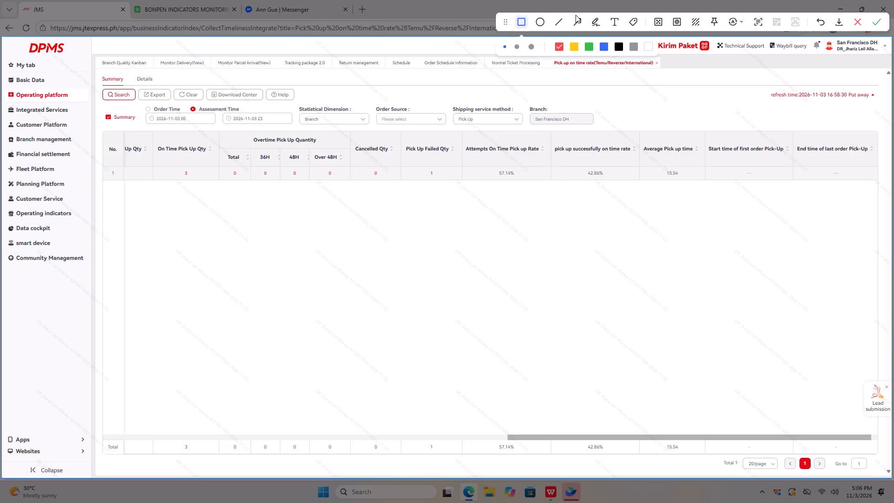
# Draw a green rectangle around the Attempts On Time Pick up Rate header and value, with a green arrow pointing to the value.
pyautogui.click(589, 45)
pyautogui.moveTo(461, 130); pyautogui.dragTo(554, 197)
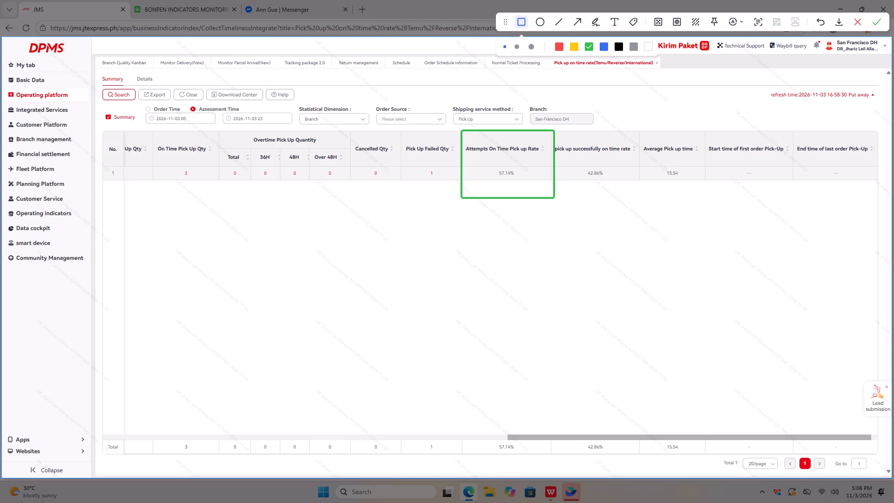
pyautogui.moveTo(554, 197); pyautogui.dragTo(554, 195)
pyautogui.click(573, 21)
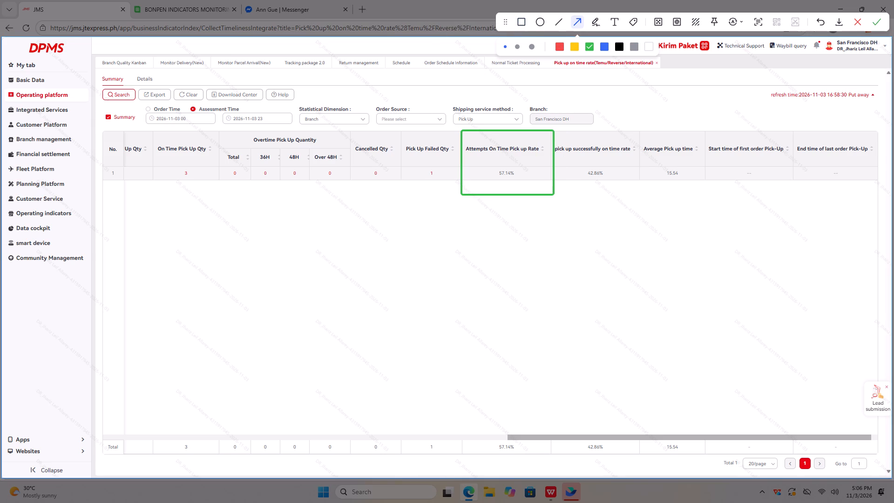
pyautogui.moveTo(393, 250); pyautogui.dragTo(458, 202)
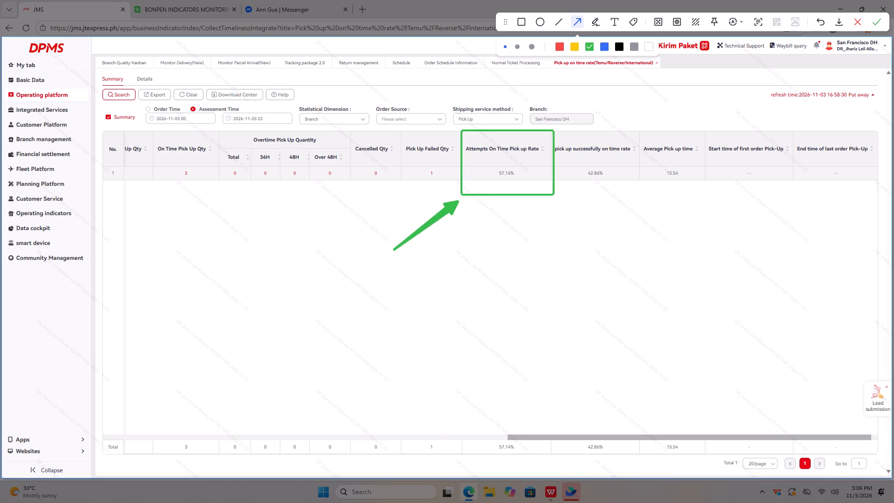
pyautogui.moveTo(458, 202); pyautogui.dragTo(490, 181)
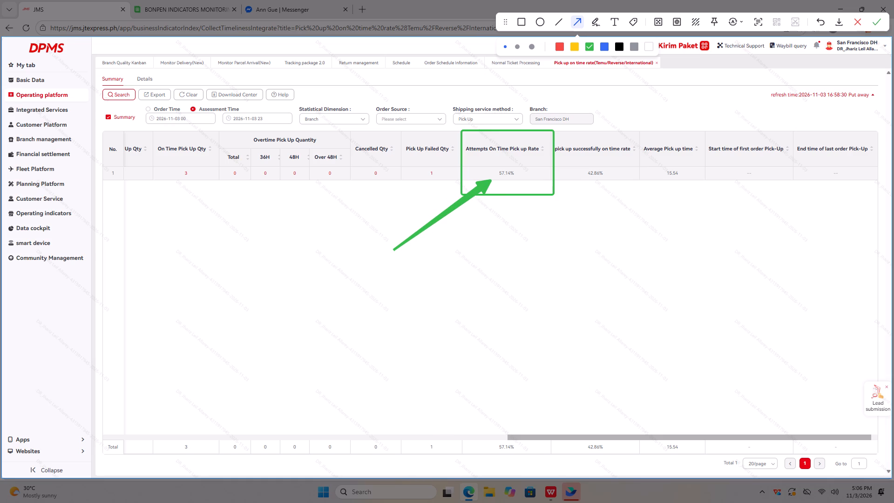
pyautogui.click(657, 201)
# Add a red text note at the tail of the green arrow, beginning with "Need 100%".
pyautogui.click(612, 18)
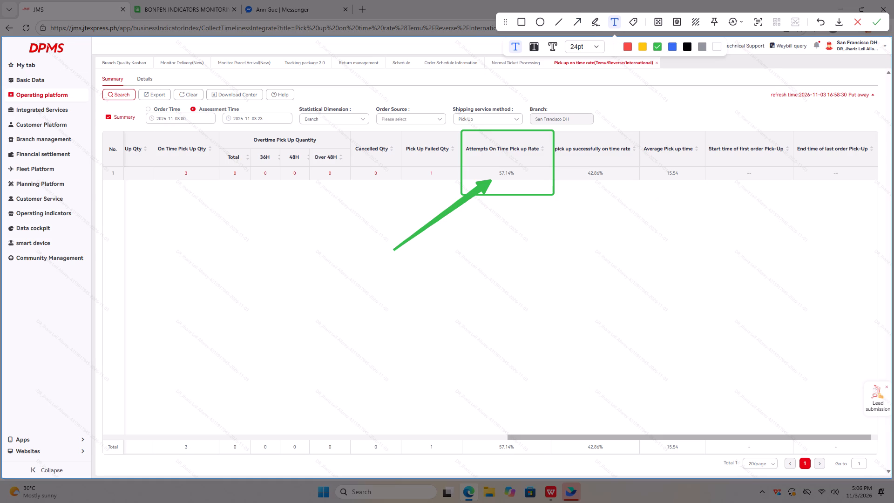
pyautogui.moveTo(342, 253); pyautogui.dragTo(423, 293)
pyautogui.press('n')
pyautogui.press('BackSpace')
pyautogui.write('Ne')
pyautogui.press('BackSpace')
pyautogui.press('BackSpace')
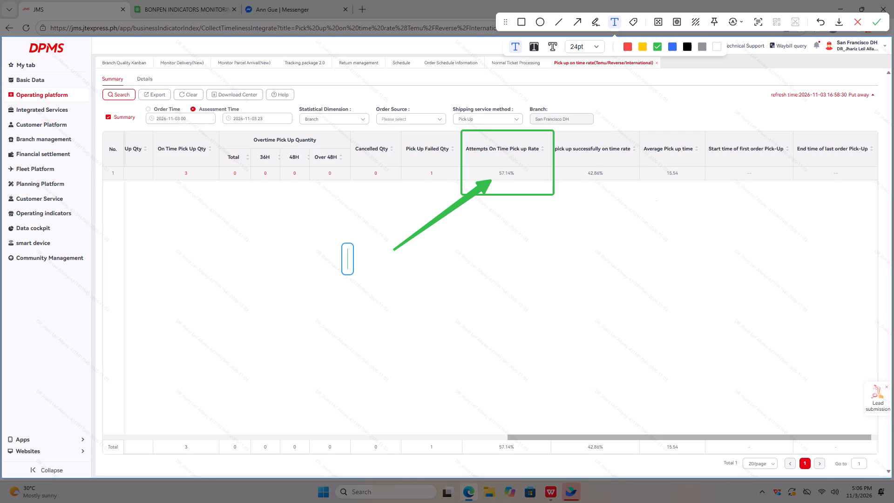
pyautogui.click(627, 47)
pyautogui.write('Nedd')
pyautogui.press('space')
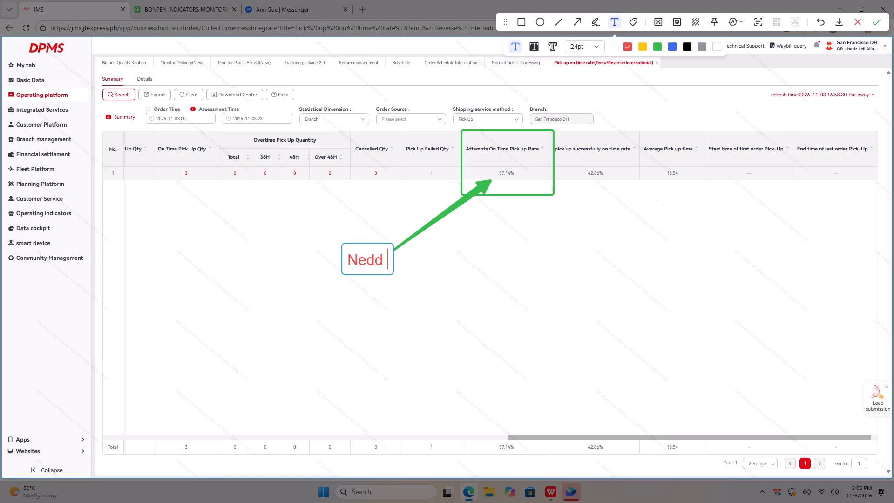
pyautogui.press('BackSpace')
pyautogui.press('BackSpace')
pyautogui.press('BackSpace')
pyautogui.press('e')
pyautogui.write('d 100')
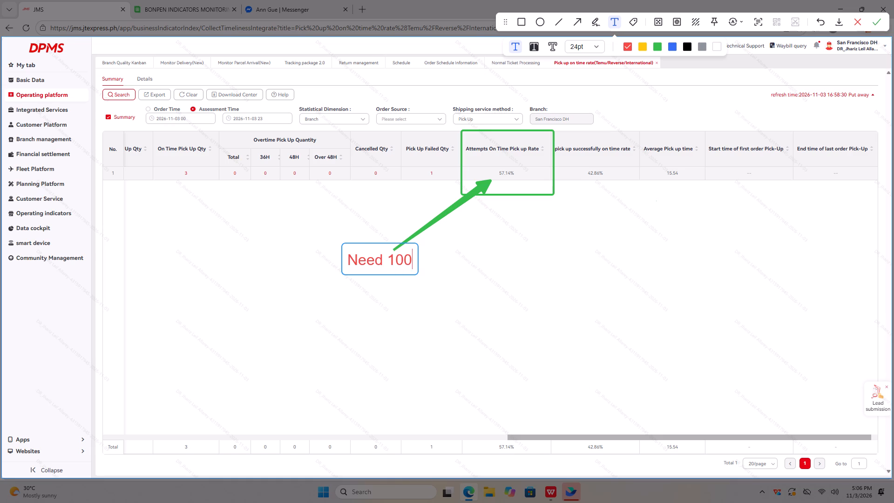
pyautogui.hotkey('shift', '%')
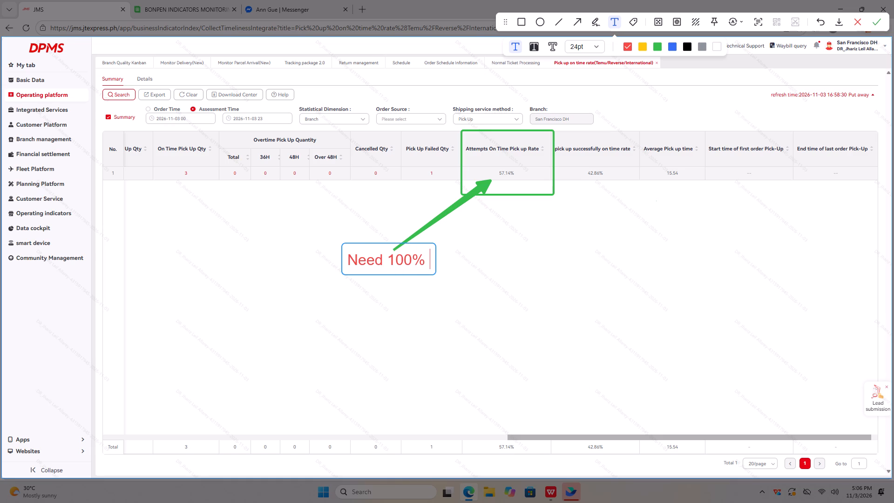
# Complete the red note after "Need 100%" with the words "Attempts on Time Pick up Rate".
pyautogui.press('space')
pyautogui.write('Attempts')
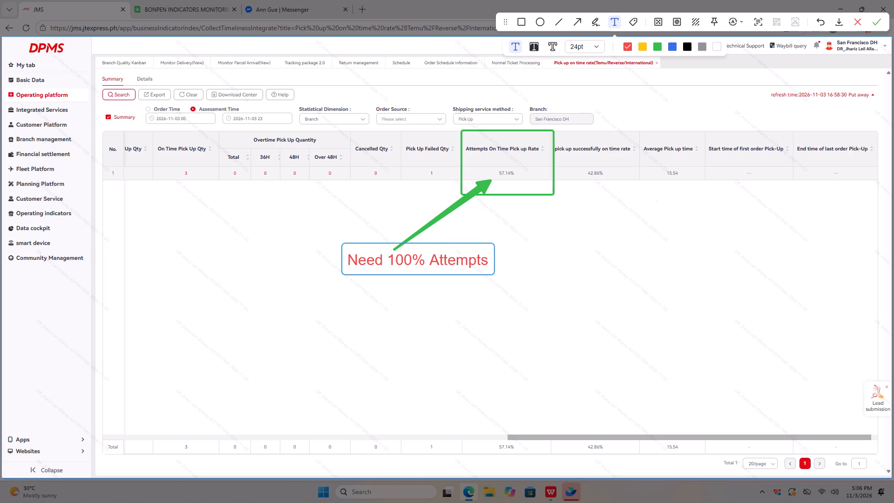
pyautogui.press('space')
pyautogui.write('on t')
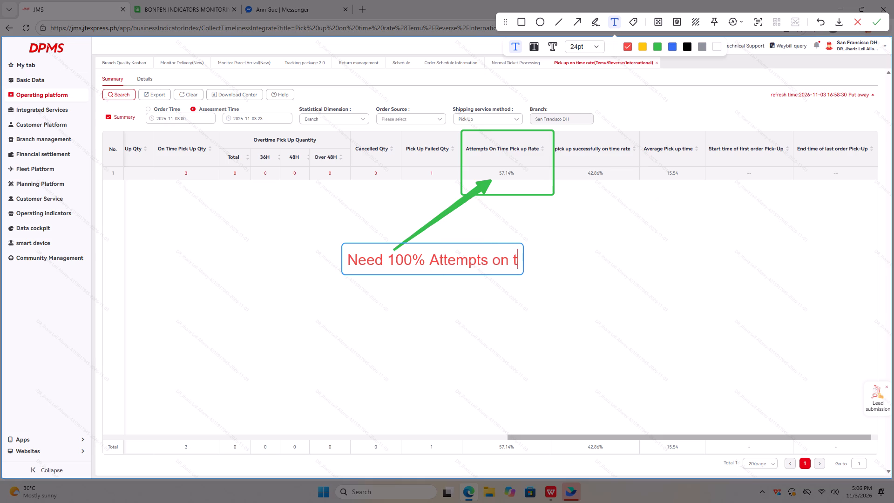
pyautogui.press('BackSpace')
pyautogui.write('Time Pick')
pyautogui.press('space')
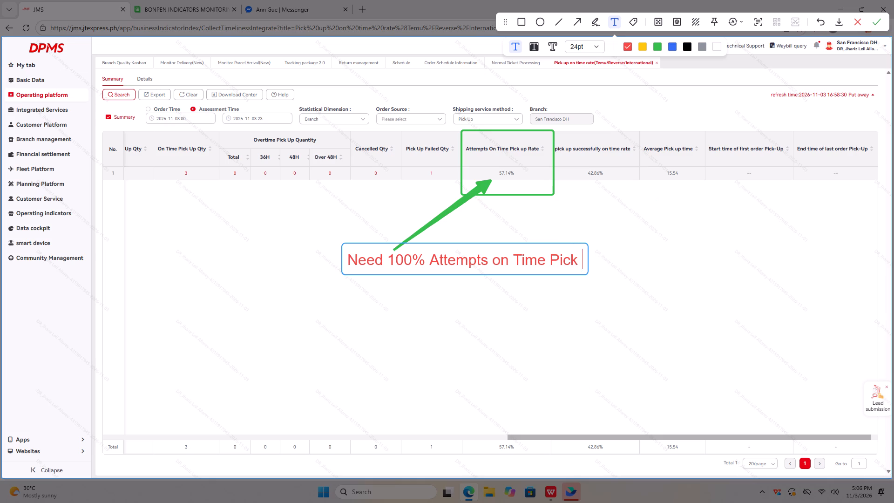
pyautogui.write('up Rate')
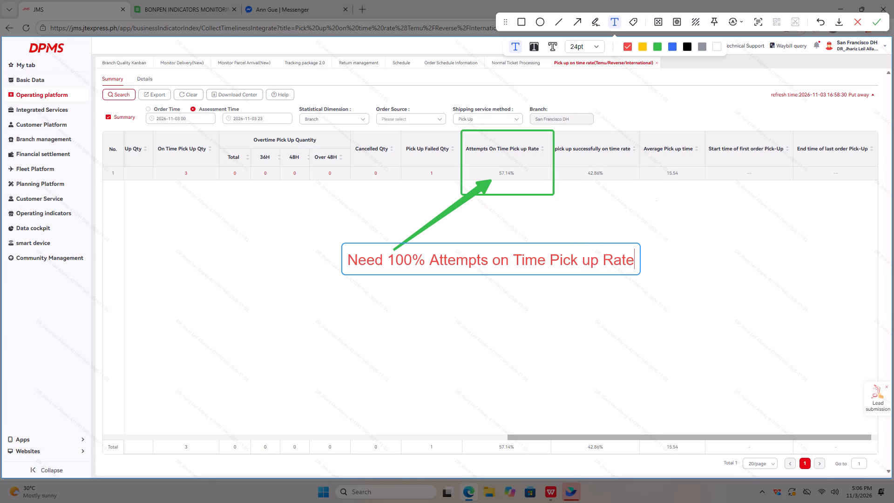
# Move the red note leftward so it sits beneath the green arrow's tail, and copy the annotated capture to the clipboard.
pyautogui.click(513, 243)
pyautogui.click(509, 256)
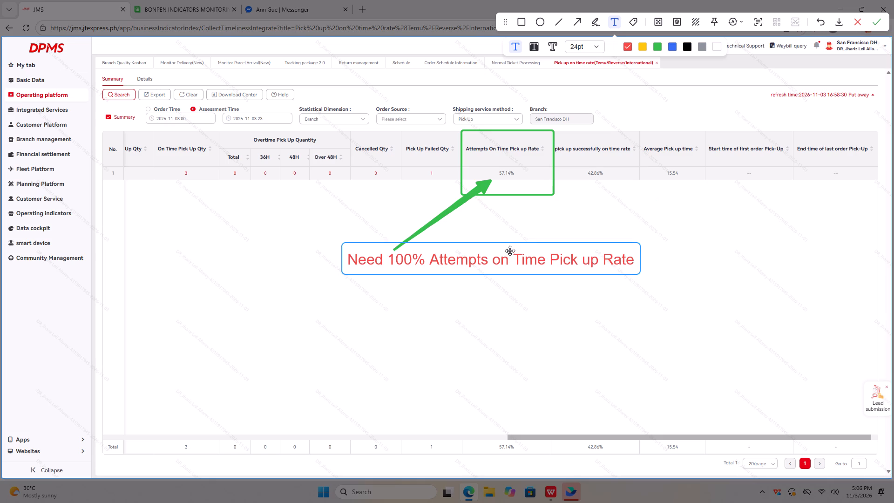
pyautogui.moveTo(512, 243); pyautogui.dragTo(380, 245)
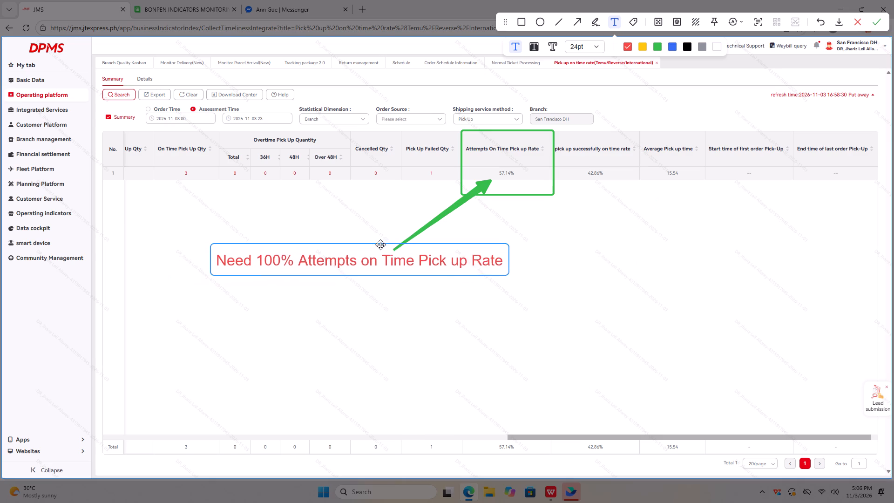
pyautogui.moveTo(380, 245); pyautogui.dragTo(383, 244)
pyautogui.click(584, 279)
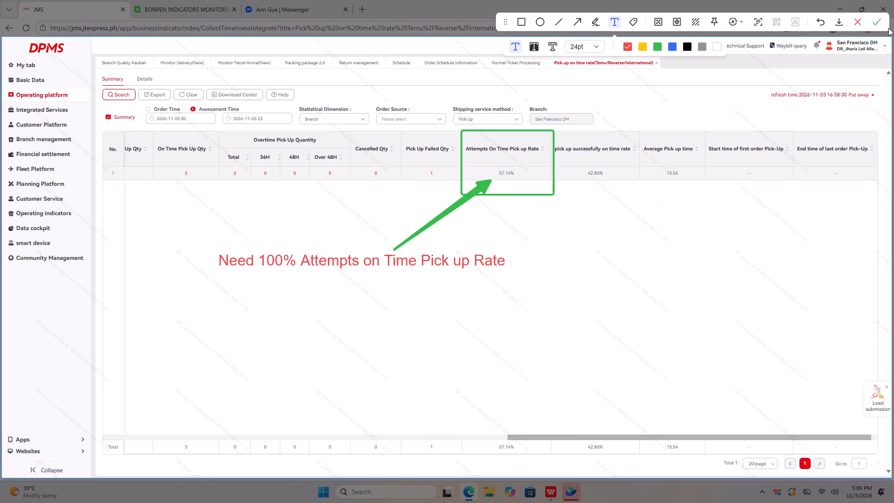
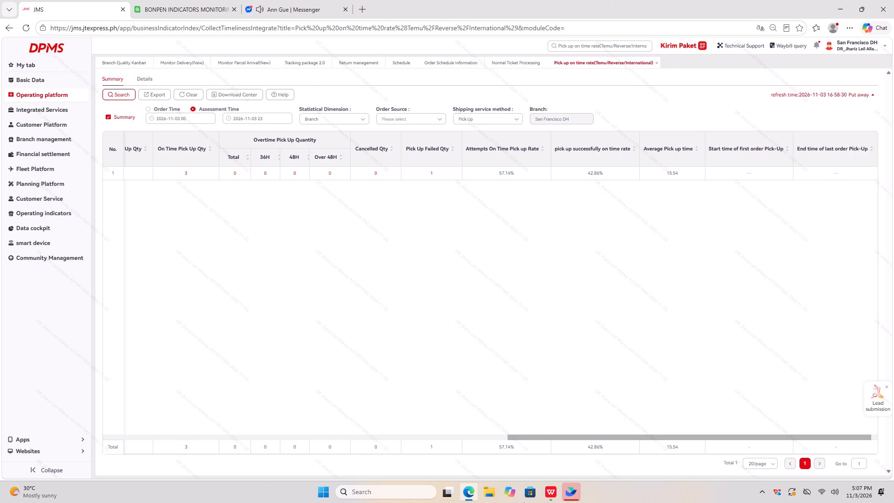
# Switch to Feishu, look through the chat list and the earlier messages in the open conversation, and return to the JMS page in the browser.
pyautogui.click(573, 492)
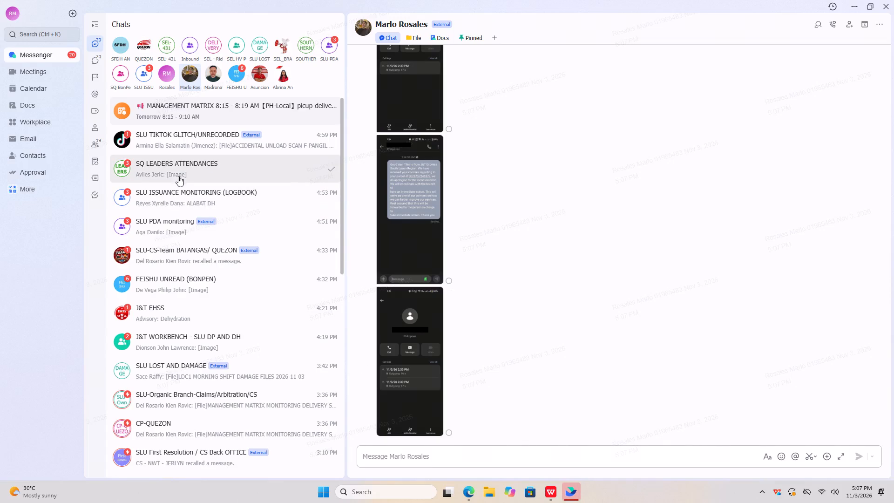
pyautogui.scroll(-6, 185, 177)
pyautogui.scroll(11, 251, 170)
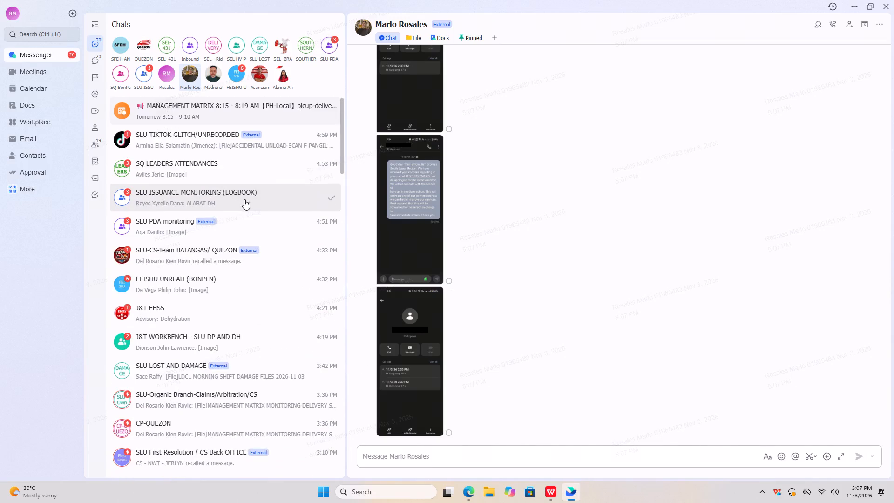
pyautogui.scroll(4, 244, 199)
pyautogui.scroll(-15, 191, 136)
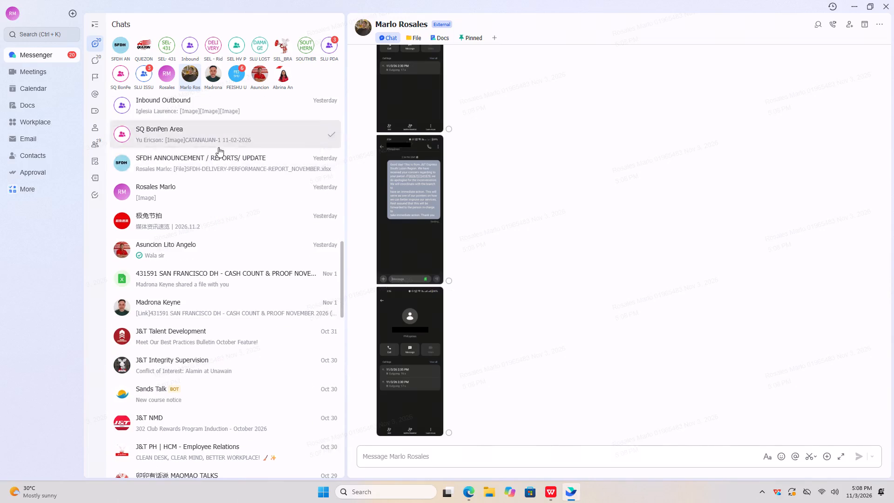
pyautogui.scroll(-7, 217, 153)
pyautogui.scroll(7, 221, 153)
pyautogui.scroll(-8, 224, 157)
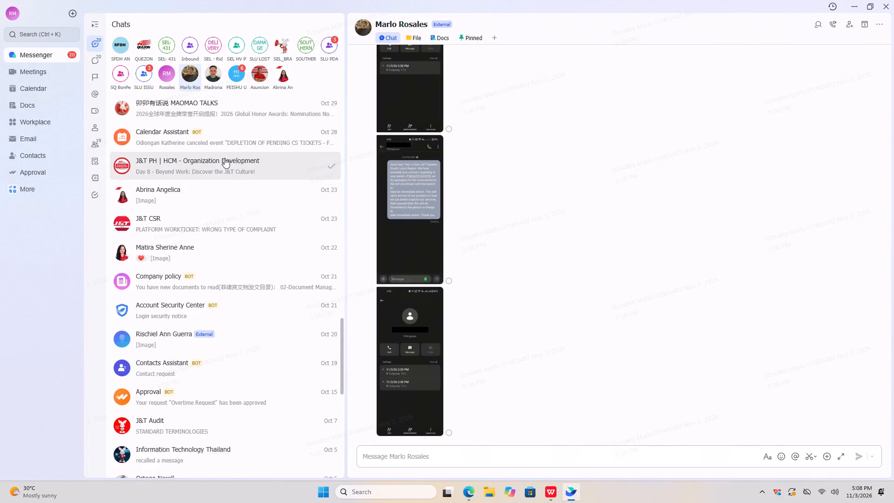
pyautogui.scroll(8, 224, 158)
pyautogui.scroll(-1, 228, 165)
pyautogui.scroll(20, 236, 164)
pyautogui.scroll(12, 236, 164)
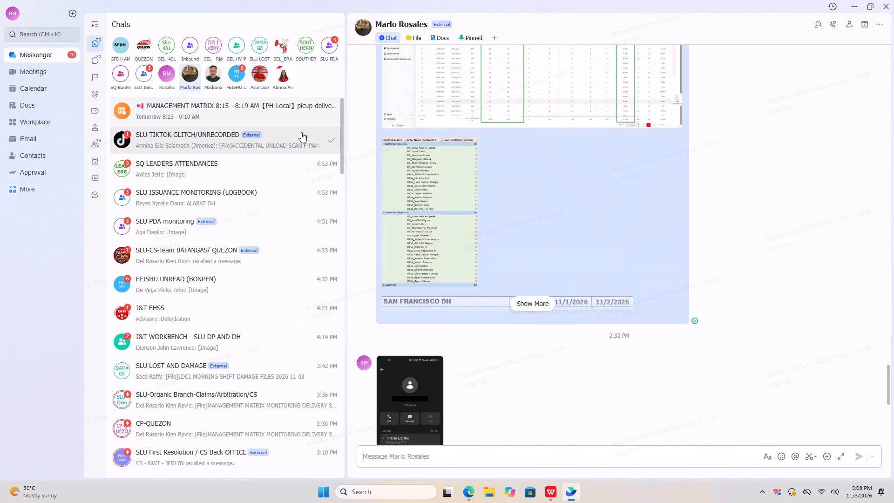
pyautogui.scroll(3, 301, 132)
pyautogui.click(851, 6)
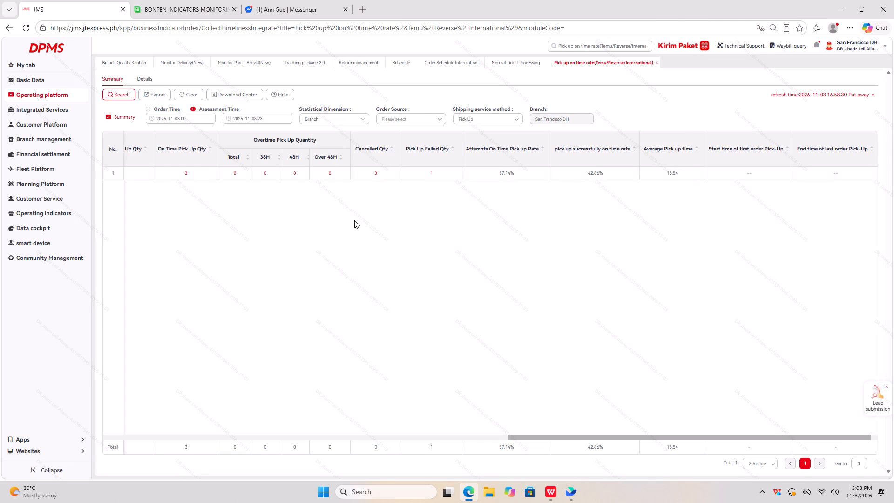
# Switch to the BONPEN Indicators Monitoring Report for November to view the San Francisco DH indicator list.
pyautogui.click(184, 9)
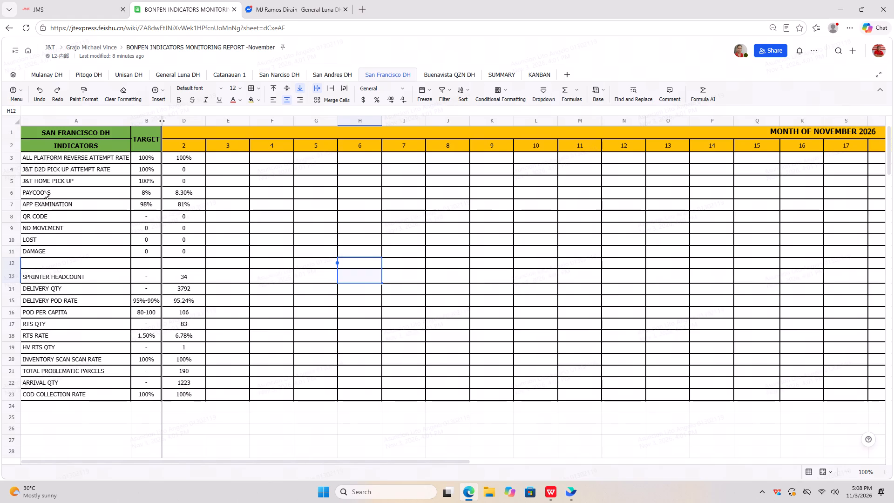
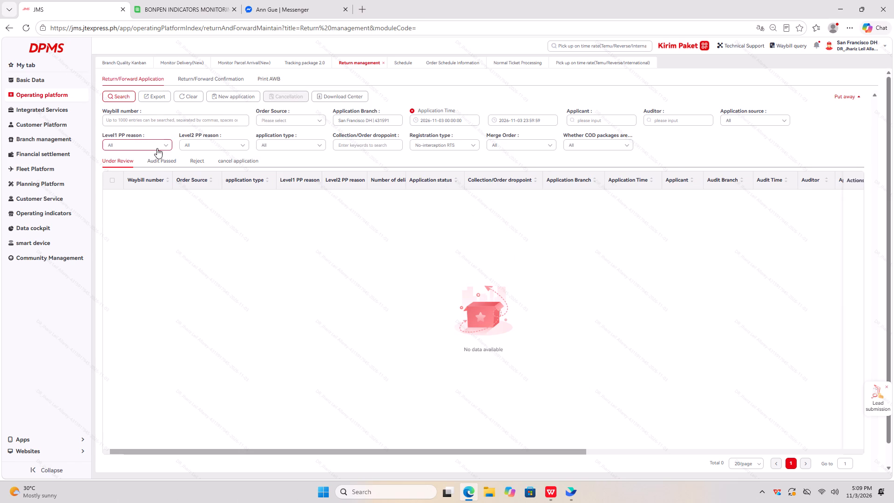
# Show the Audit Passed applications on the Return management page and take a screenshot of the whole page area.
pyautogui.click(162, 160)
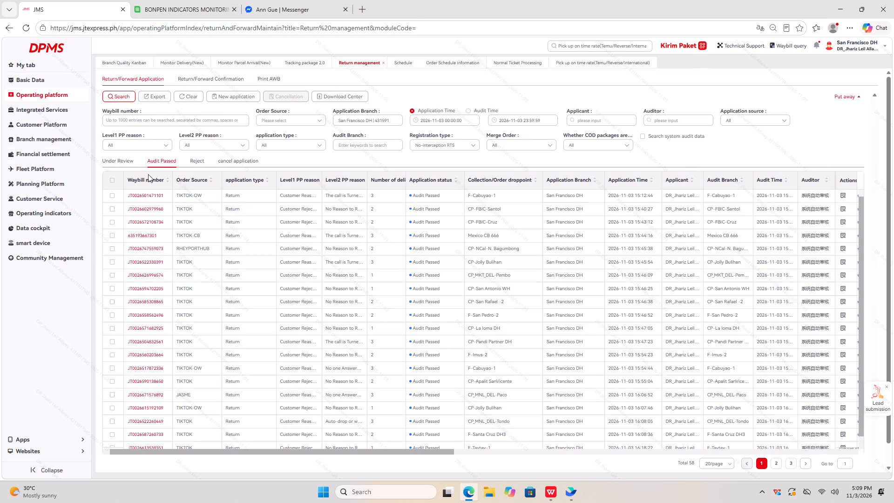
pyautogui.hotkey('ctrl', 'shift', 'a')
pyautogui.click(526, 103)
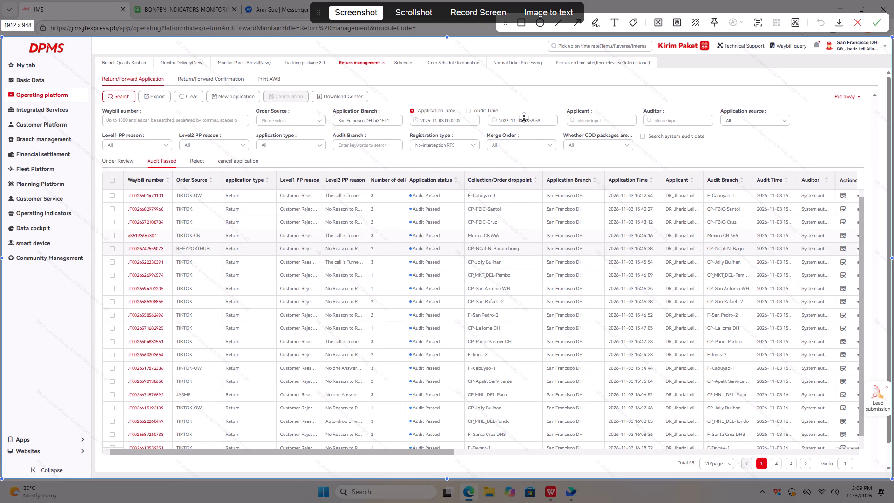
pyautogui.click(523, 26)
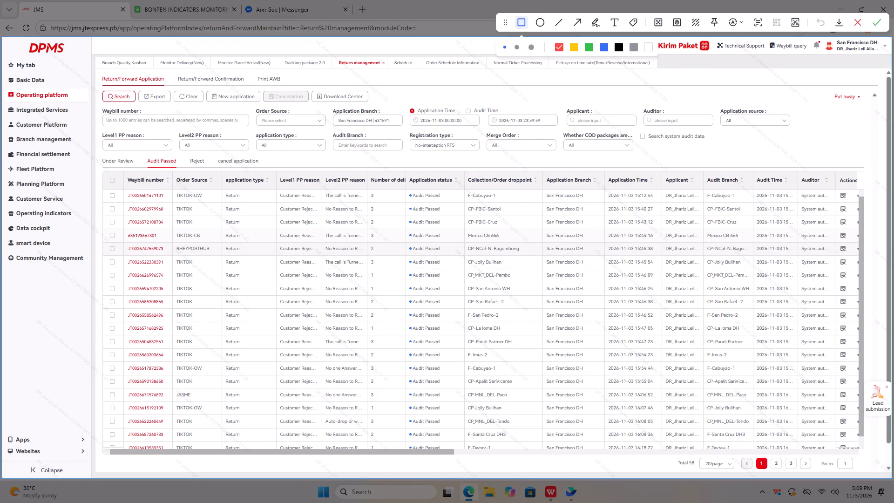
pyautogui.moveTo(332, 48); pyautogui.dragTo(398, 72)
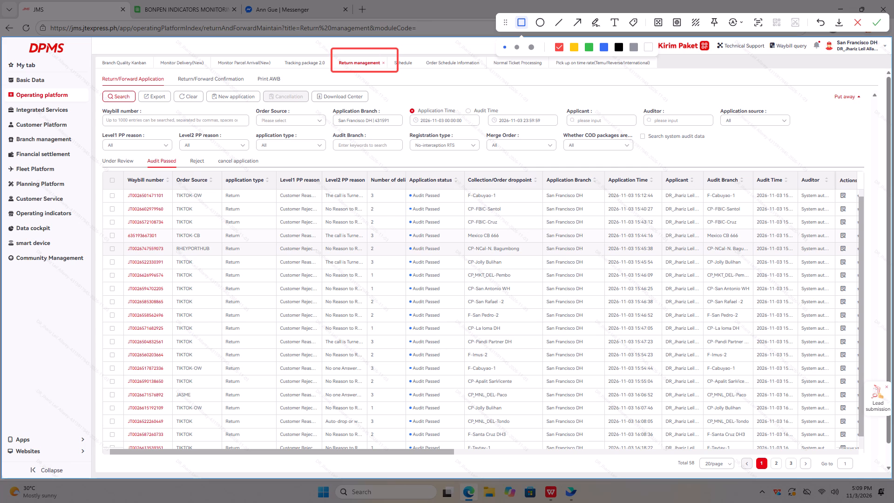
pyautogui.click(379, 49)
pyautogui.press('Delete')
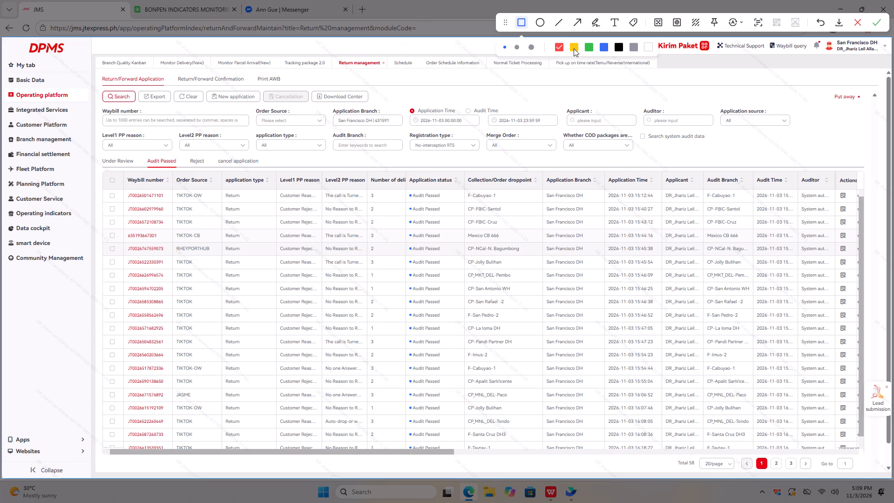
# Outline the Return management, Return/Forward Application and Audit Passed labels with green rectangles on the captured JMS screenshot.
pyautogui.click(591, 48)
pyautogui.moveTo(329, 51); pyautogui.dragTo(330, 50)
pyautogui.moveTo(330, 50); pyautogui.dragTo(394, 75)
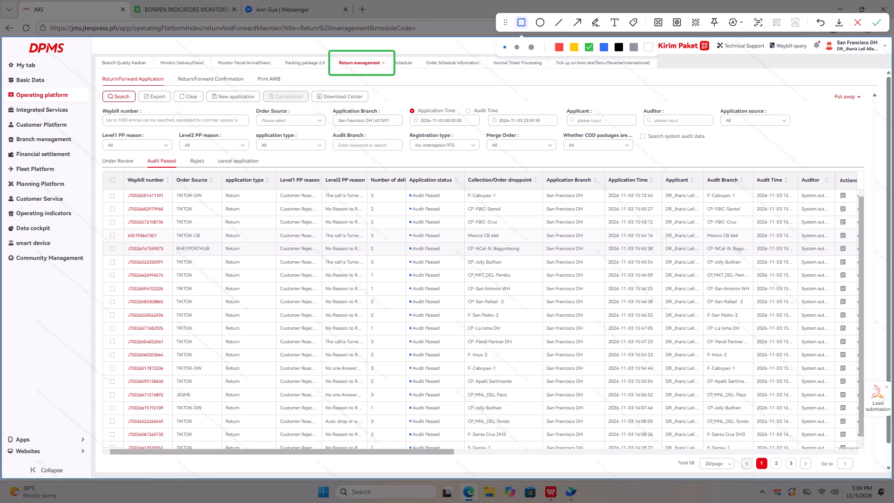
pyautogui.moveTo(98, 73); pyautogui.dragTo(172, 91)
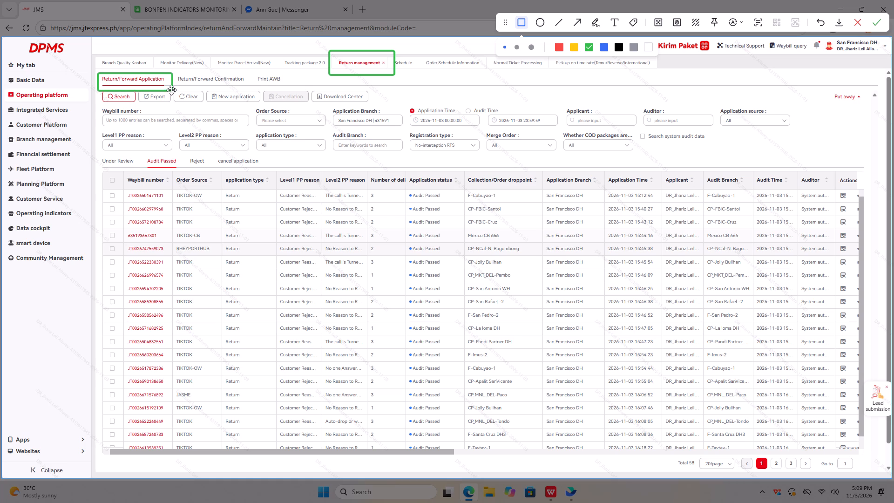
pyautogui.moveTo(140, 150); pyautogui.dragTo(187, 171)
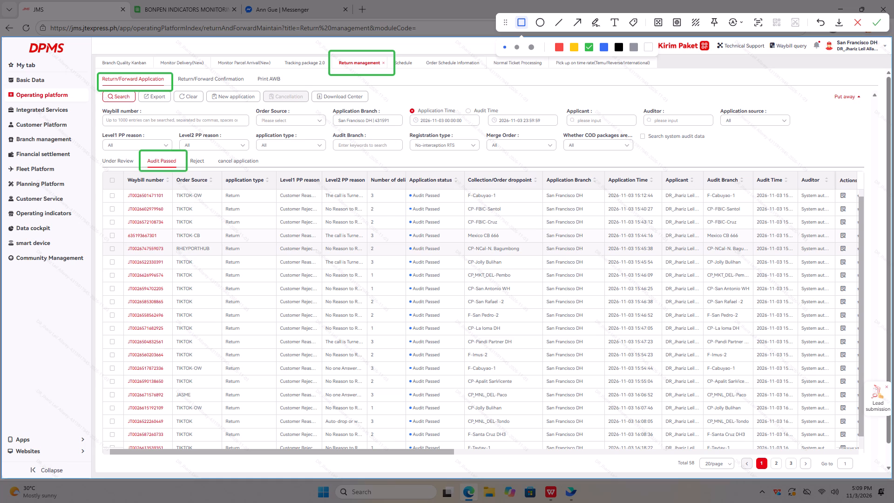
pyautogui.moveTo(187, 171); pyautogui.dragTo(186, 170)
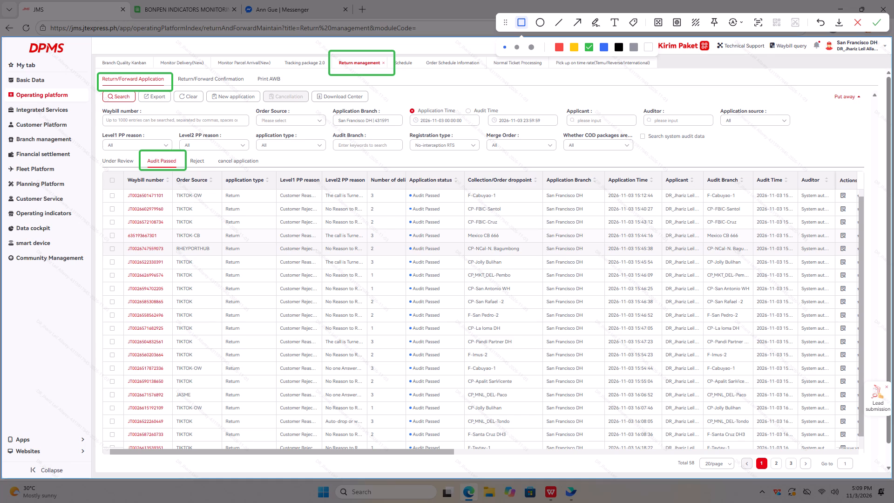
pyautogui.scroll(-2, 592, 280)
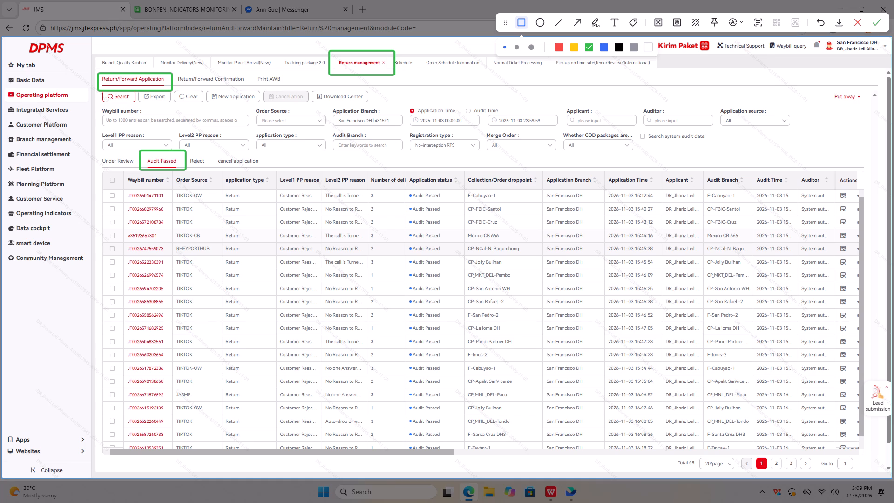
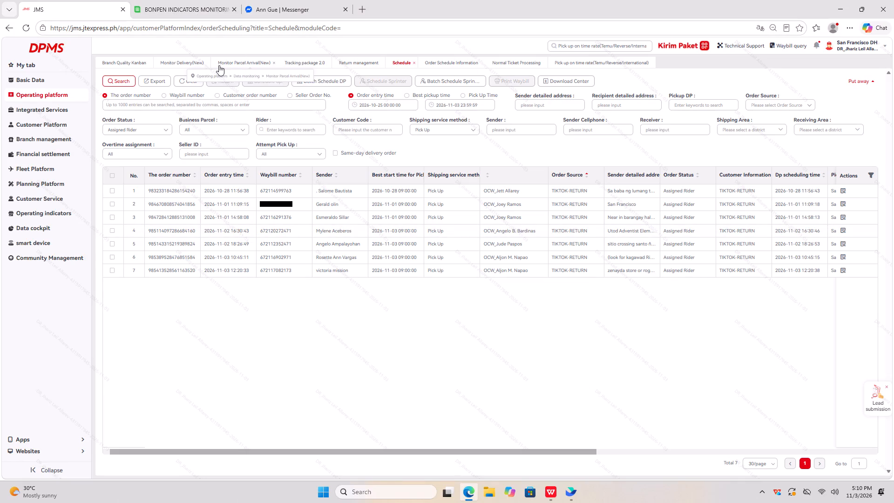
# Open the Monitor Delivery(New) summary by courier for the San Francisco branch.
pyautogui.click(181, 61)
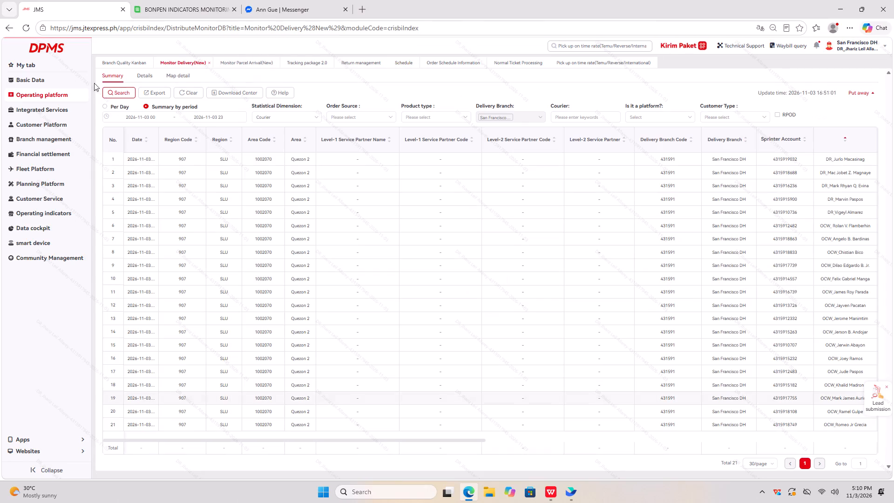
# Review the per-courier delivery and POD columns in Monitor Delivery, and check the San Francisco DH sheet in the November monitoring report.
pyautogui.moveTo(424, 441); pyautogui.dragTo(627, 416)
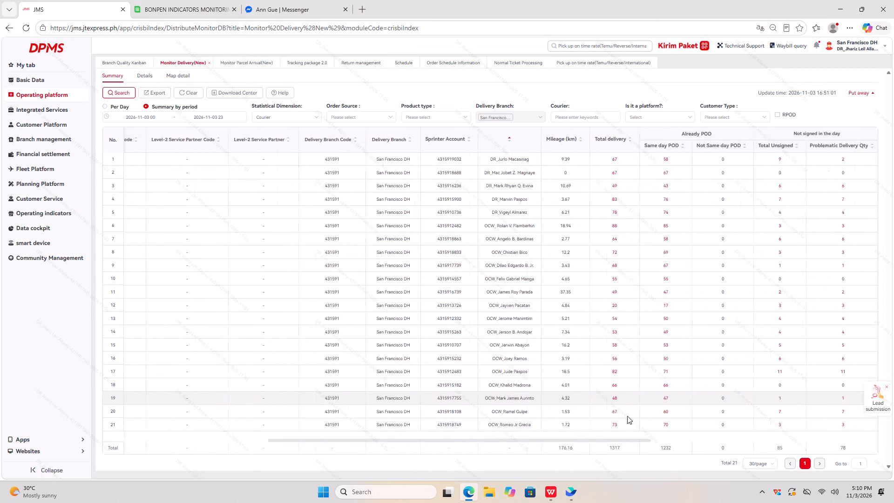
pyautogui.moveTo(627, 416); pyautogui.dragTo(721, 401)
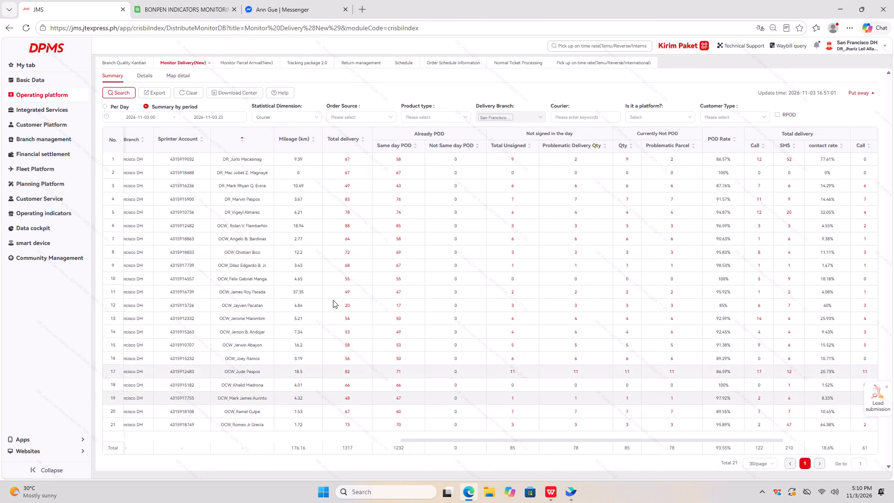
pyautogui.scroll(4, 291, 245)
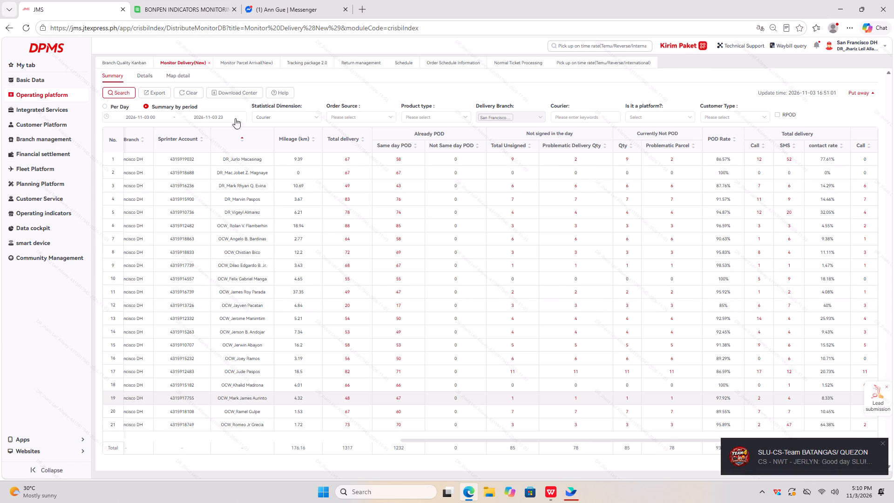
pyautogui.click(183, 0)
pyautogui.click(77, 0)
pyautogui.click(200, 0)
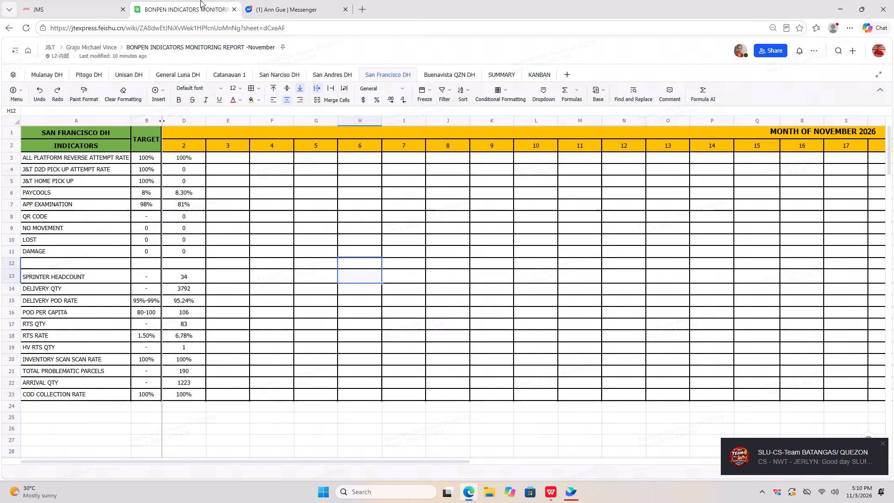
pyautogui.click(71, 0)
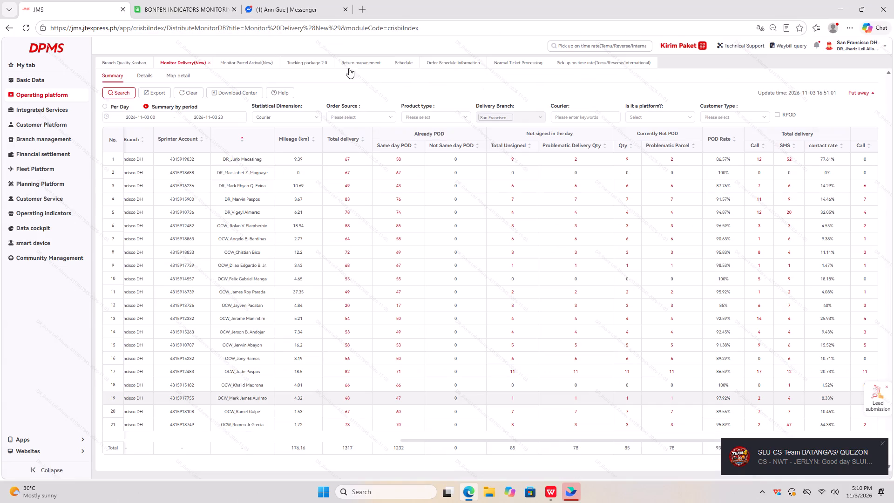
# In Schedule, reassign the two pick-up orders entered on 2026-11-03 to the first sprinter found by searching for "james".
pyautogui.click(393, 62)
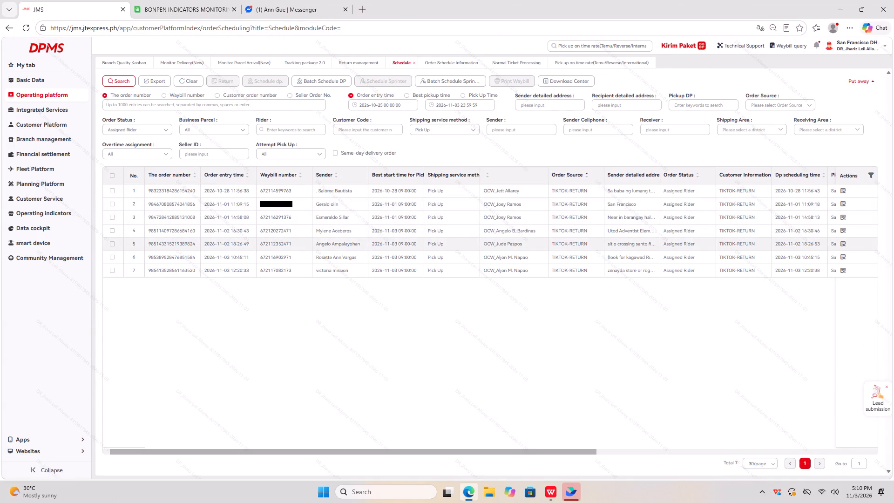
pyautogui.click(112, 255)
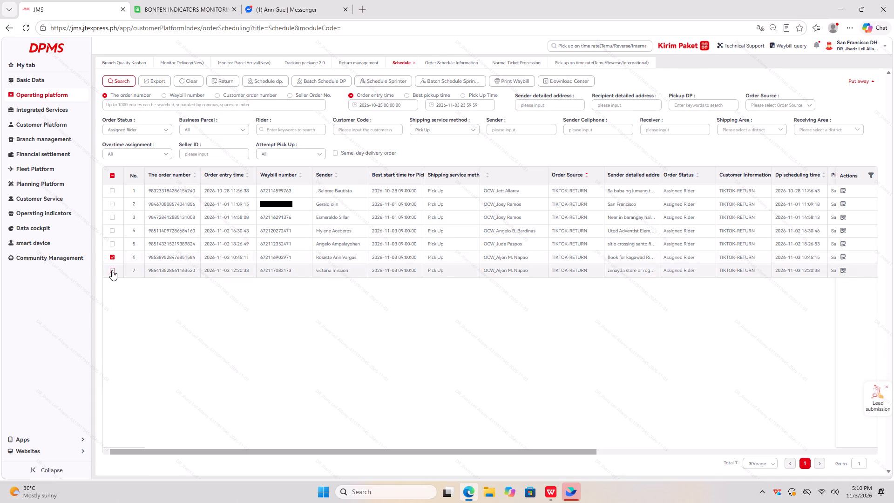
pyautogui.click(112, 270)
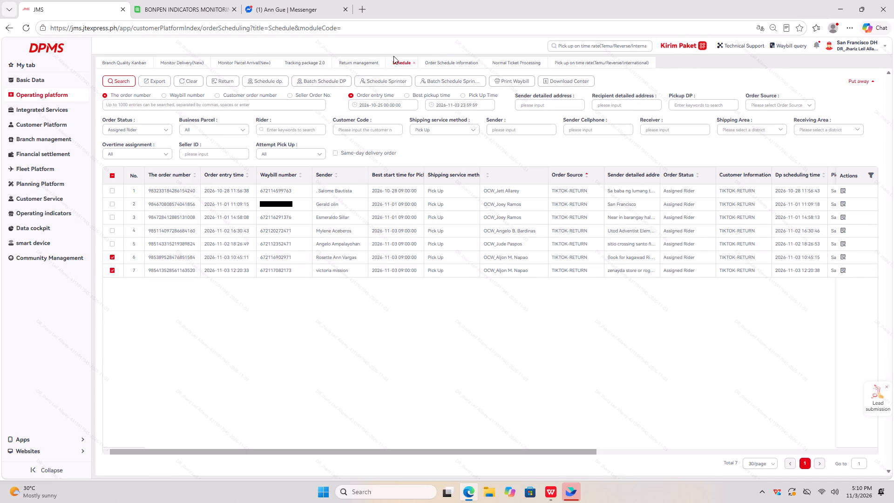
pyautogui.click(388, 83)
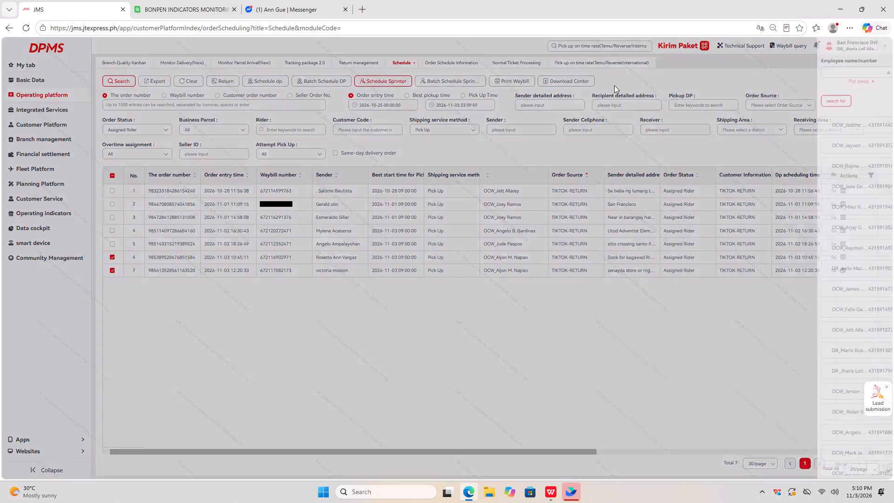
pyautogui.click(767, 68)
pyautogui.write('james')
pyautogui.click(848, 124)
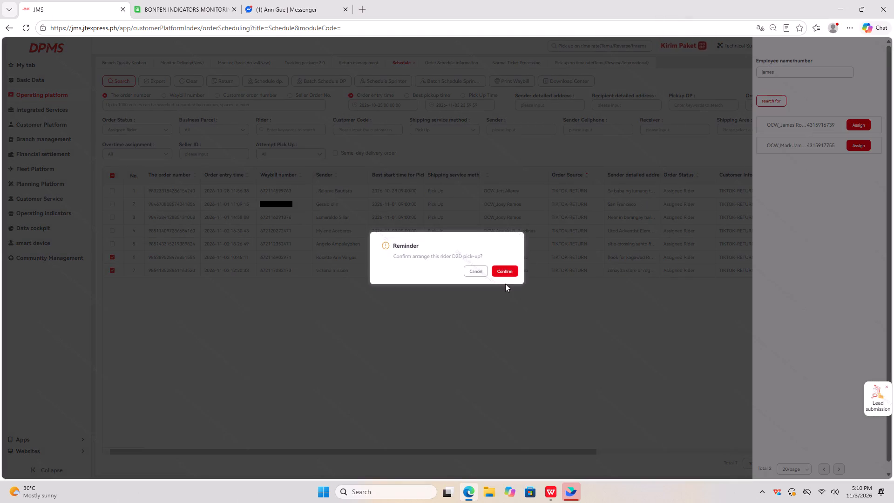
pyautogui.click(505, 271)
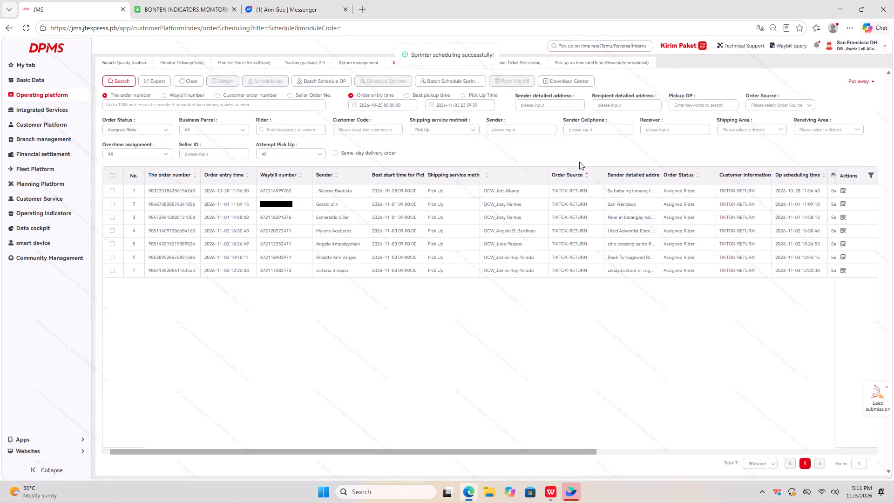
pyautogui.click(707, 70)
pyautogui.click(684, 78)
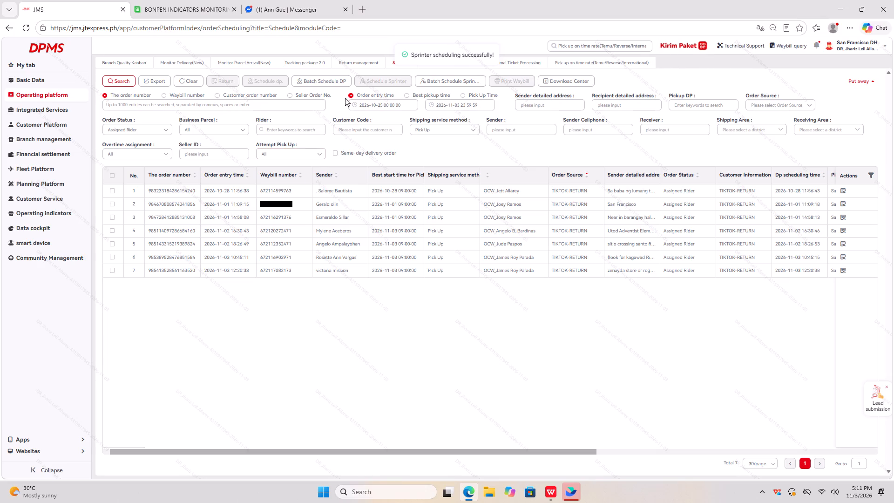
# Open Return management to view the audit-passed return applications.
pyautogui.click(347, 62)
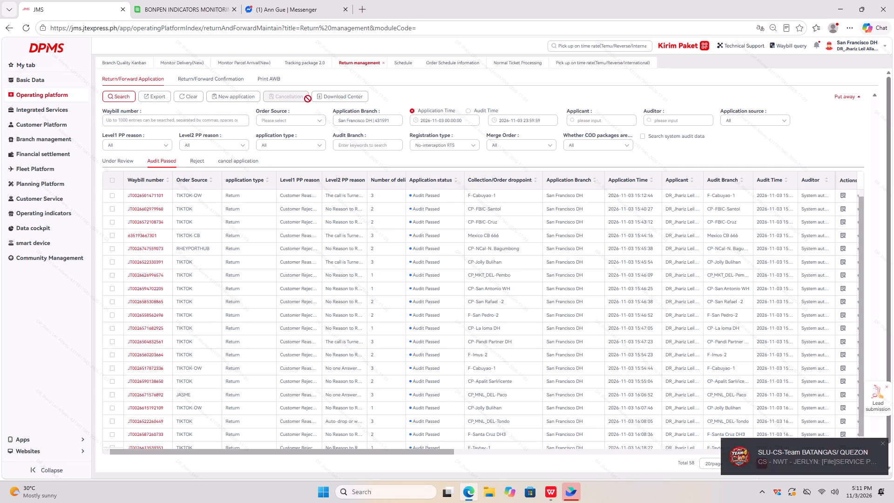
# Capture the audit-passed Return management page, outline the Export button with a green rectangle, and copy the screenshot to the clipboard.
pyautogui.click(881, 441)
pyautogui.hotkey('ctrl', 'shift', 'a')
pyautogui.click(443, 91)
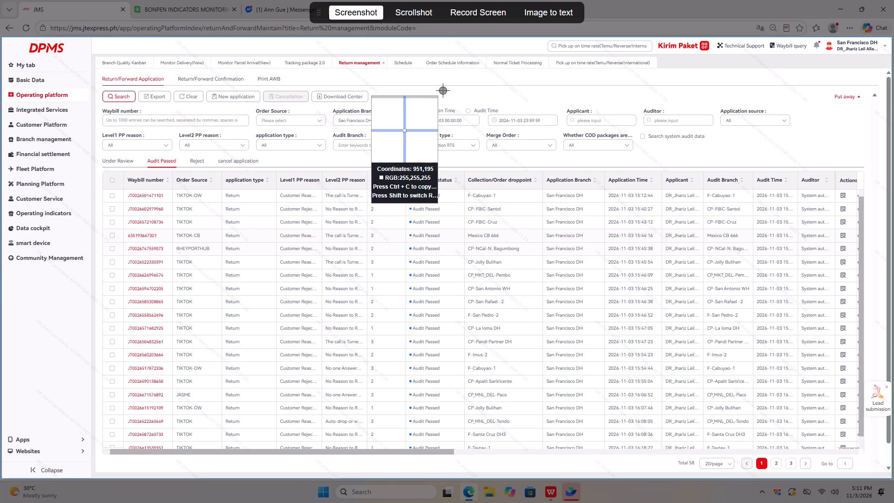
pyautogui.click(520, 26)
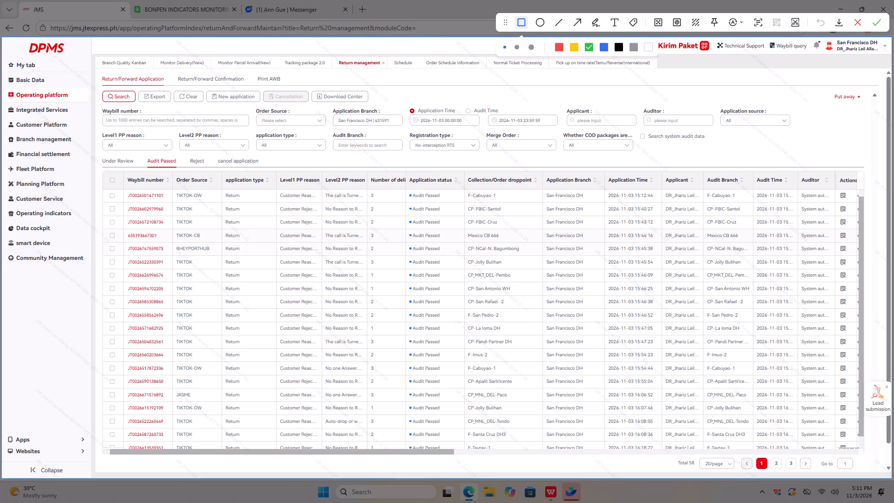
pyautogui.moveTo(135, 84); pyautogui.dragTo(176, 109)
pyautogui.moveTo(176, 109); pyautogui.dragTo(175, 110)
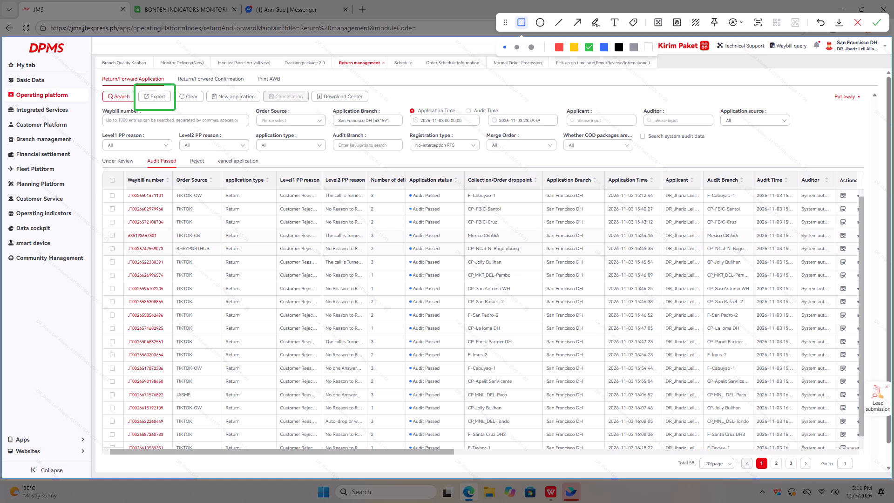
pyautogui.click(875, 21)
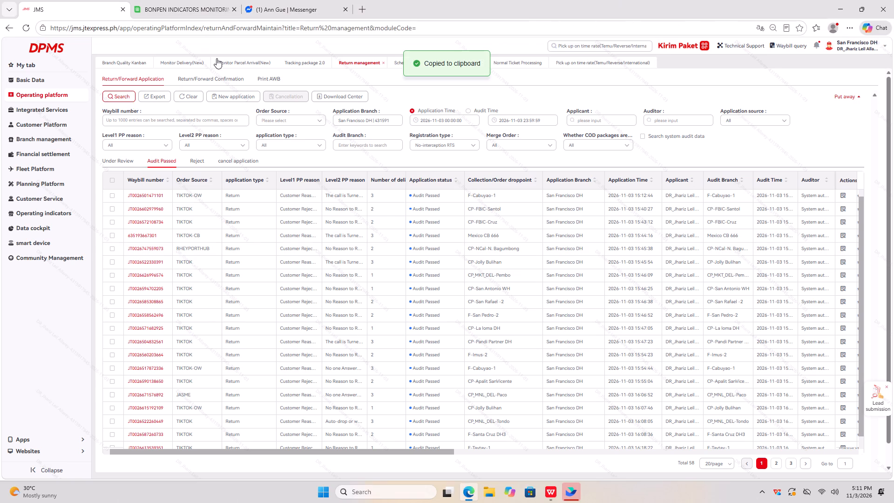
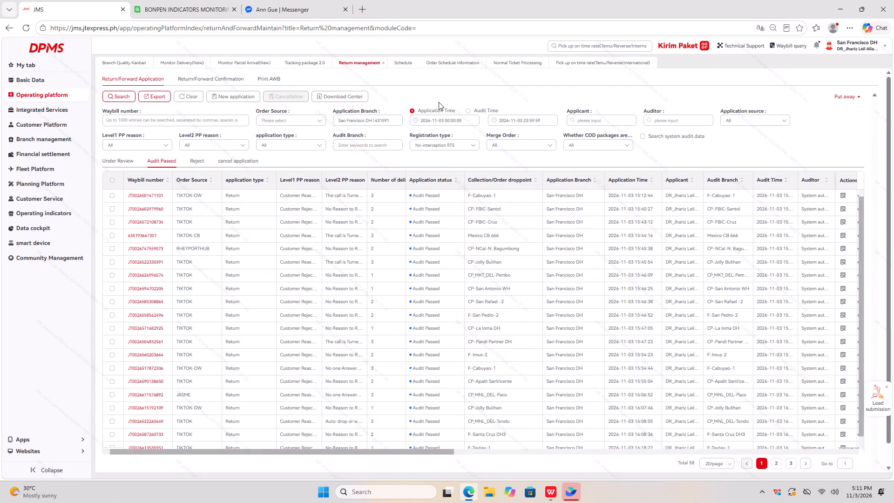
# Capture a screenshot of the JMS page listing the audit-passed return applications and annotate it with a green rectangle outline.
pyautogui.hotkey('ctrl', 'shift', 'a')
pyautogui.click(320, 81)
pyautogui.click(322, 84)
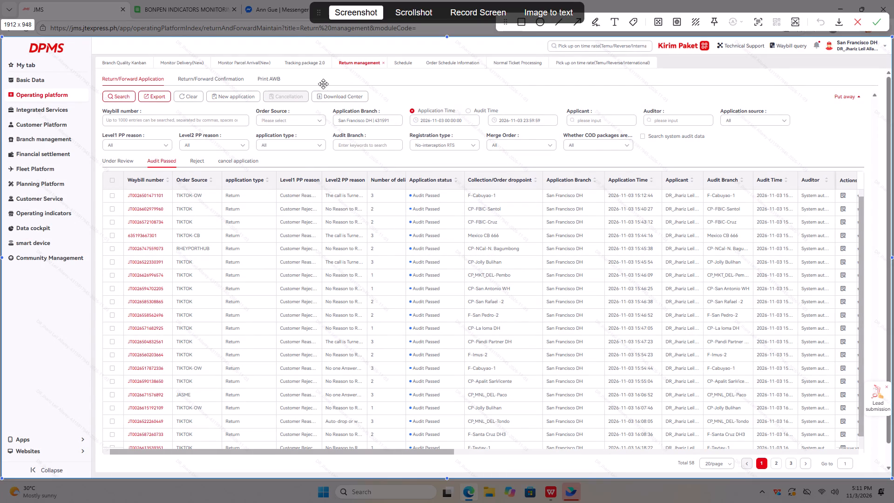
pyautogui.click(521, 27)
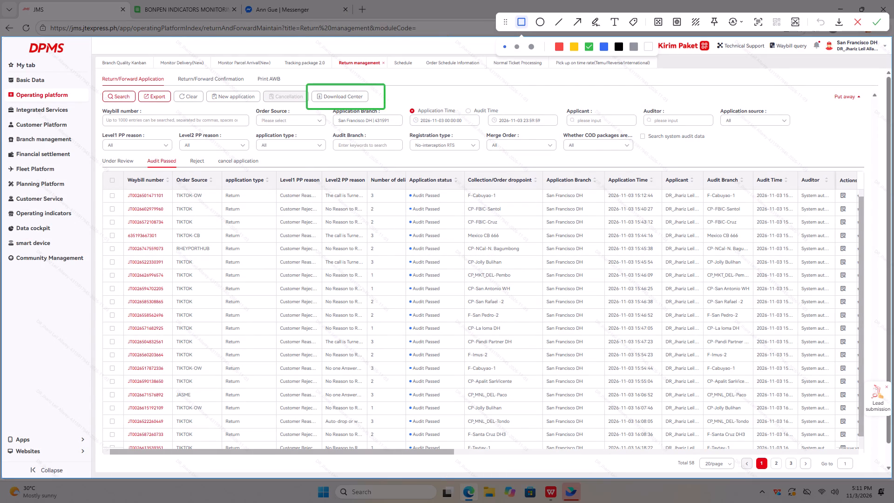
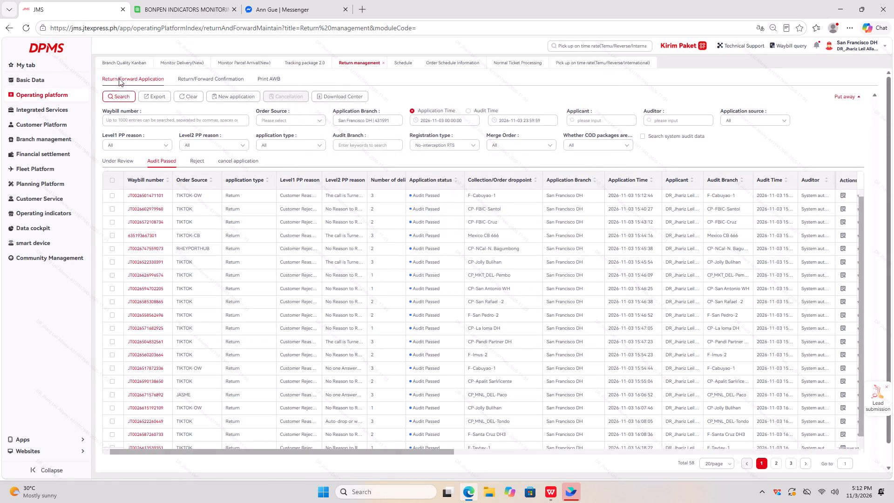
# Export the audit-passed return applications of San Francisco DH for 2026-11-03 and open the Download Center's export list.
pyautogui.click(156, 98)
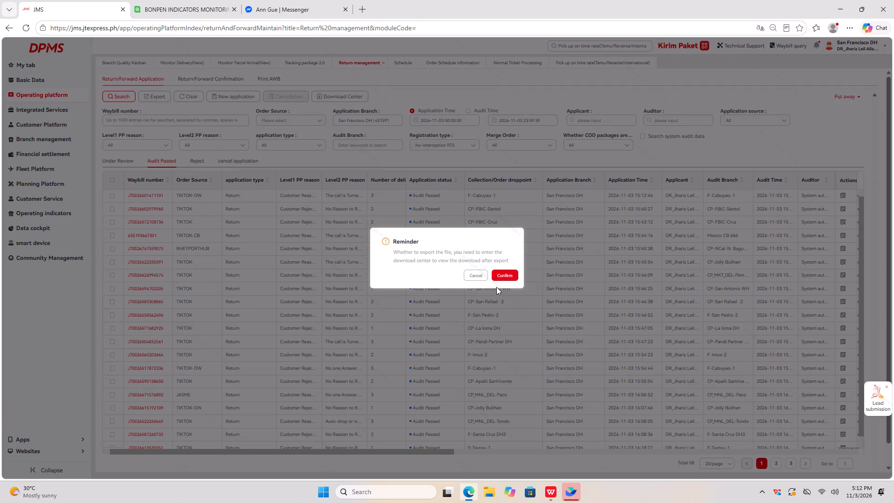
pyautogui.click(514, 268)
pyautogui.click(510, 272)
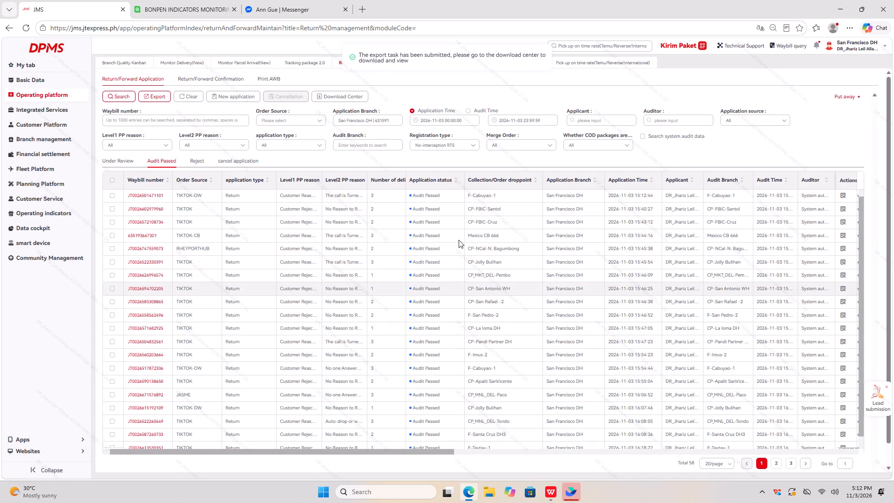
pyautogui.click(335, 94)
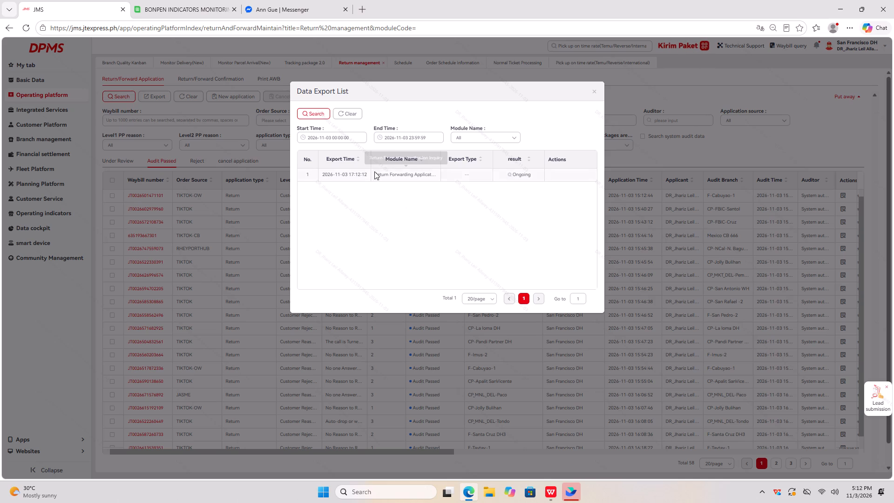
# Close the export list, search Schedule for pick-up orders with status Assigned DP, and review their scheduling columns.
pyautogui.click(595, 93)
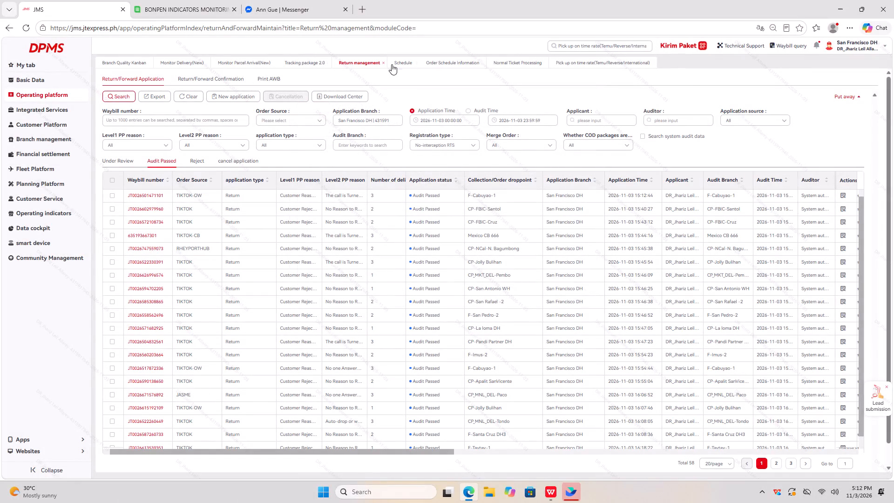
pyautogui.click(392, 64)
pyautogui.click(133, 133)
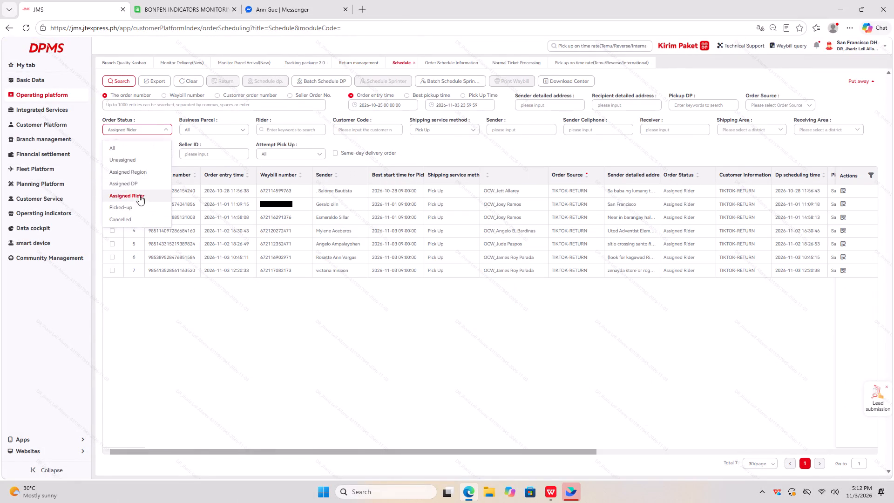
pyautogui.click(138, 183)
pyautogui.click(120, 79)
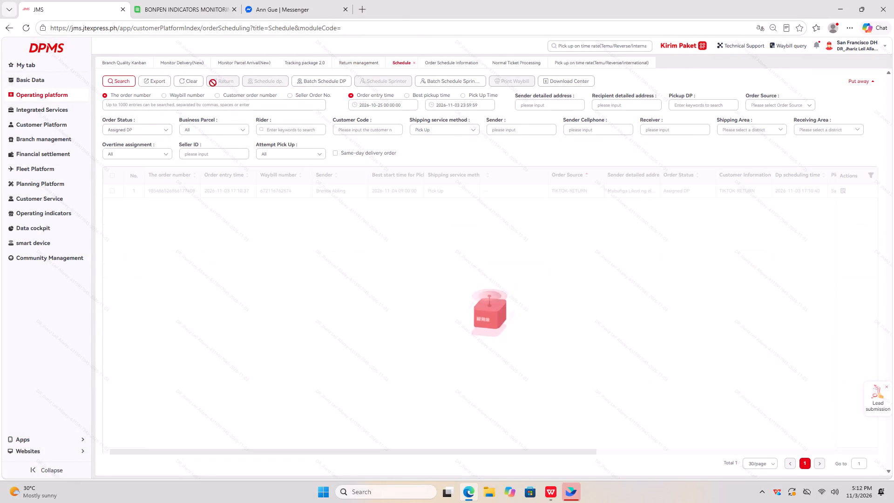
pyautogui.moveTo(519, 449); pyautogui.dragTo(533, 447)
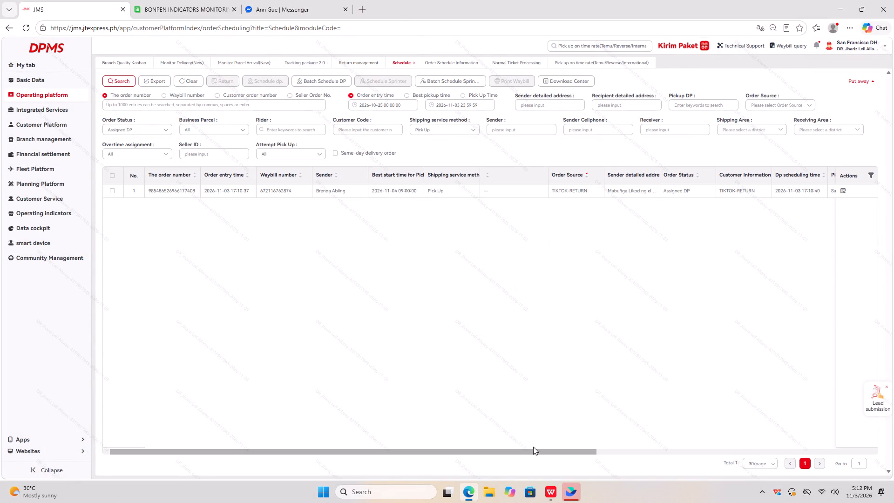
pyautogui.moveTo(533, 447); pyautogui.dragTo(570, 443)
pyautogui.click(447, 322)
pyautogui.moveTo(449, 451); pyautogui.dragTo(613, 444)
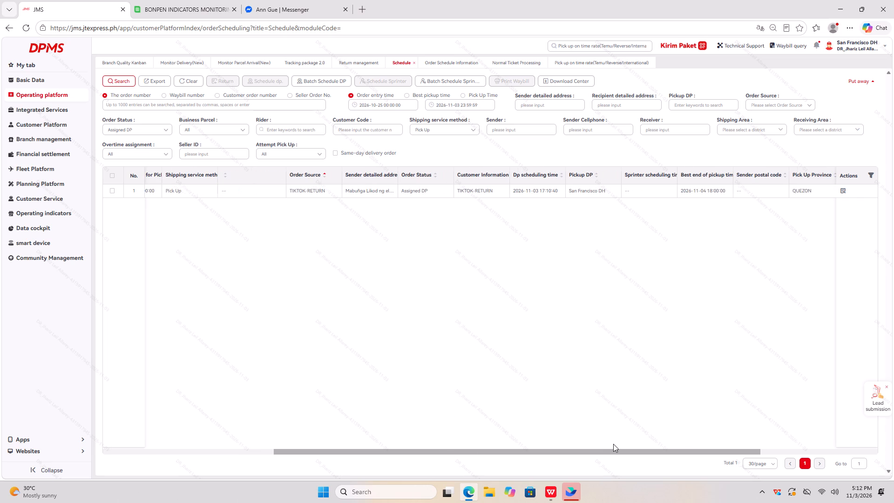
pyautogui.moveTo(613, 444); pyautogui.dragTo(617, 440)
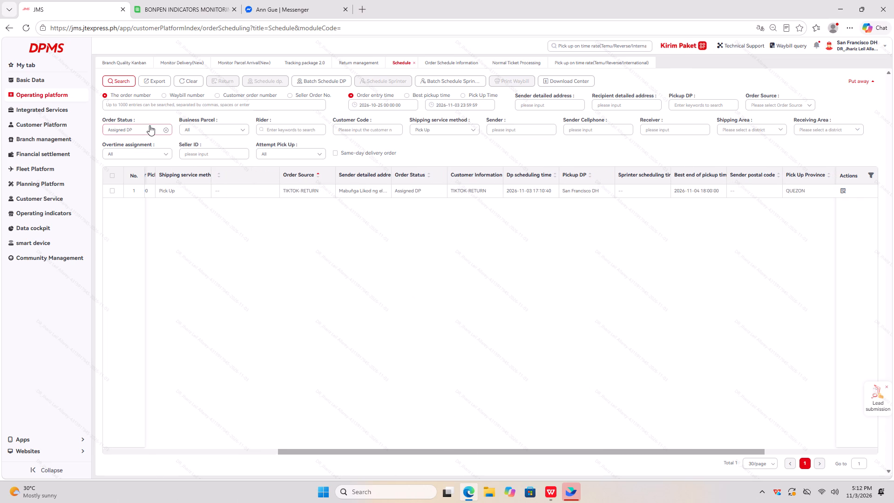
# Search the Schedule orders with status Assigned Rider to check their assigned riders and sprinter scheduling times.
pyautogui.click(148, 126)
pyautogui.click(127, 196)
pyautogui.click(124, 86)
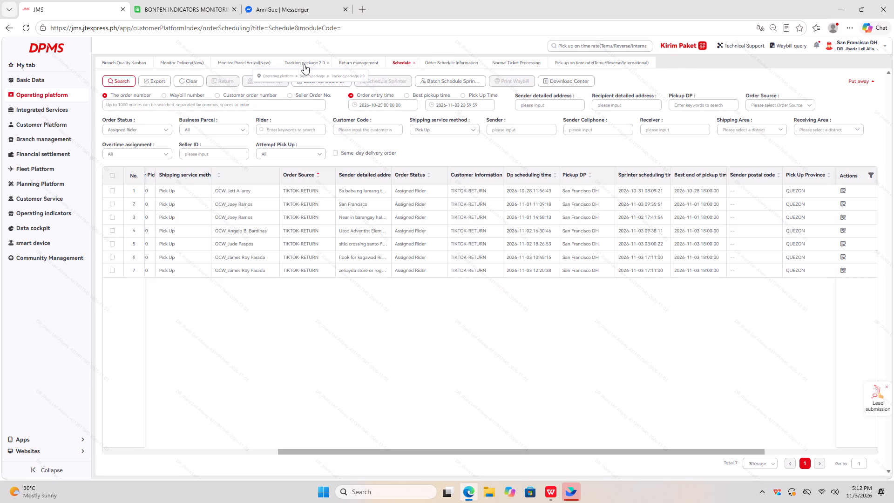
# Capture a screenshot of Return management's Data Export List and frame the export's download action with a green rectangle.
pyautogui.click(356, 64)
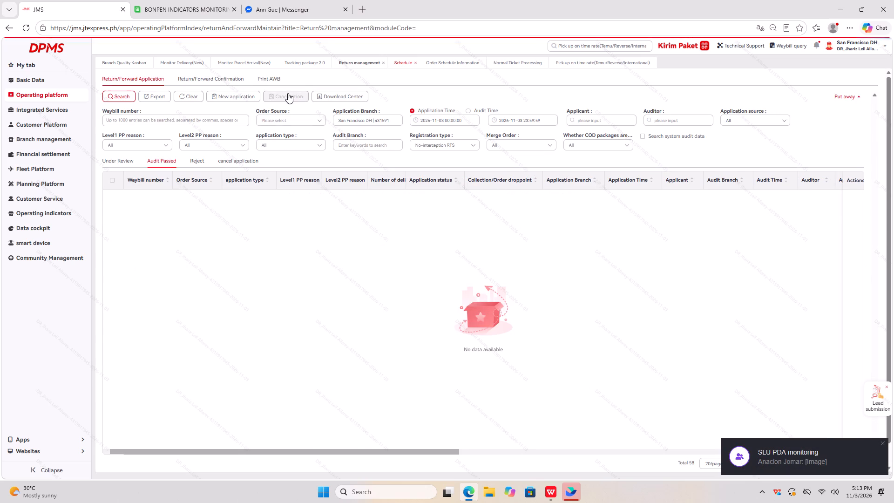
pyautogui.click(335, 96)
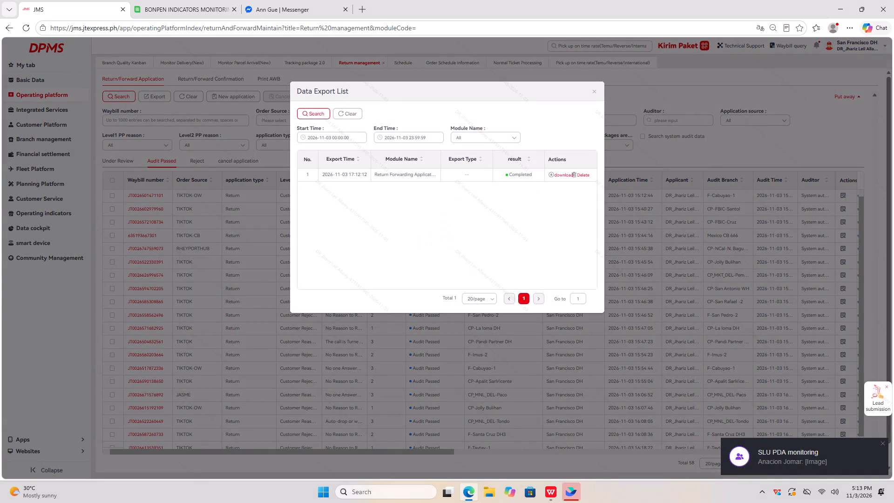
pyautogui.hotkey('ctrl', 'shift', 'a')
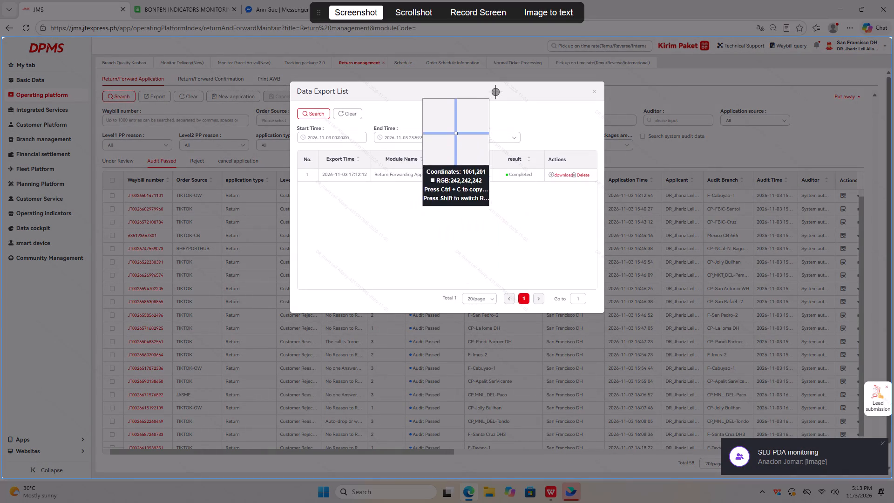
pyautogui.click(495, 92)
pyautogui.click(522, 26)
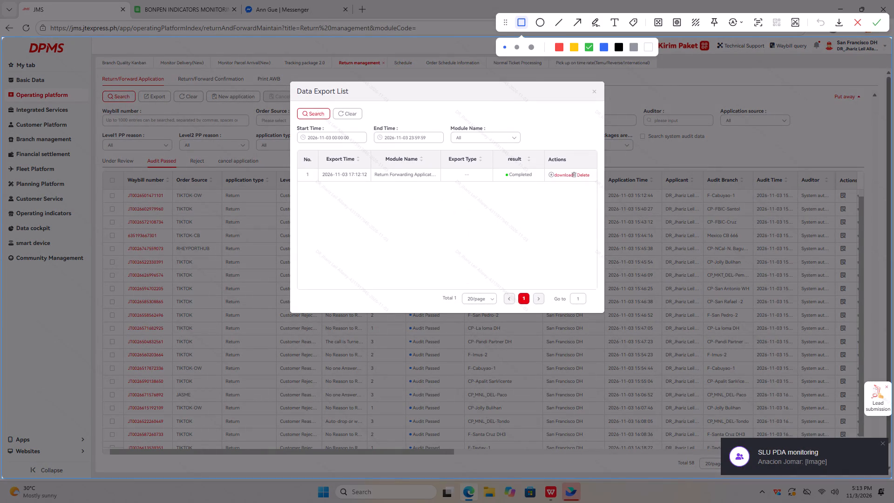
pyautogui.moveTo(543, 150); pyautogui.dragTo(562, 195)
pyautogui.moveTo(562, 195); pyautogui.dragTo(562, 194)
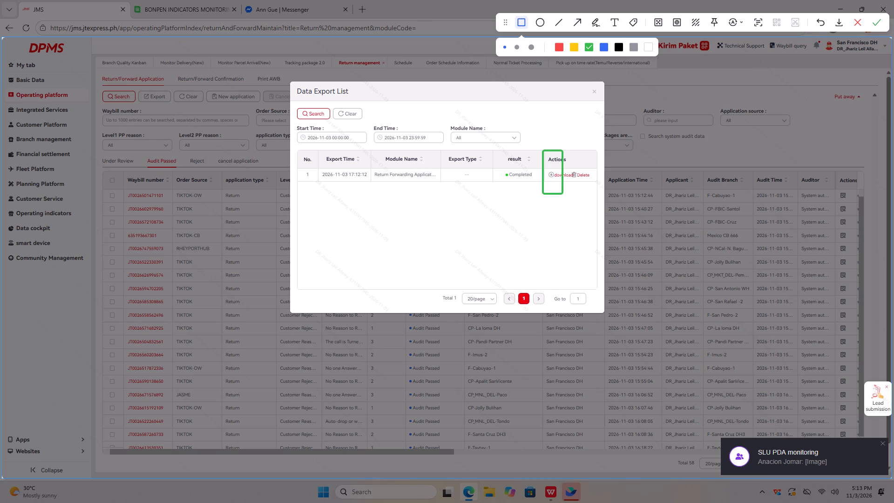
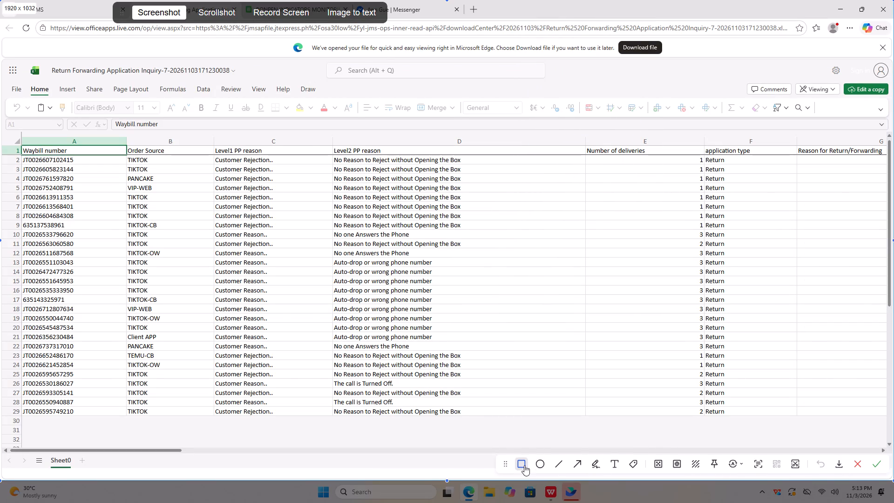
# Mark the Download file option in the opened return export's screenshot with a green rectangle and a green arrow pointing to it.
pyautogui.click(524, 465)
pyautogui.moveTo(601, 29); pyautogui.dragTo(679, 72)
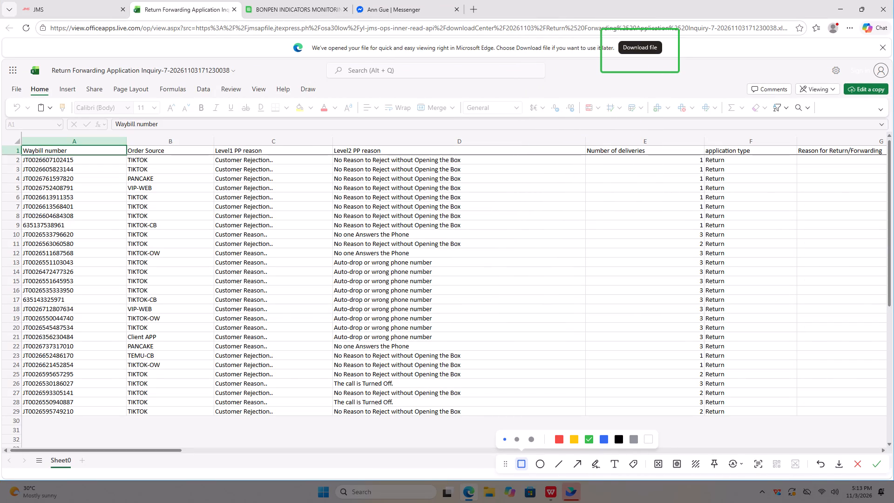
pyautogui.click(580, 466)
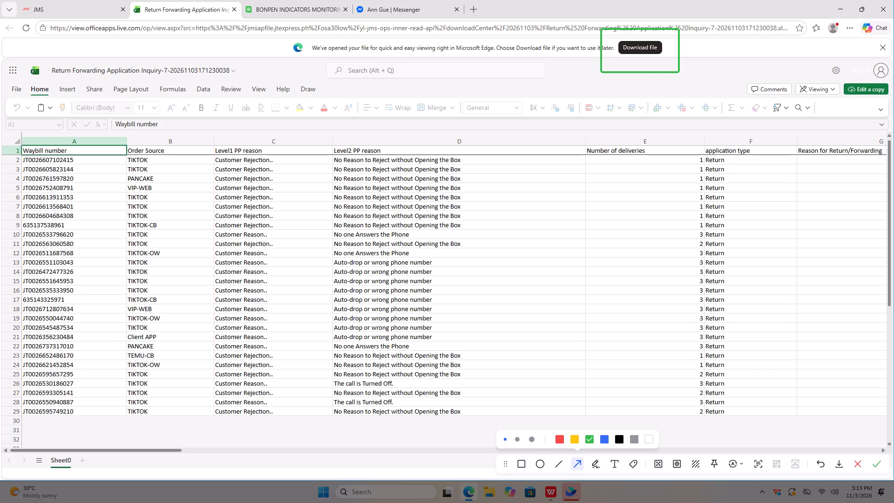
pyautogui.moveTo(596, 78); pyautogui.dragTo(618, 57)
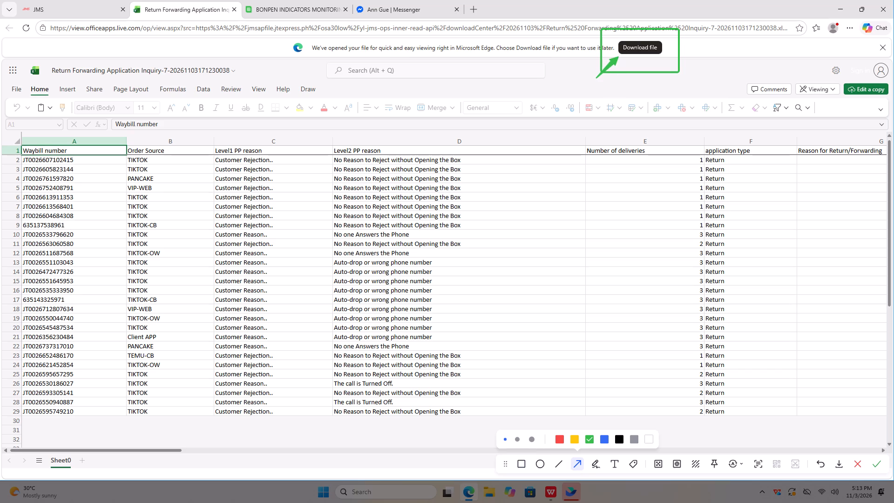
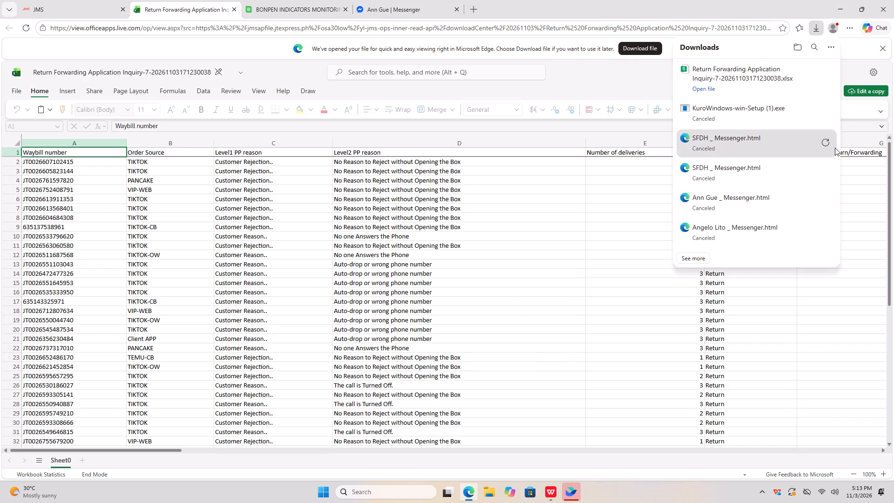
# Capture the exported workbook with its download list, framing the export's Open file link with a green rectangle and pointing a green arrow at it.
pyautogui.hotkey('ctrl', 'shift', 'a')
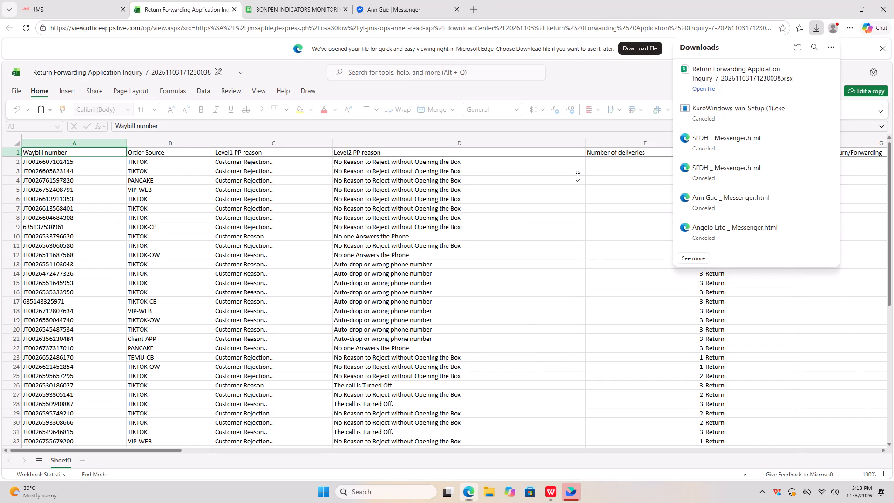
pyautogui.click(594, 200)
pyautogui.click(525, 45)
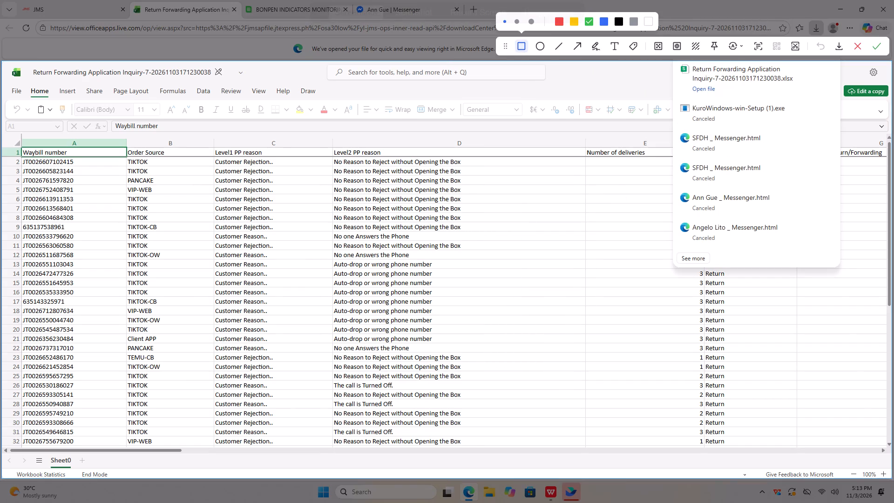
pyautogui.moveTo(652, 76); pyautogui.dragTo(743, 98)
pyautogui.click(584, 45)
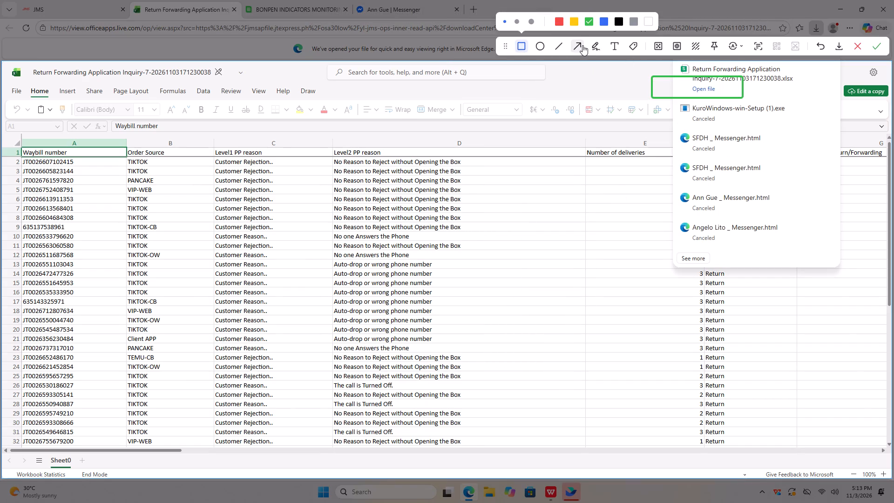
pyautogui.click(581, 45)
pyautogui.moveTo(584, 140); pyautogui.dragTo(690, 90)
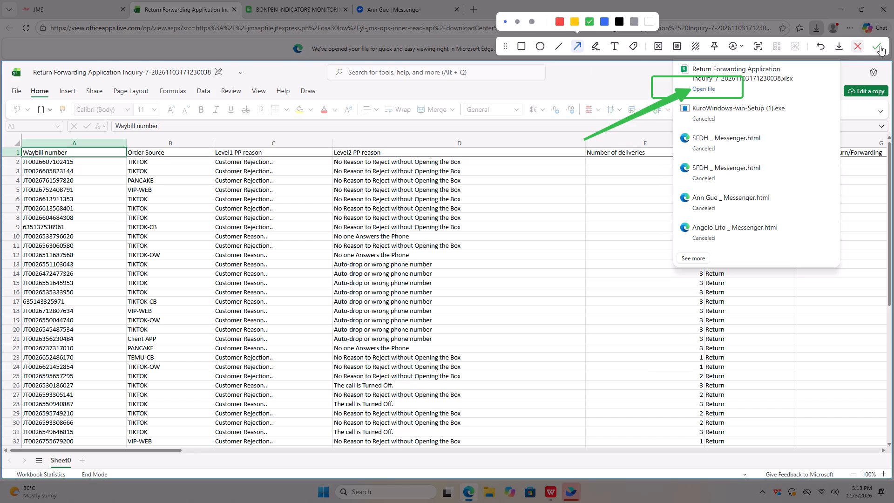
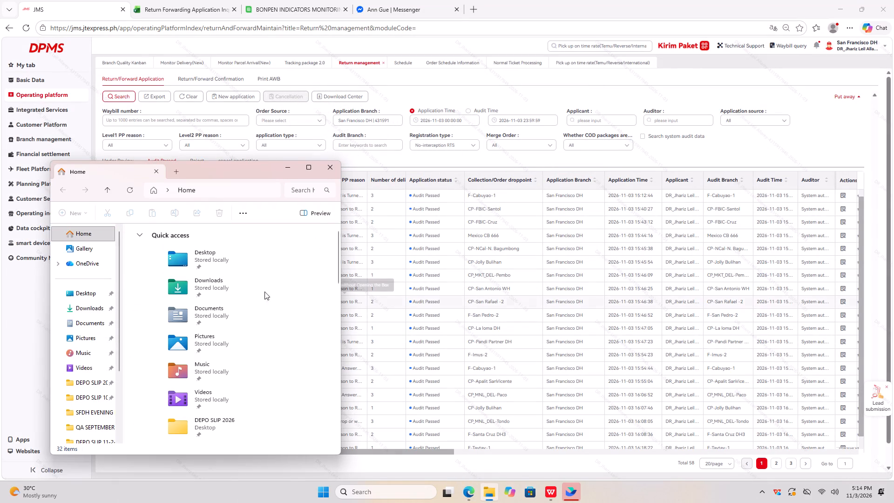
# Open today's downloaded Return Forwarding Application Inquiry spreadsheet from the Downloads folder and review its waybill rows.
pyautogui.click(87, 308)
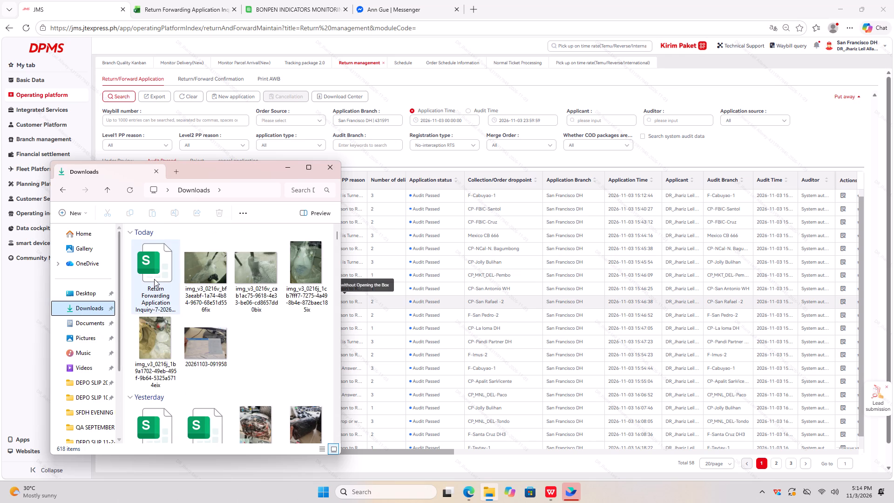
pyautogui.doubleClick(154, 279)
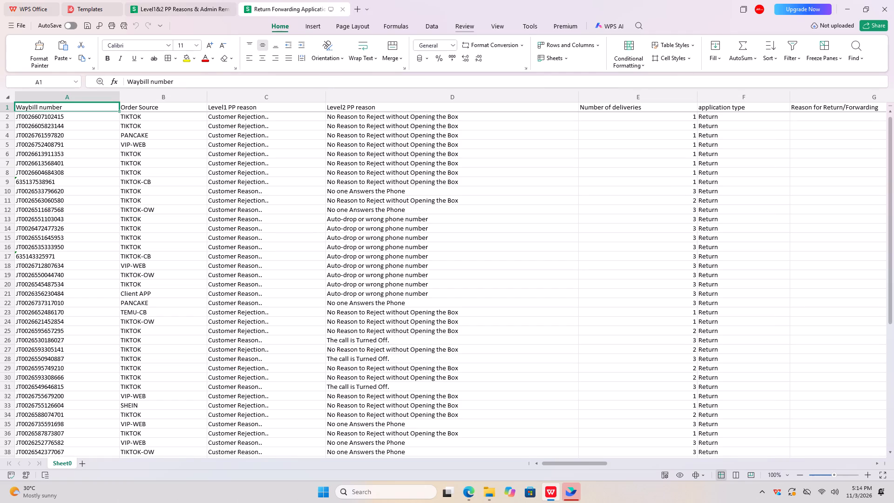
pyautogui.scroll(-15, 363, 218)
pyautogui.scroll(4, 388, 255)
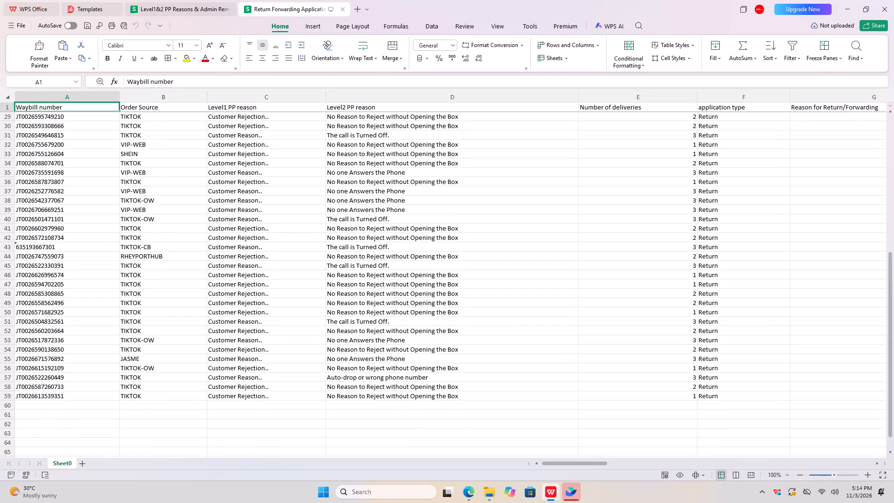
pyautogui.scroll(18, 398, 256)
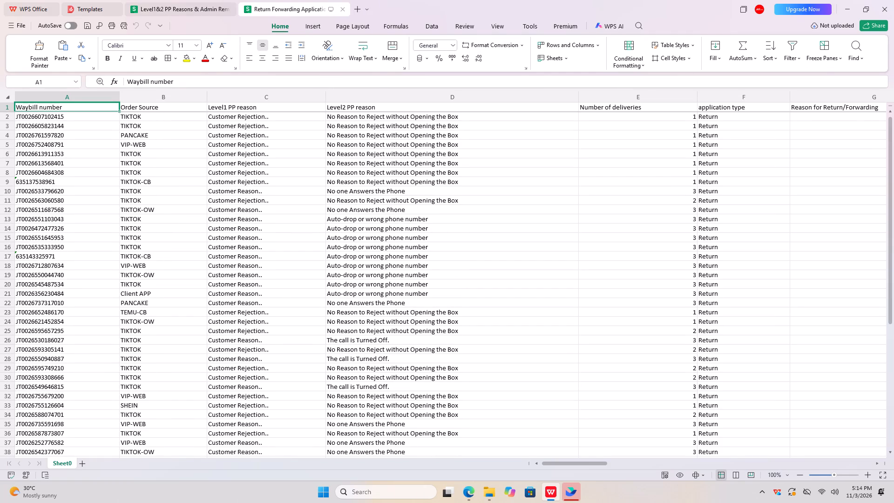
# Capture a screenshot of the whole Return Forwarding Application spreadsheet window, ready for rectangle annotation.
pyautogui.hotkey('ctrl', 'shift', 'a')
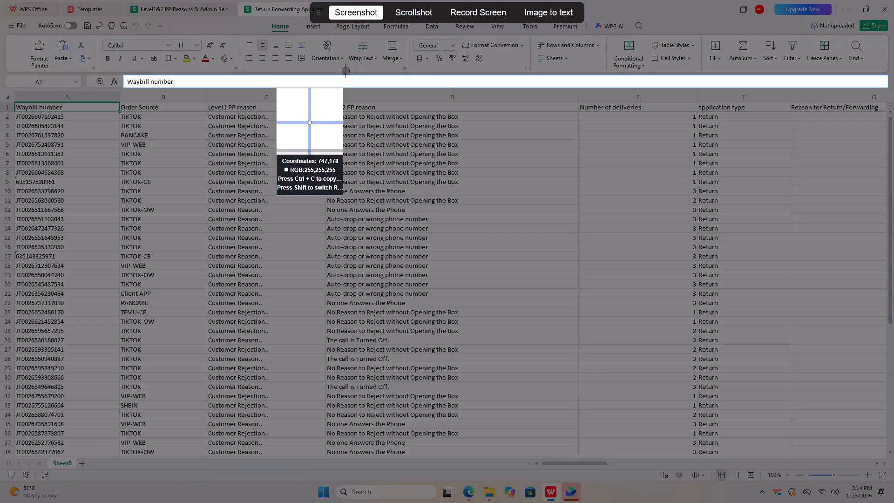
pyautogui.click(199, 30)
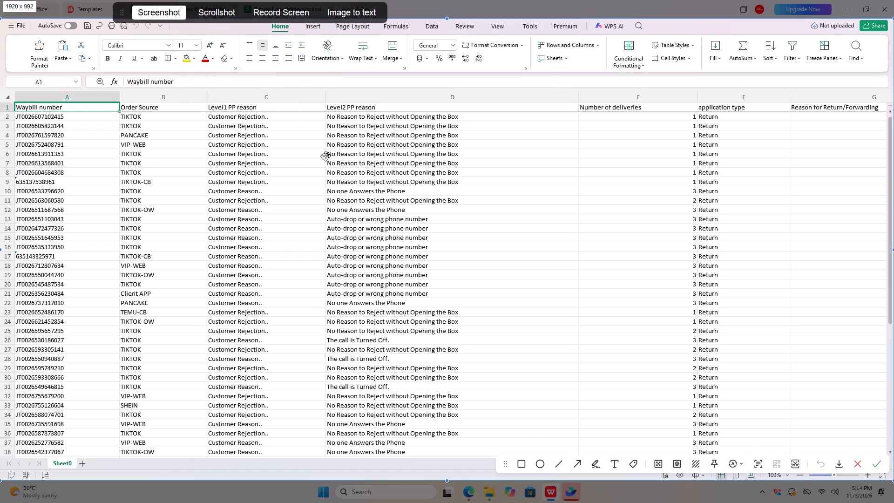
pyautogui.click(521, 466)
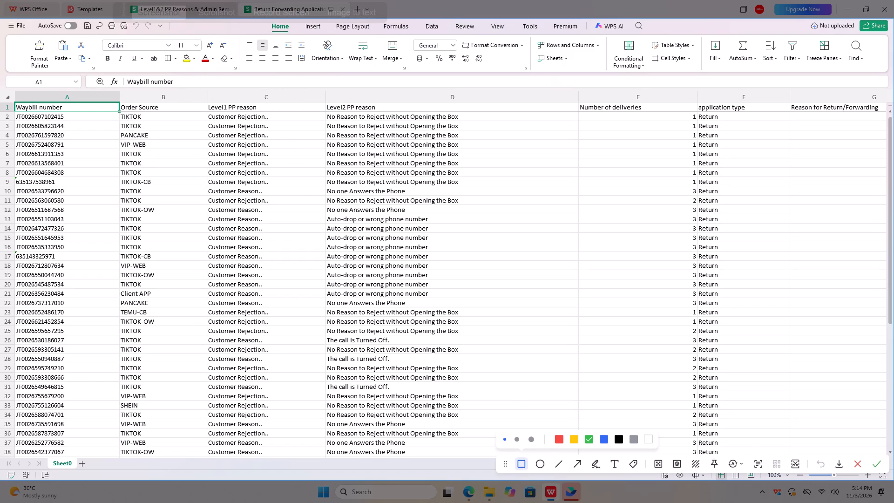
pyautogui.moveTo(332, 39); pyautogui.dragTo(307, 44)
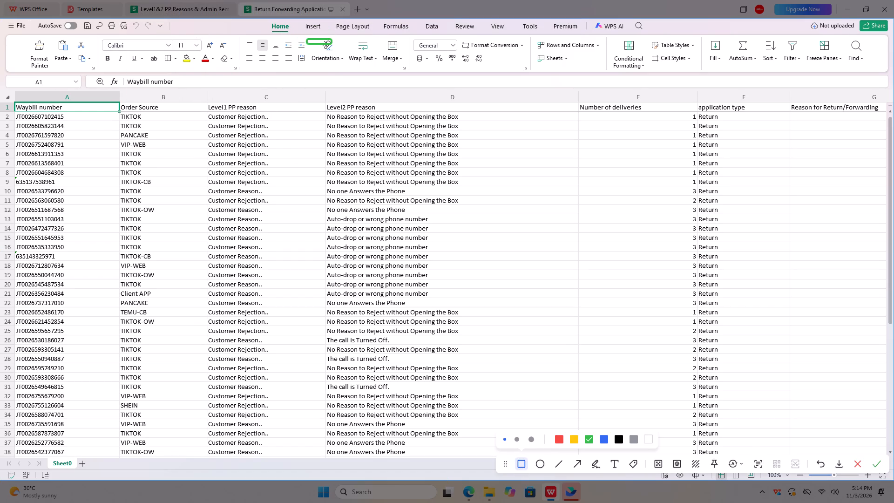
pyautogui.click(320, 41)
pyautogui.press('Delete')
# Frame the ribbon's Insert label in the capture with a red rectangle, add a red arrow pointing to it, and finish the capture.
pyautogui.click(562, 438)
pyautogui.moveTo(337, 43); pyautogui.dragTo(297, 20)
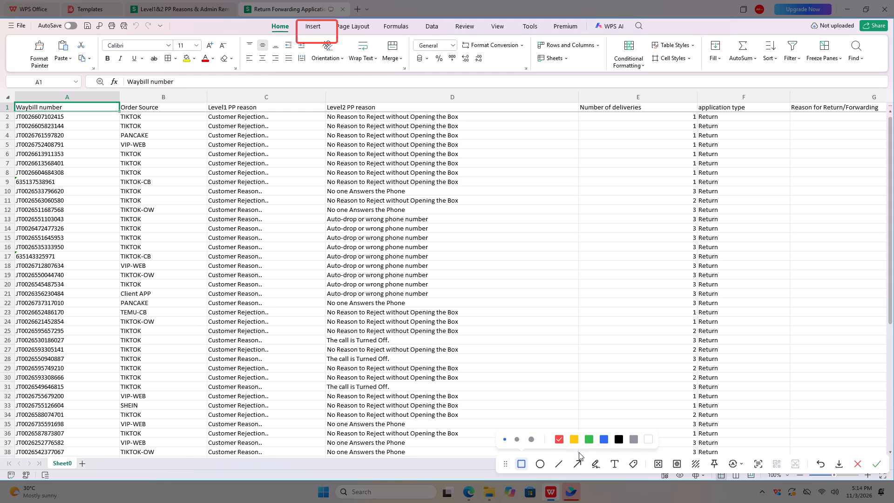
pyautogui.click(577, 462)
pyautogui.moveTo(264, 54); pyautogui.dragTo(309, 33)
pyautogui.click(874, 462)
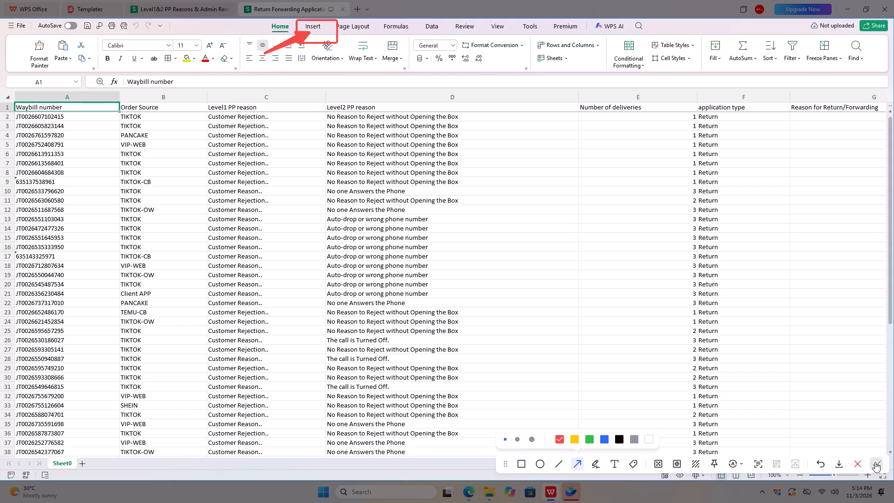
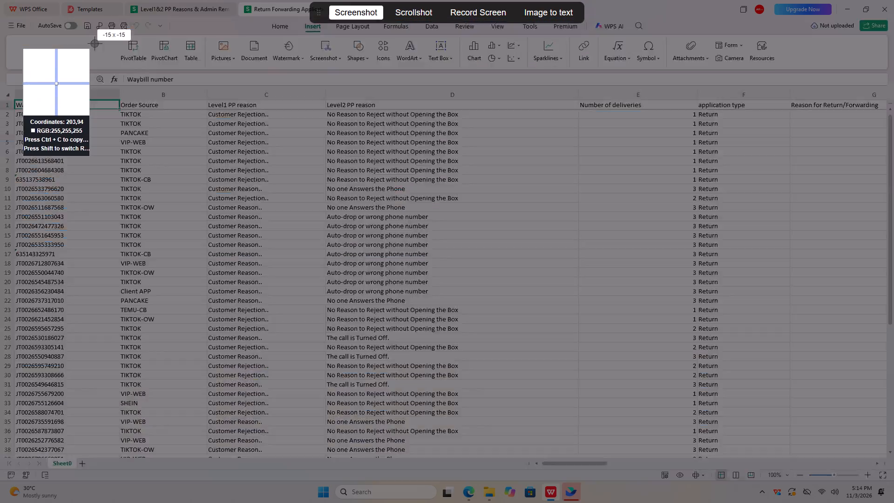
# Capture the spreadsheet window with its Insert tools showing, and mark the PivotTable command with a red rectangle and a red arrow.
pyautogui.click(113, 45)
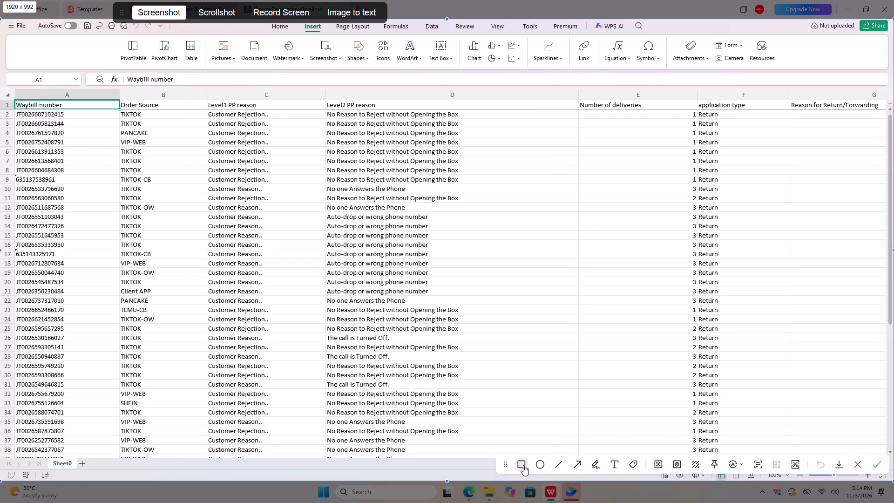
pyautogui.click(523, 465)
pyautogui.moveTo(102, 41); pyautogui.dragTo(151, 61)
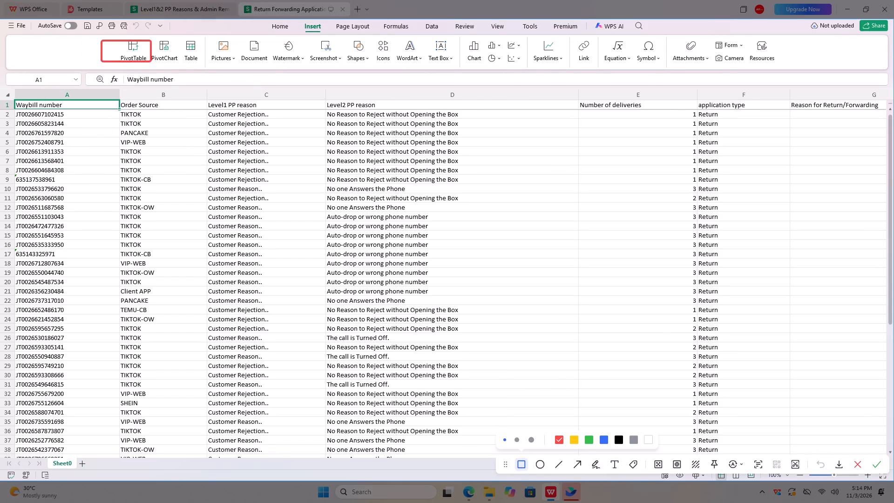
pyautogui.moveTo(151, 61); pyautogui.dragTo(156, 68)
pyautogui.click(145, 41)
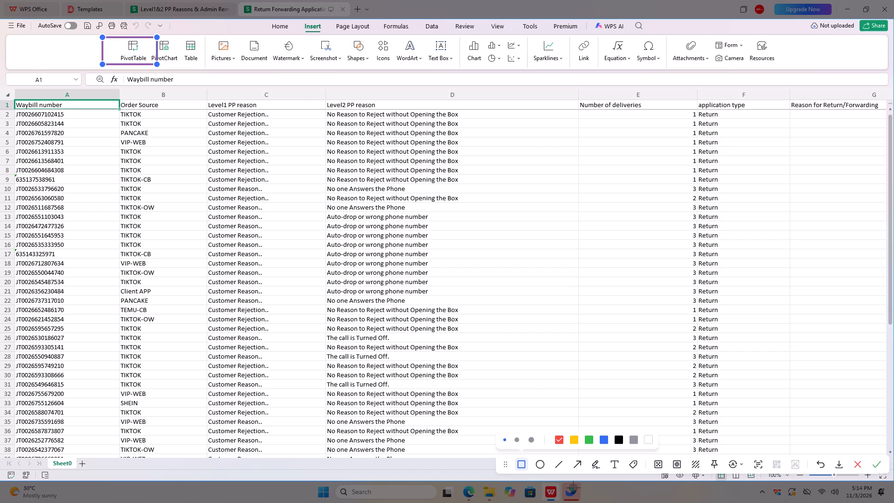
pyautogui.click(577, 464)
pyautogui.moveTo(65, 70); pyautogui.dragTo(114, 53)
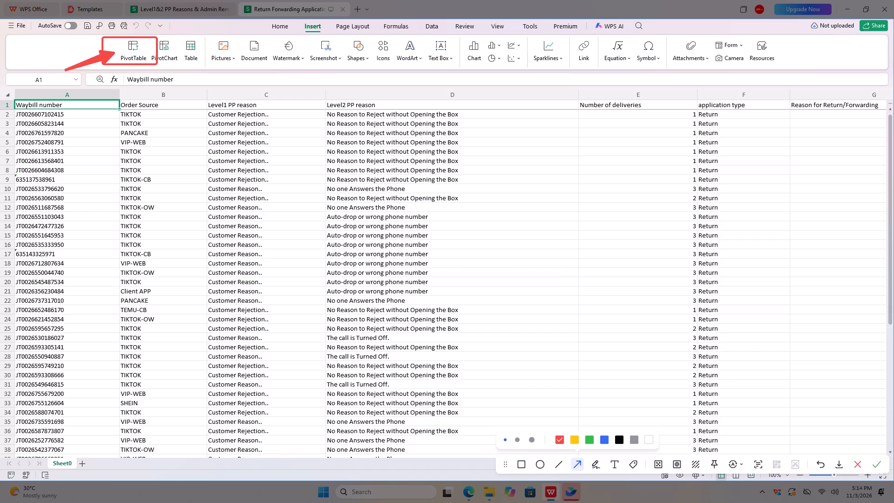
pyautogui.moveTo(114, 53); pyautogui.dragTo(115, 52)
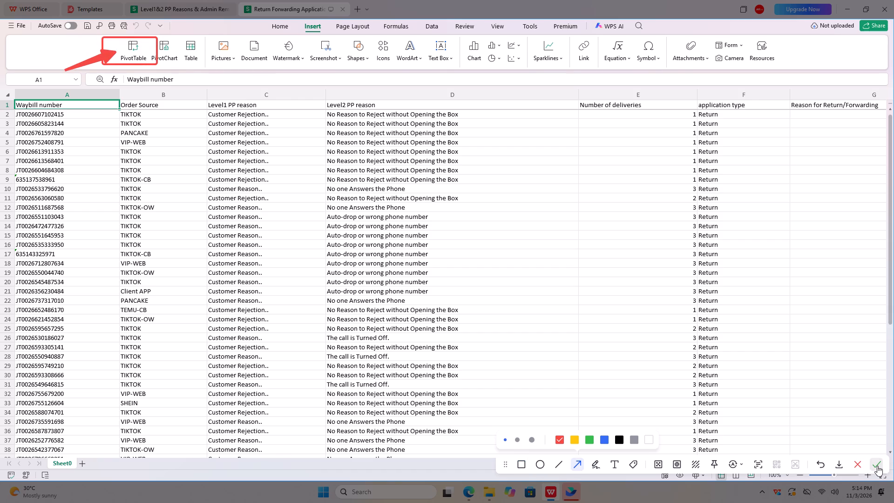
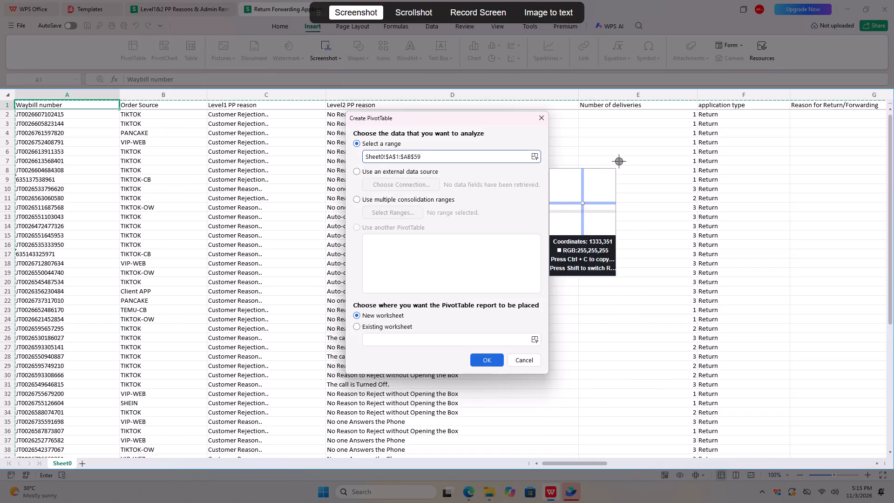
# Capture the spreadsheet with the Create PivotTable dialog, framing its OK button with a red rectangle and pointing a red arrow at it.
pyautogui.click(248, 159)
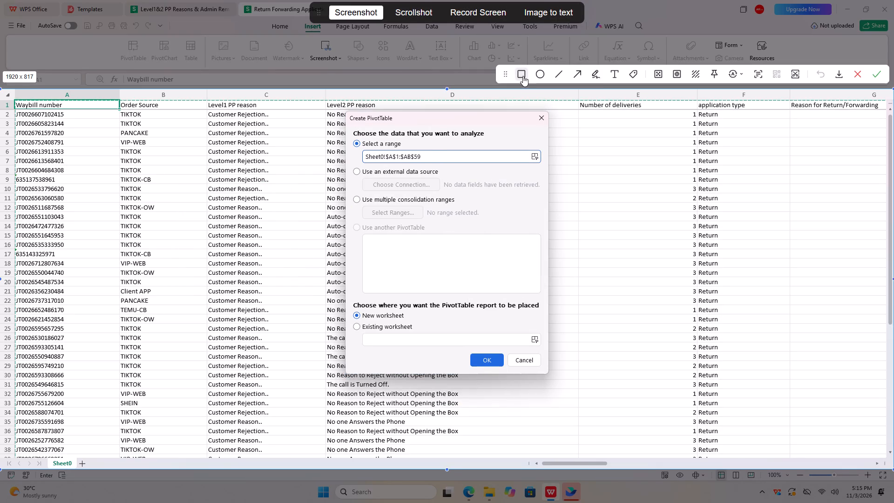
pyautogui.click(523, 76)
pyautogui.moveTo(436, 339); pyautogui.dragTo(514, 381)
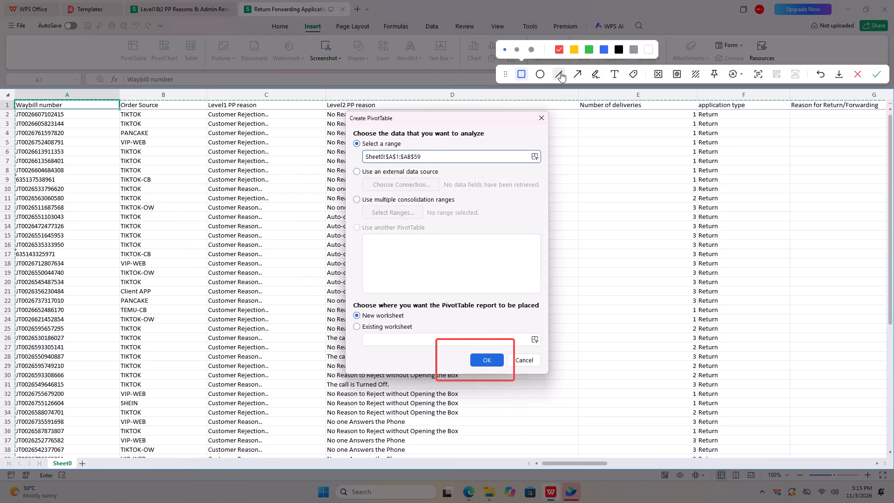
pyautogui.click(576, 74)
pyautogui.moveTo(554, 411); pyautogui.dragTo(495, 364)
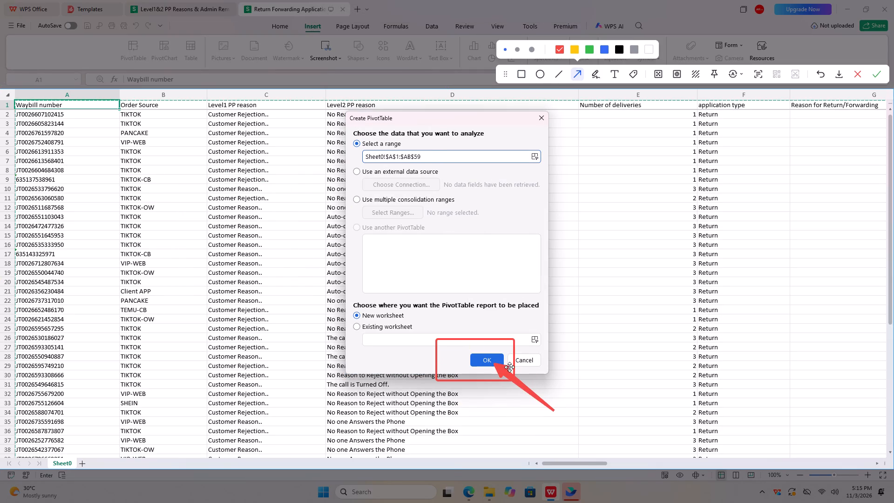
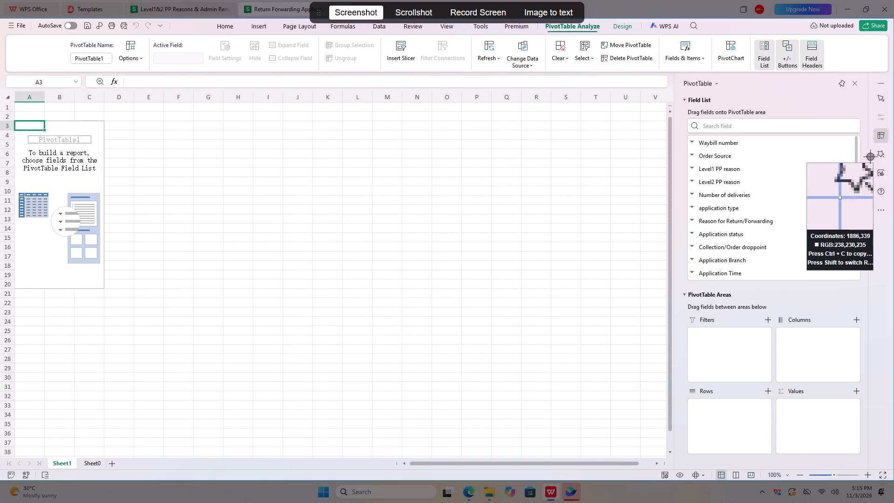
# Capture the empty PivotTable sheet with its field list, frame the Waybill number field with a red rectangle, and point a red arrow at it.
pyautogui.click(764, 97)
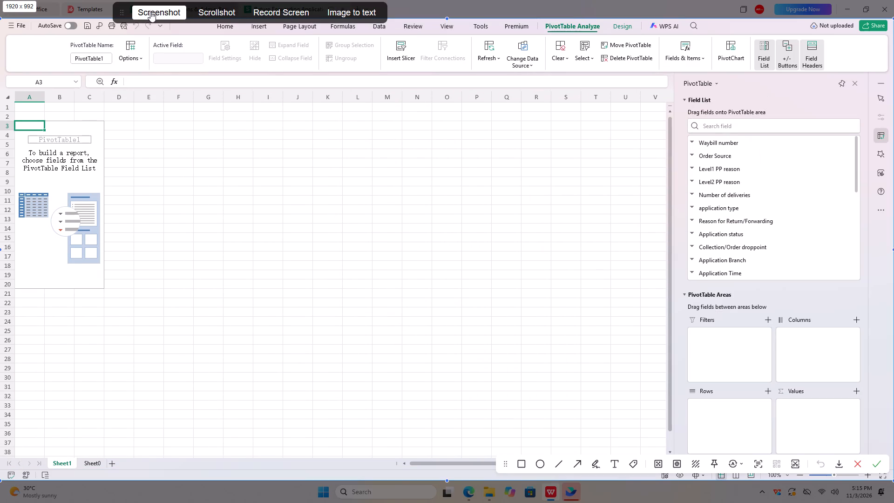
pyautogui.click(521, 461)
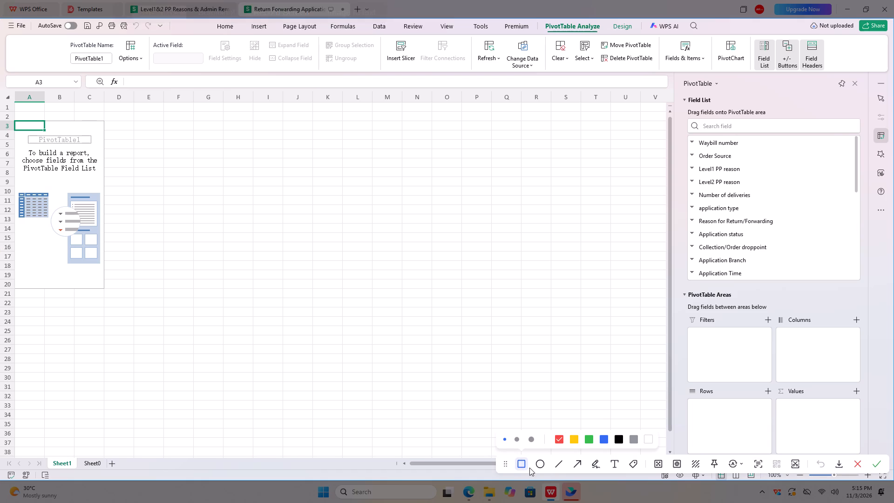
pyautogui.moveTo(681, 124); pyautogui.dragTo(759, 154)
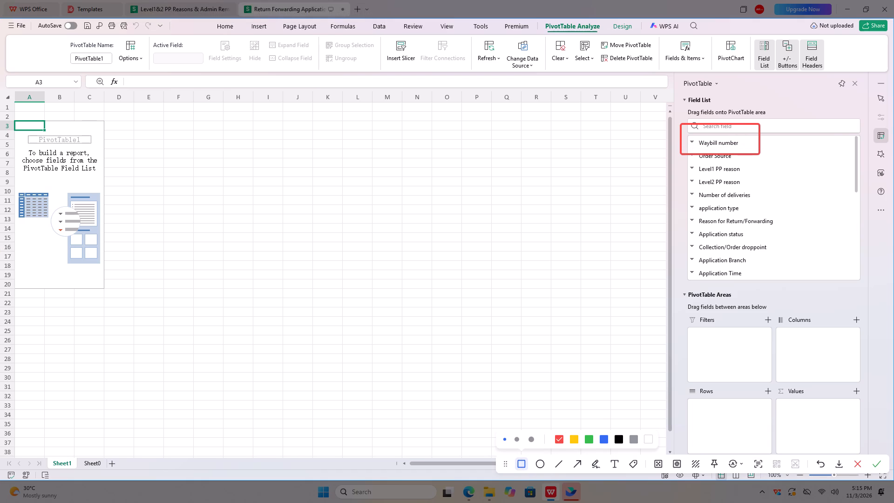
pyautogui.click(575, 467)
pyautogui.moveTo(597, 189); pyautogui.dragTo(689, 153)
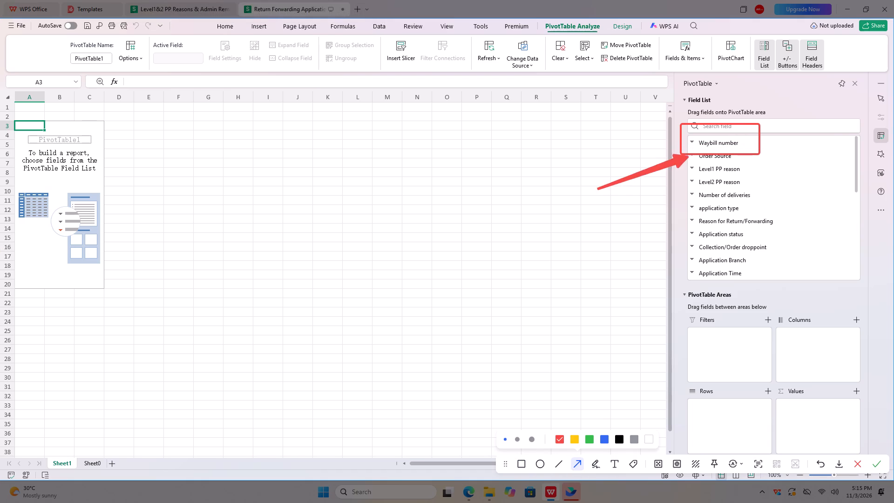
pyautogui.moveTo(689, 153); pyautogui.dragTo(695, 144)
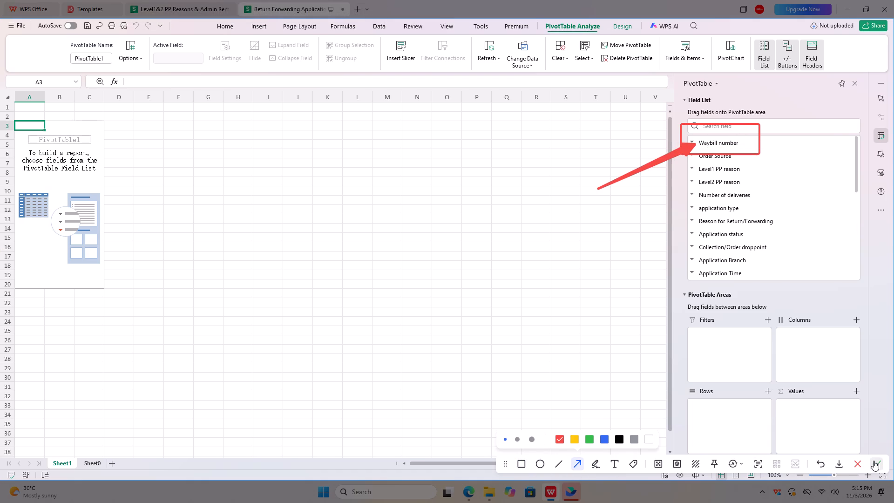
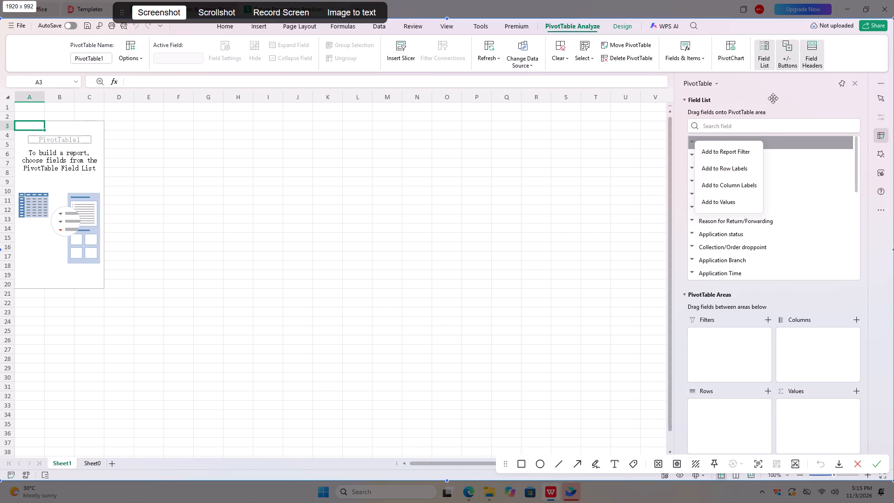
# Mark the Add to Row Labels option in the PivotTable screenshot with a red rectangle and a red arrow, and finish the capture.
pyautogui.click(523, 465)
pyautogui.moveTo(658, 152); pyautogui.dragTo(751, 169)
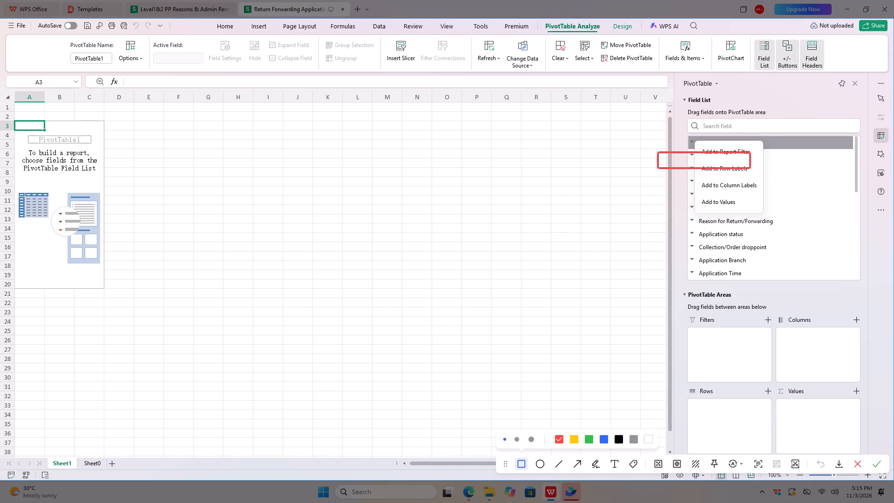
pyautogui.moveTo(751, 169); pyautogui.dragTo(777, 179)
pyautogui.click(573, 467)
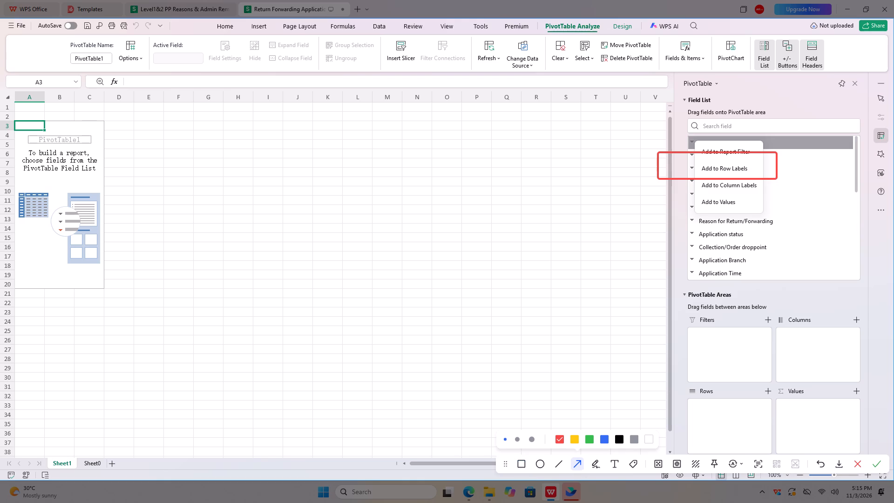
pyautogui.moveTo(621, 215); pyautogui.dragTo(701, 169)
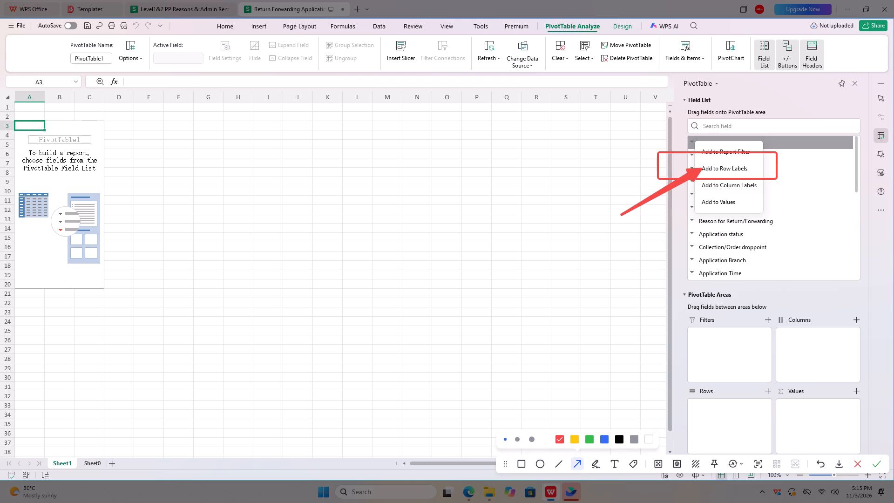
pyautogui.click(874, 463)
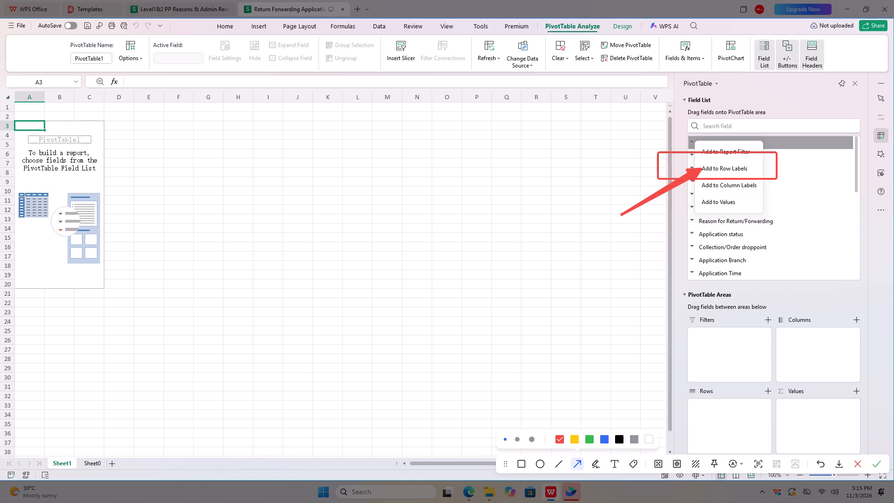
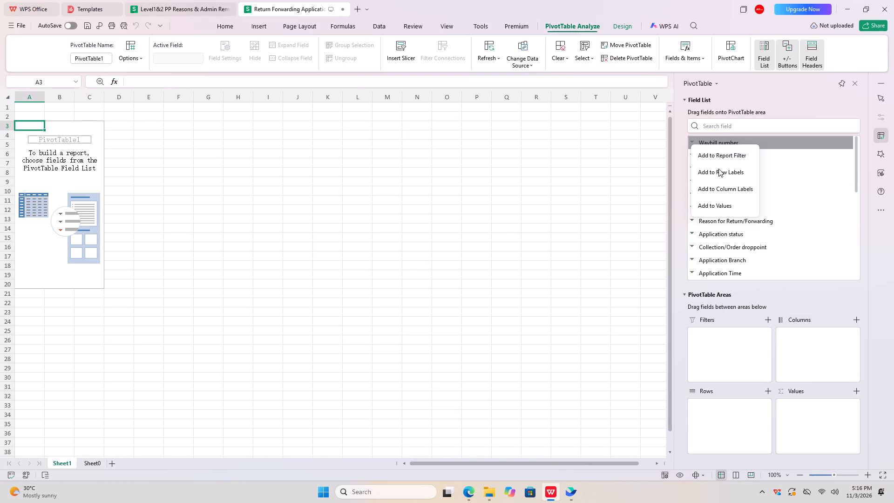
# Add the Waybill number field to the PivotTable's row labels.
pyautogui.click(722, 175)
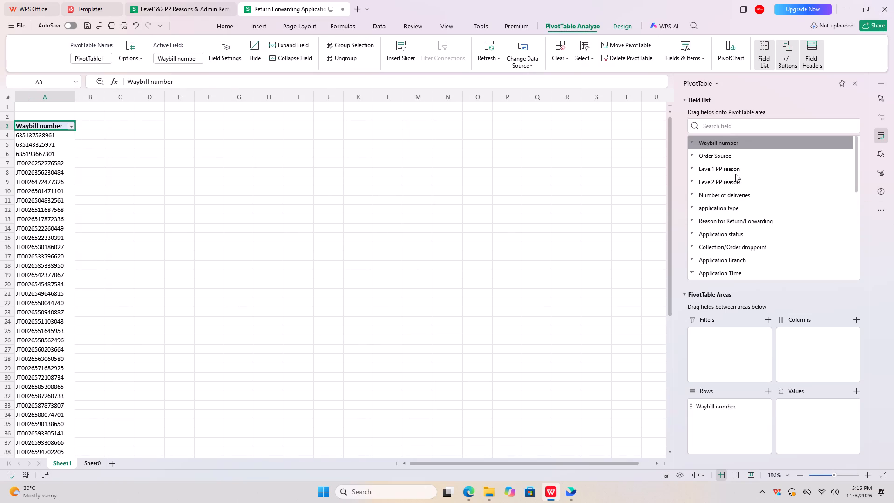
# Start a screenshot capture of the PivotTable with its field list and areas.
pyautogui.hotkey('ctrl', 'shift', 'a')
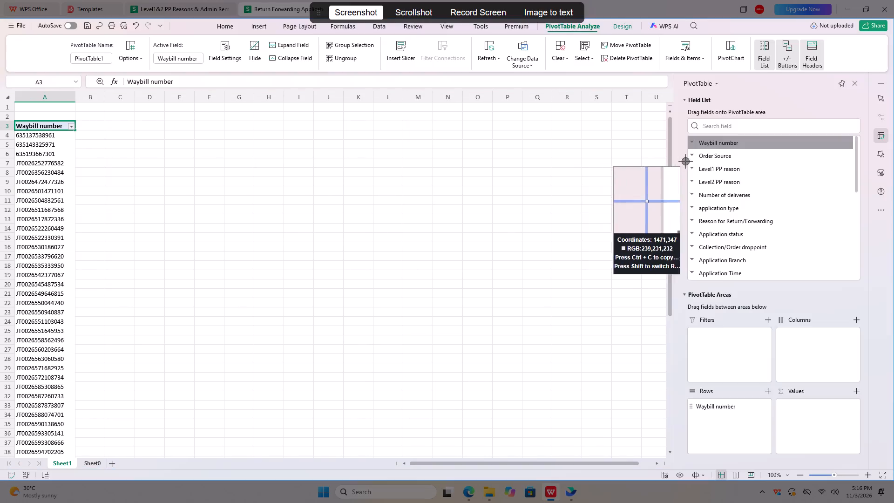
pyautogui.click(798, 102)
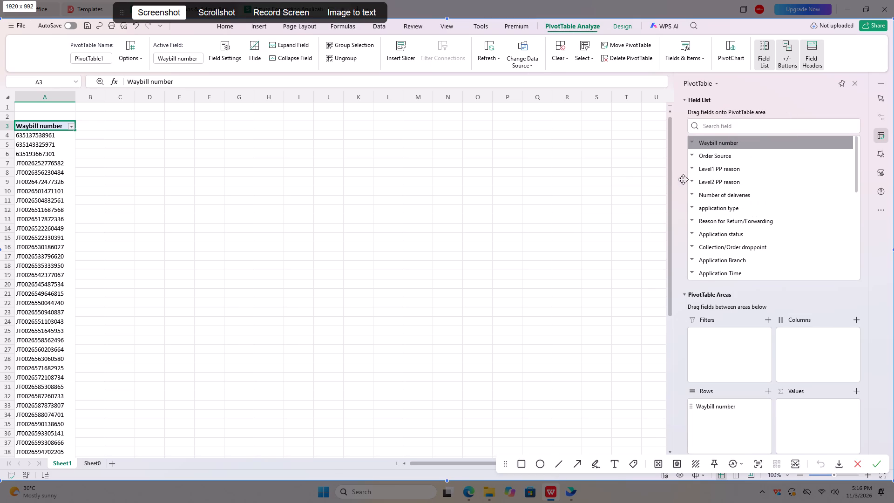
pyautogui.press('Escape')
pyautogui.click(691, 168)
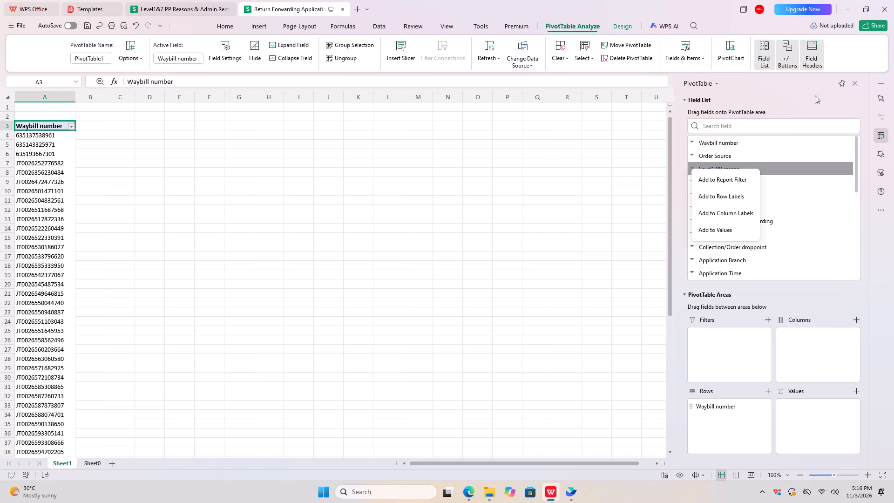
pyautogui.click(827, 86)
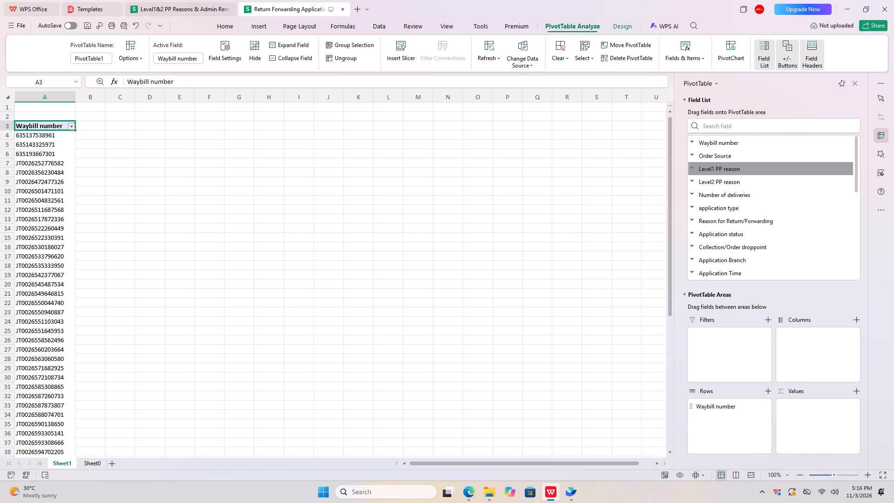
# Capture a screenshot of the PivotTable sheet, framing the Level1 PP reason field with a red rectangle and pointing a red arrow at it.
pyautogui.hotkey('ctrl', 'shift', 'a')
pyautogui.click(772, 99)
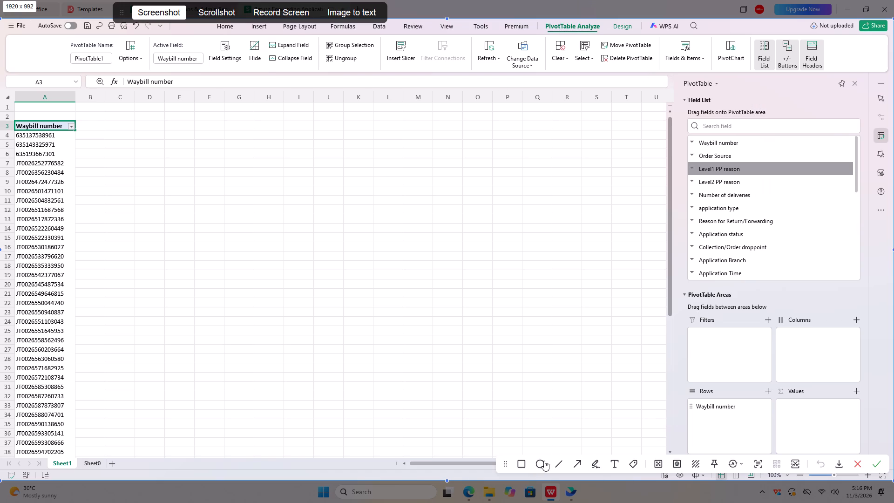
pyautogui.click(521, 462)
pyautogui.moveTo(680, 157); pyautogui.dragTo(682, 158)
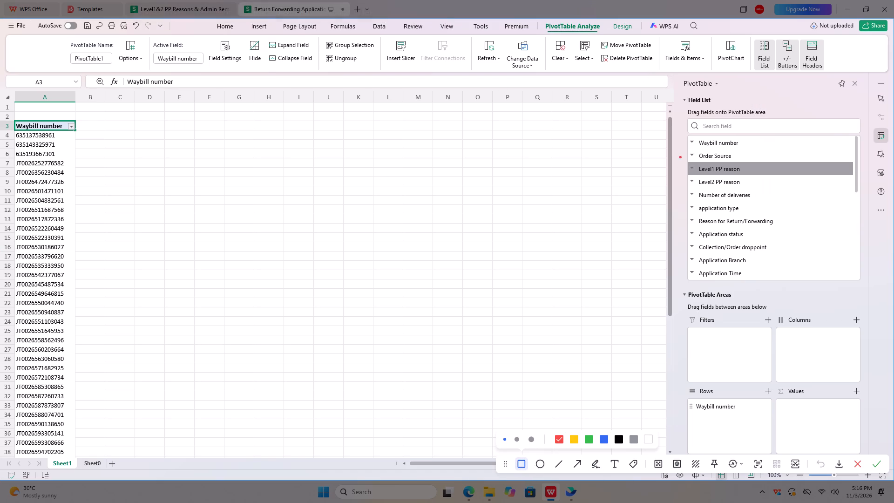
pyautogui.moveTo(682, 158); pyautogui.dragTo(780, 182)
pyautogui.click(576, 463)
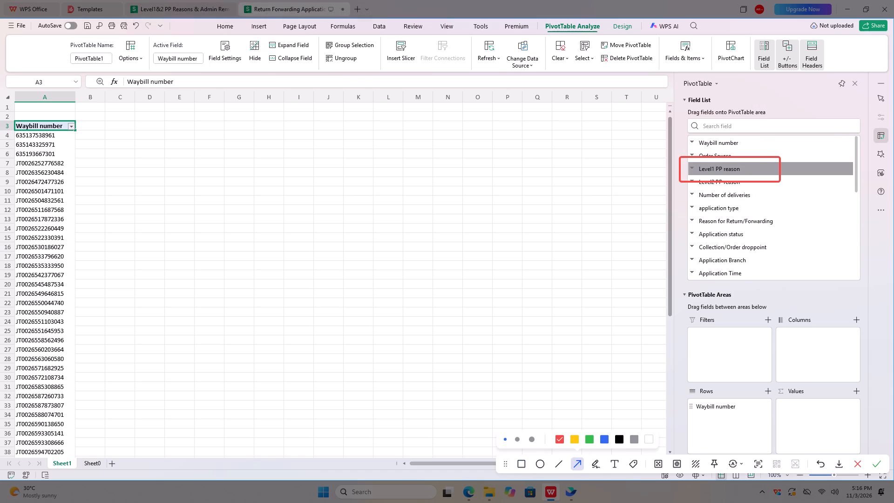
pyautogui.moveTo(646, 198); pyautogui.dragTo(693, 173)
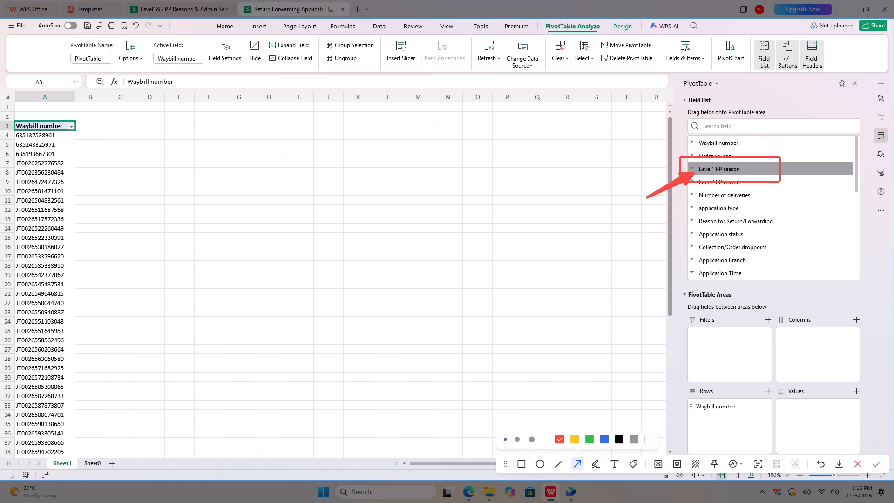
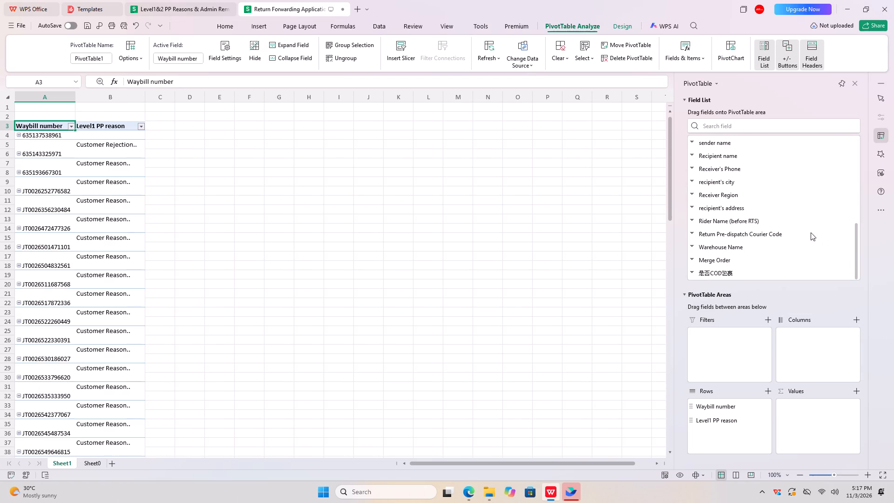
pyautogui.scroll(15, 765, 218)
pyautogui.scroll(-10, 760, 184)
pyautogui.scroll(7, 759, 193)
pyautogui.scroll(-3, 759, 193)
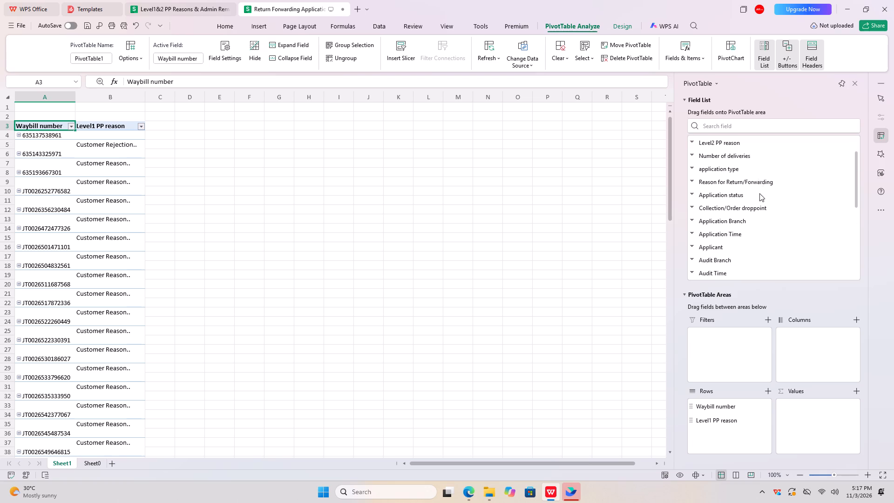
# Capture a screenshot of the PivotTable sheet and mark the Rider Name (before RTS) field with a red rectangle and a red arrow.
pyautogui.scroll(-15, 759, 193)
pyautogui.hotkey('ctrl', 'shift', 'a')
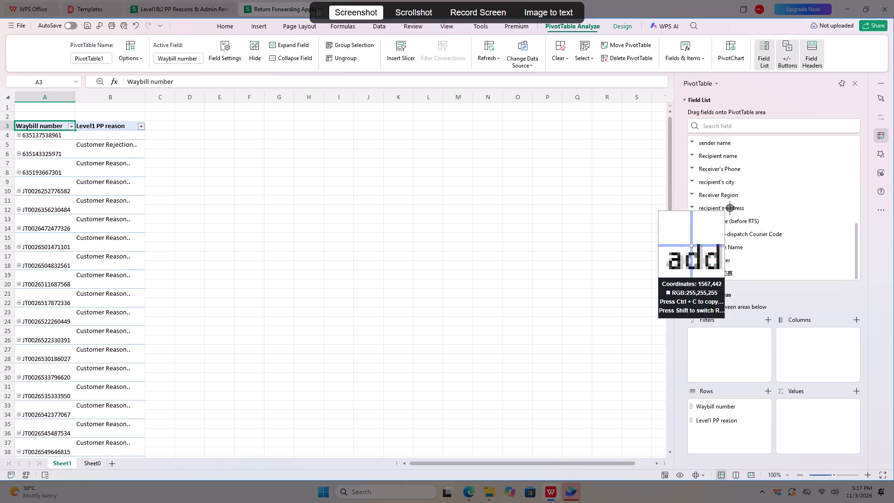
pyautogui.click(799, 101)
pyautogui.click(778, 97)
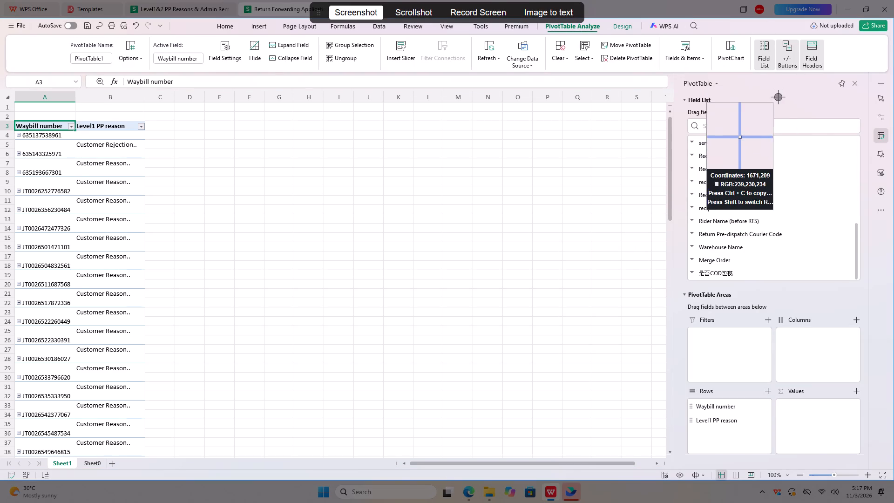
pyautogui.click(523, 462)
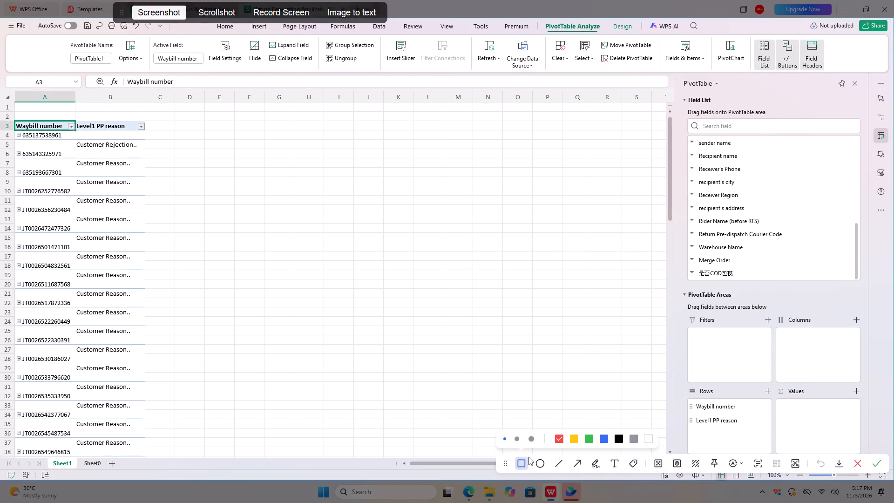
pyautogui.moveTo(680, 209); pyautogui.dragTo(782, 231)
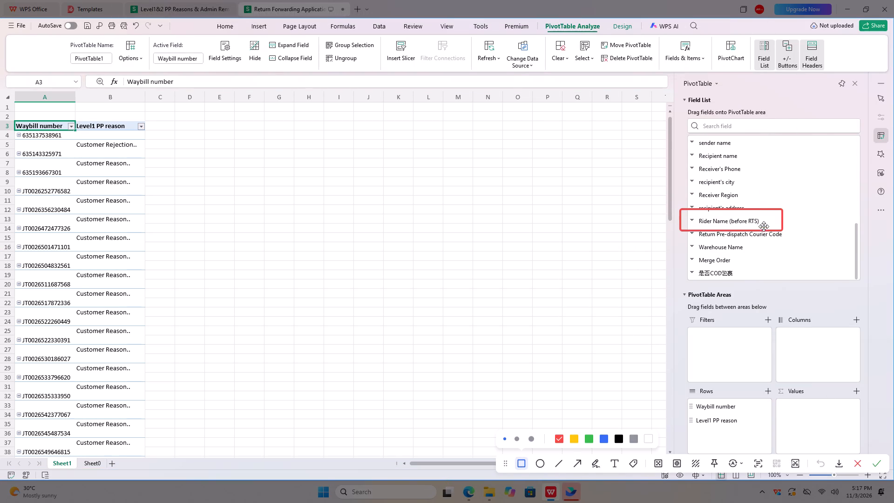
pyautogui.click(575, 463)
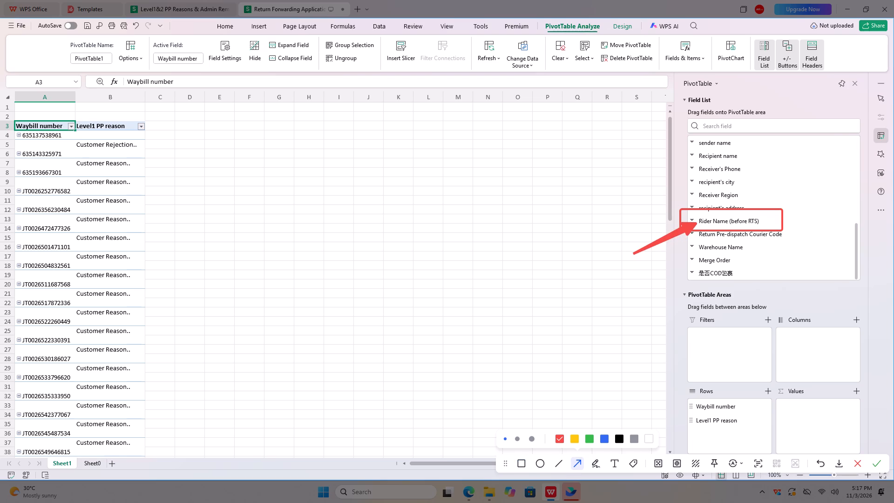
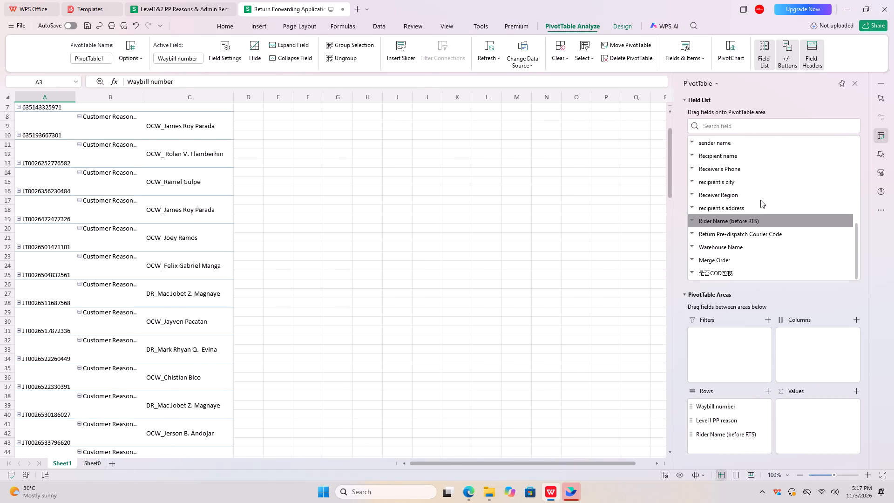
# Capture a screenshot of the WPS PivotTable sheet and frame Waybill number in the Rows area with a red rectangle.
pyautogui.scroll(-5, 760, 200)
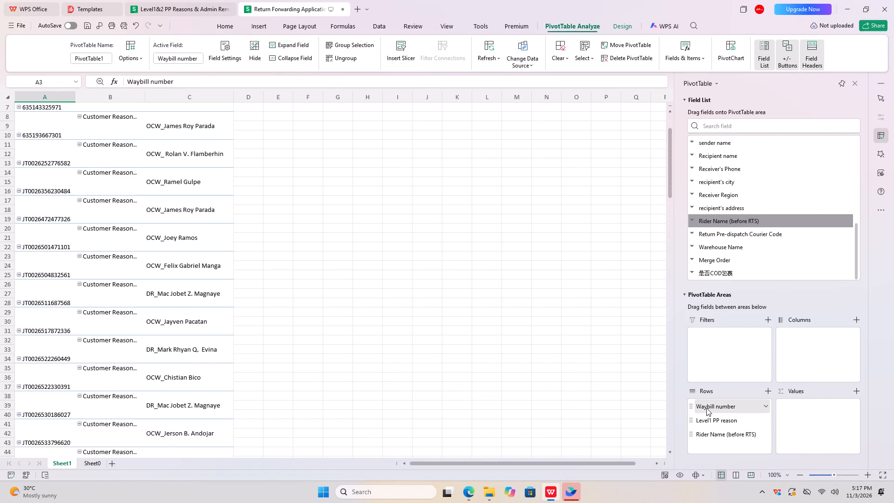
pyautogui.hotkey('ctrl', 'shift', 'a')
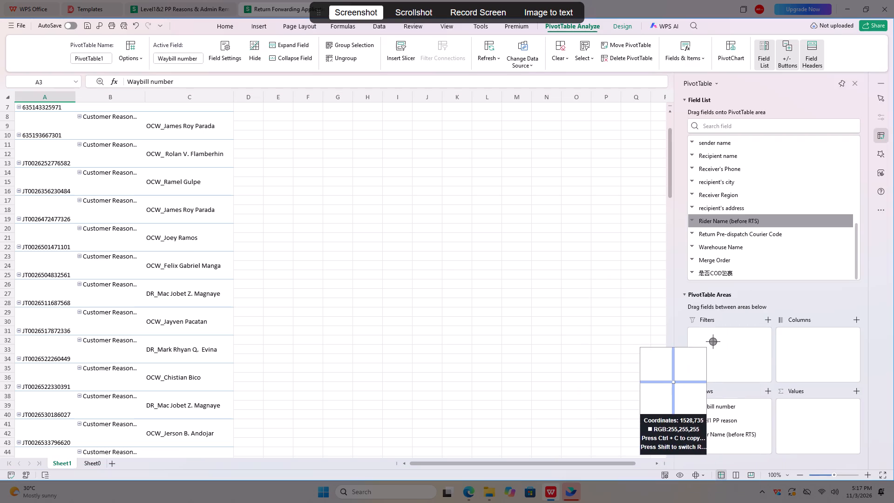
pyautogui.click(716, 333)
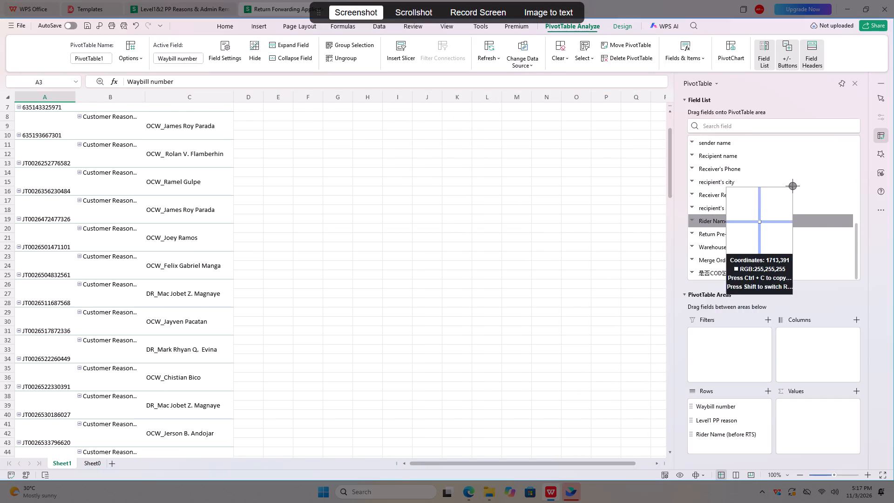
pyautogui.click(767, 293)
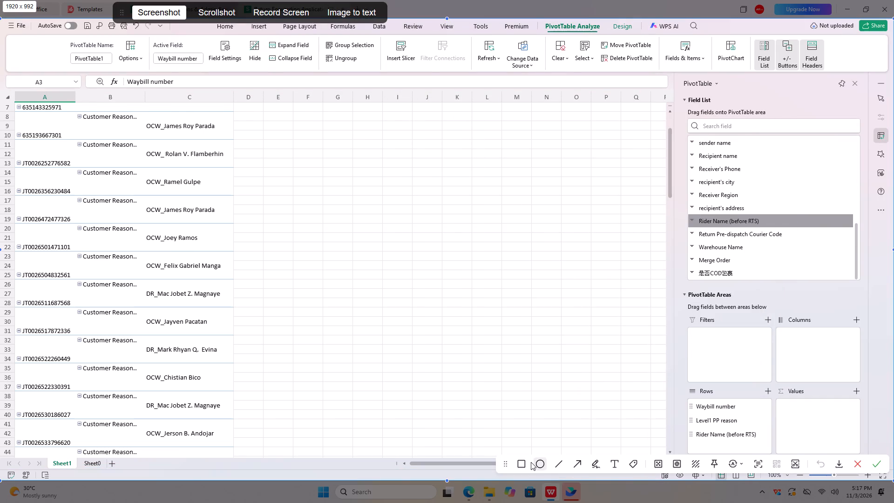
pyautogui.click(522, 462)
pyautogui.moveTo(666, 389); pyautogui.dragTo(764, 415)
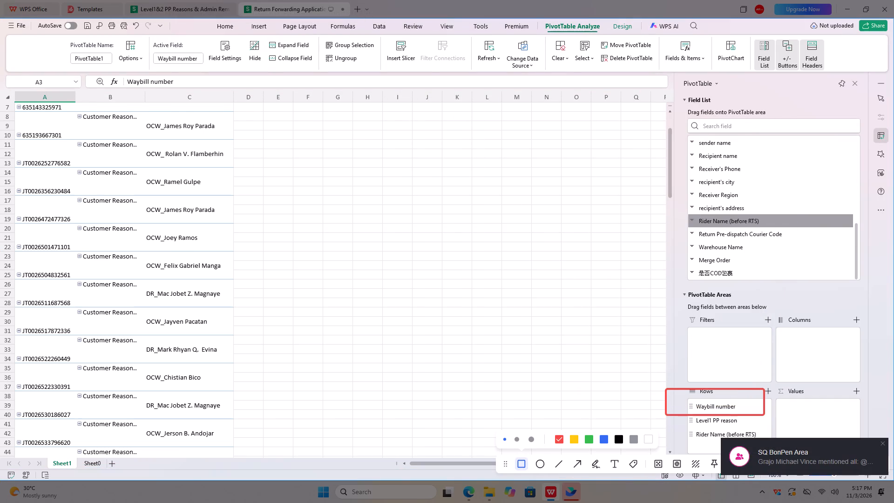
pyautogui.moveTo(764, 415); pyautogui.dragTo(765, 415)
pyautogui.click(727, 389)
pyautogui.moveTo(765, 390); pyautogui.dragTo(767, 395)
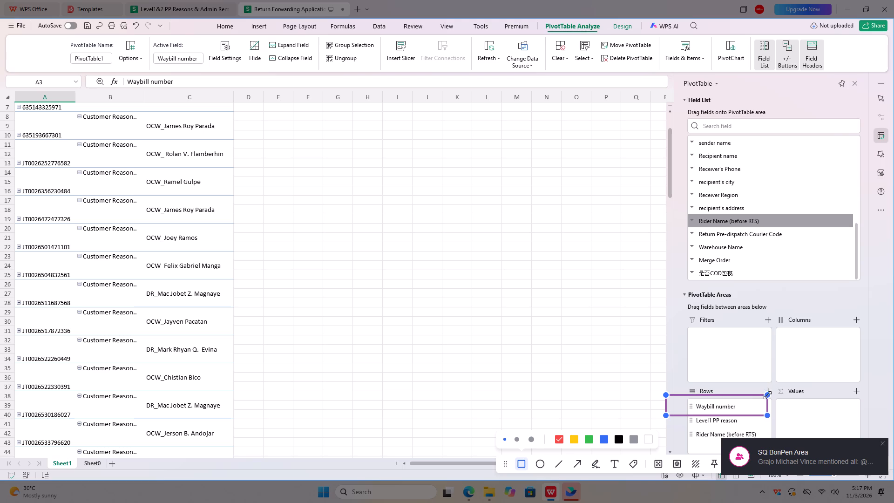
pyautogui.moveTo(767, 395); pyautogui.dragTo(768, 395)
# Add a red arrow pointing to the framed Waybill number field and dismiss the chat notification.
pyautogui.click(575, 465)
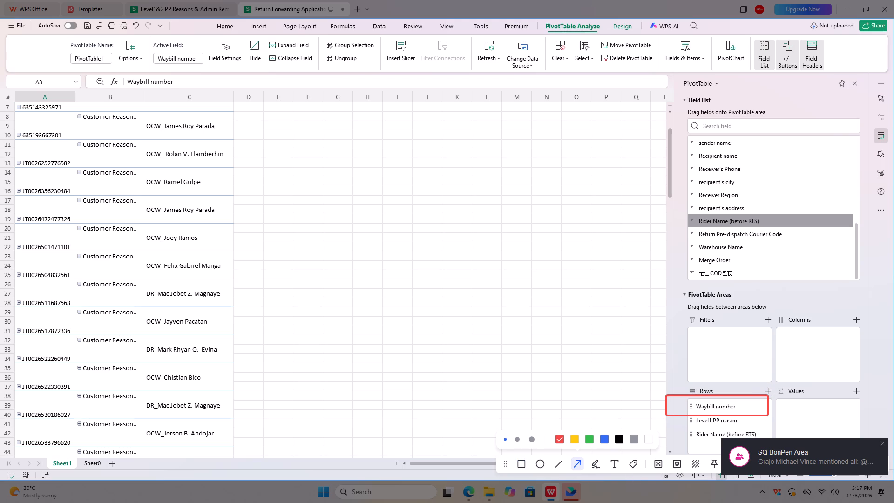
pyautogui.moveTo(622, 417); pyautogui.dragTo(684, 407)
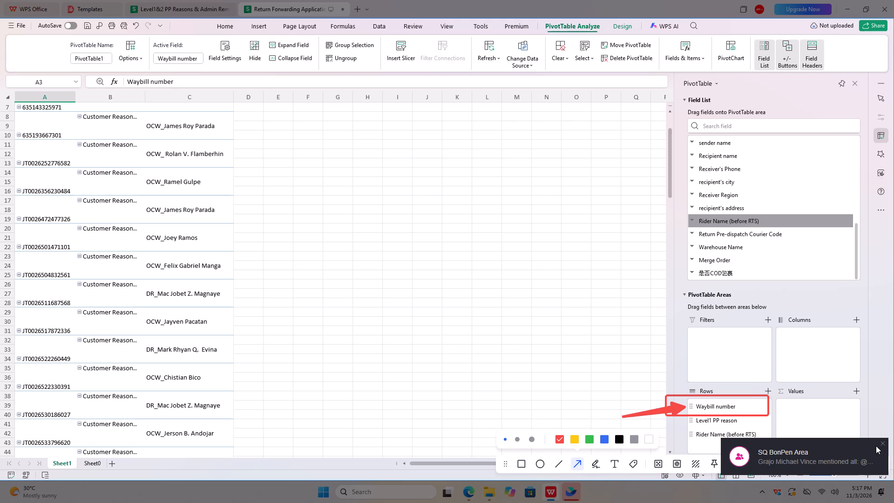
pyautogui.click(880, 442)
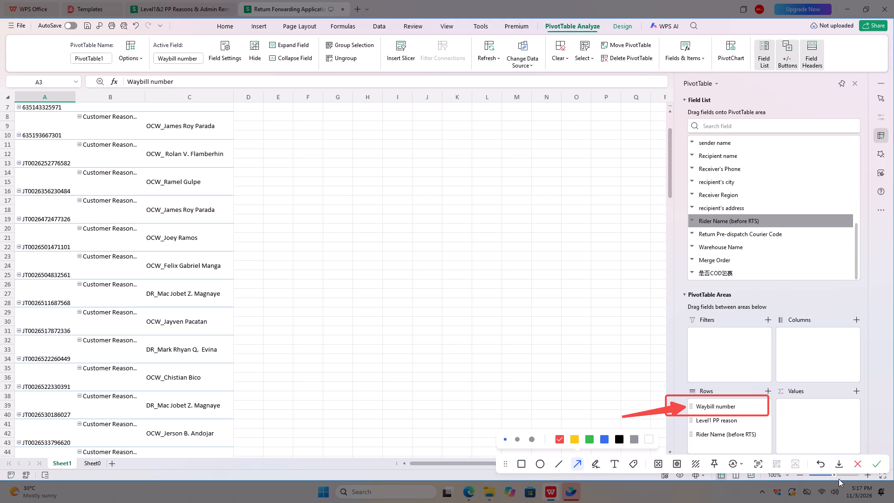
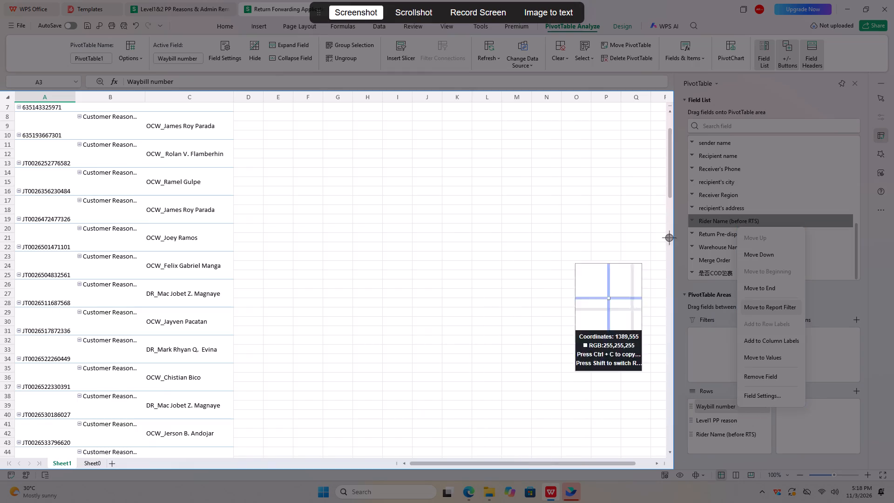
# Capture the PivotTable window with the Rider Name (before RTS) field's options and mark Move to Values with a red rectangle and arrow.
pyautogui.click(771, 159)
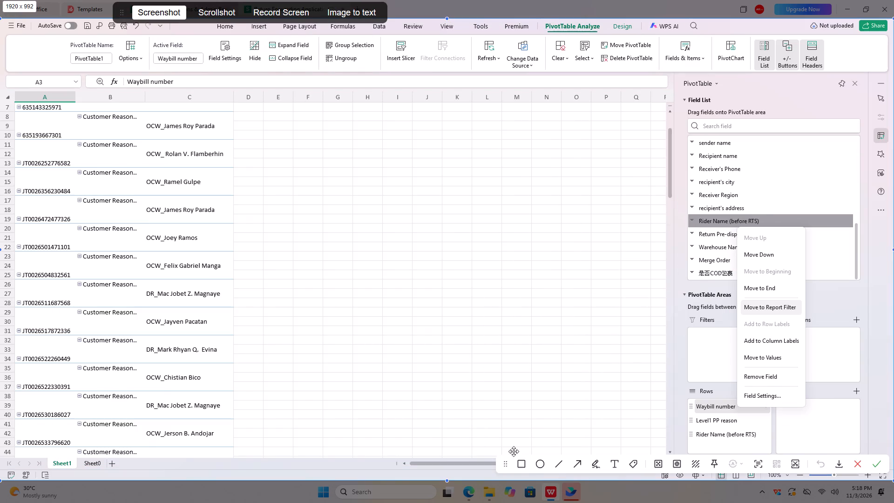
pyautogui.click(523, 463)
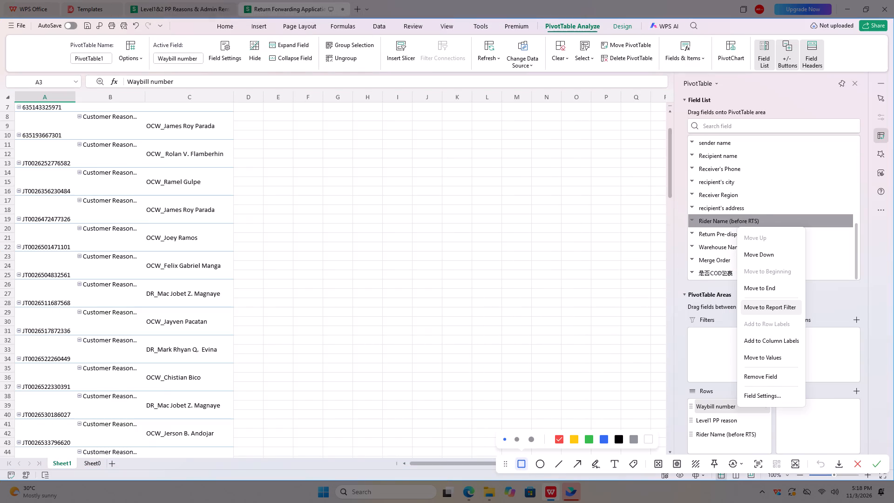
pyautogui.moveTo(716, 345); pyautogui.dragTo(811, 367)
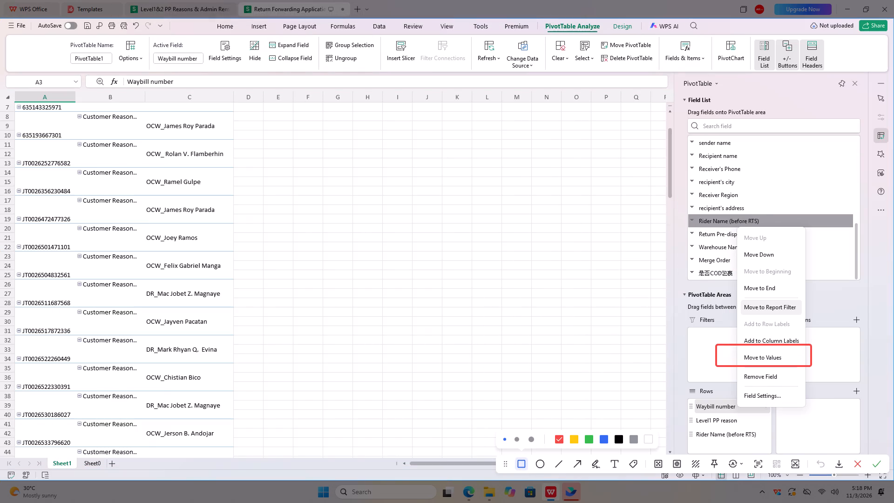
pyautogui.moveTo(811, 367); pyautogui.dragTo(810, 367)
pyautogui.click(579, 463)
pyautogui.moveTo(650, 397); pyautogui.dragTo(733, 372)
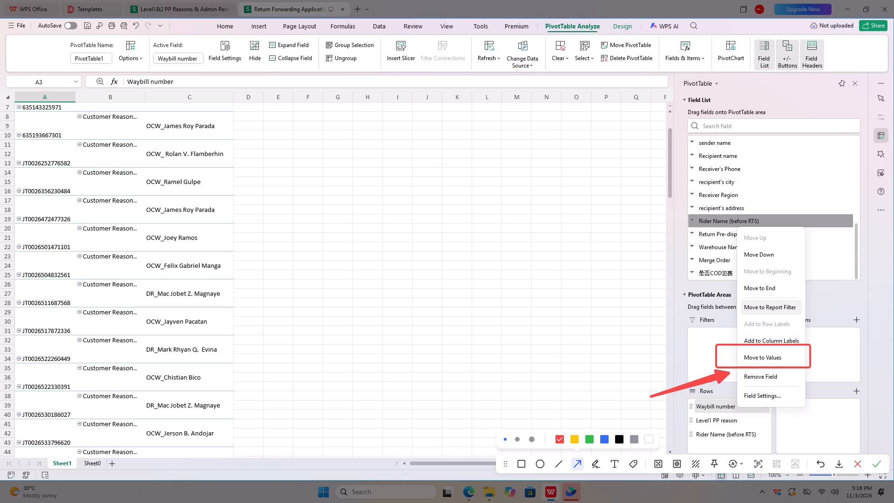
pyautogui.moveTo(733, 372); pyautogui.dragTo(741, 359)
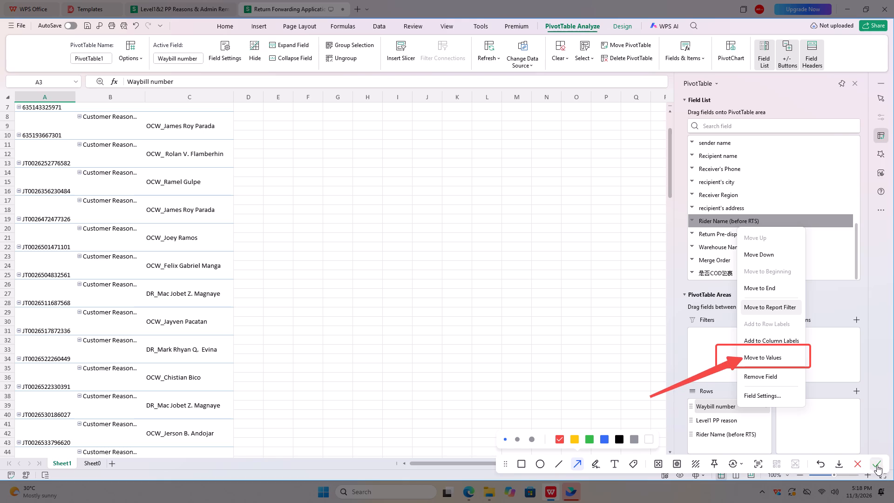
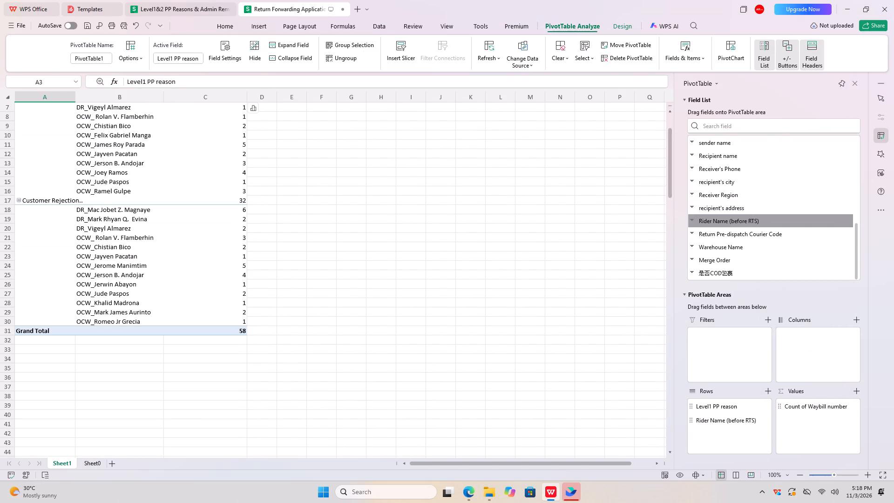
# Review the PivotTable's waybill counts per Level1 PP reason and rider, including the grand total, with the field list out of view.
pyautogui.scroll(4, 243, 299)
pyautogui.moveTo(372, 233); pyautogui.dragTo(372, 248)
pyautogui.click(439, 234)
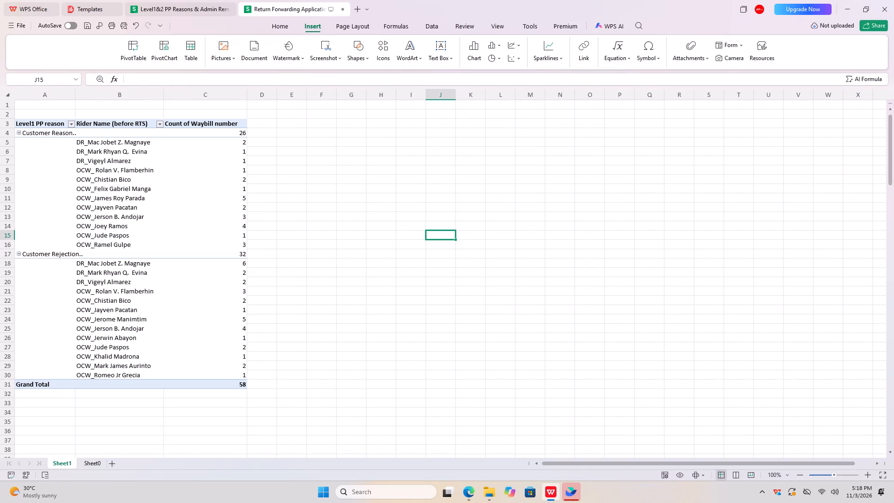
pyautogui.click(242, 384)
pyautogui.click(343, 360)
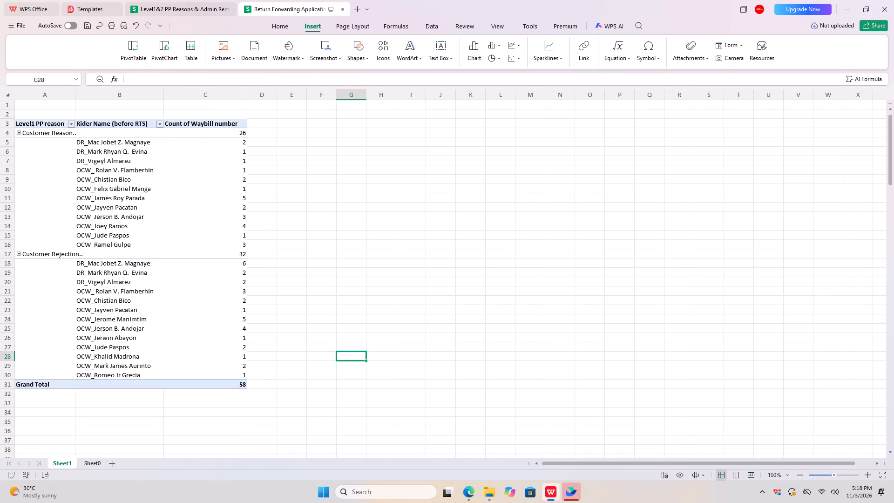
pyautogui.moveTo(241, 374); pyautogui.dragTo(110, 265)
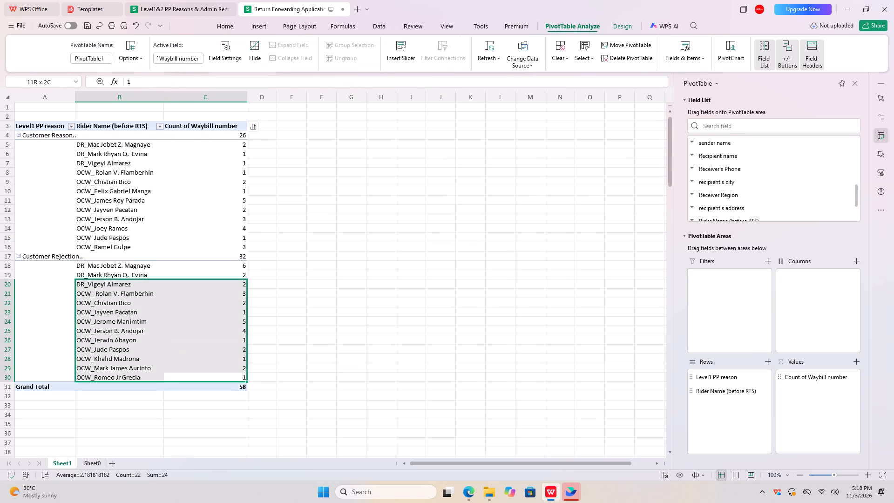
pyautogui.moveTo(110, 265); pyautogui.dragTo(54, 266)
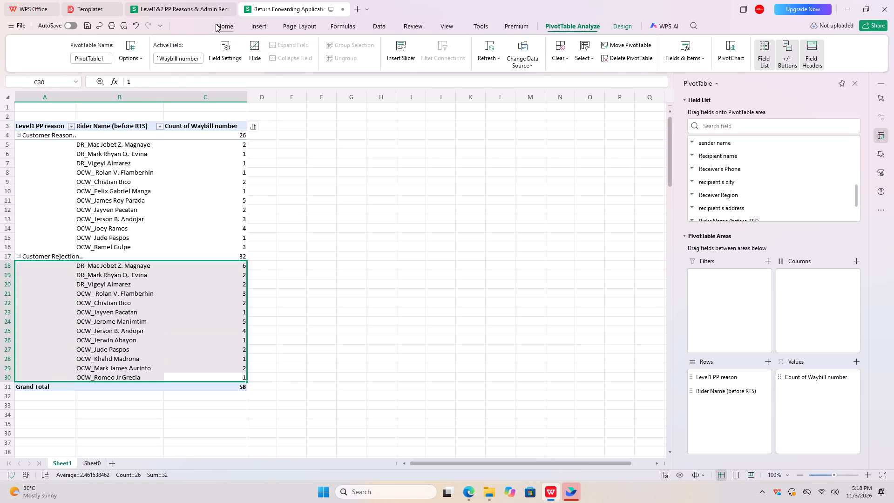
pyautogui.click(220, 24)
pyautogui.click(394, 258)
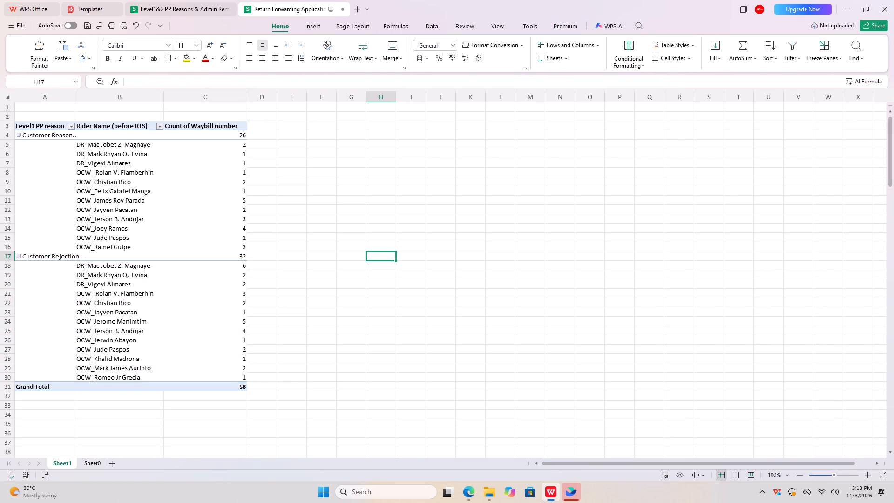
# Fill the rider rows under Customer Rejection, A18:C30, with a light gold colour.
pyautogui.moveTo(238, 374); pyautogui.dragTo(58, 267)
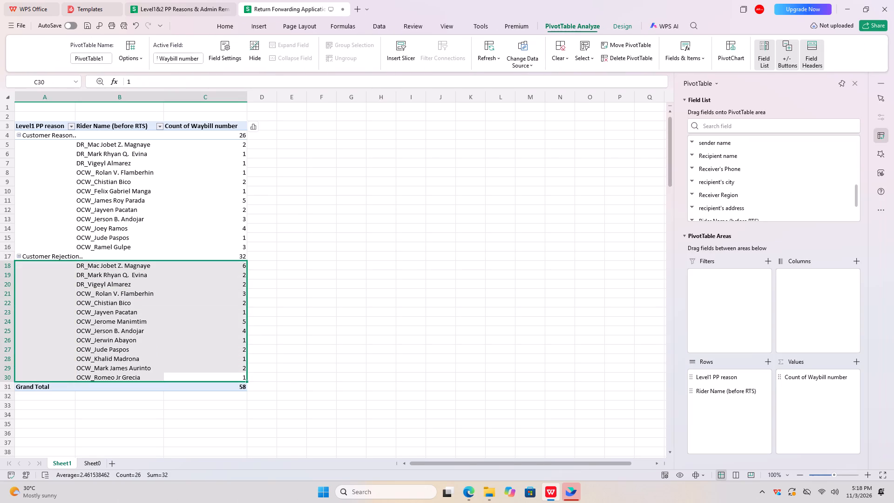
pyautogui.click(219, 26)
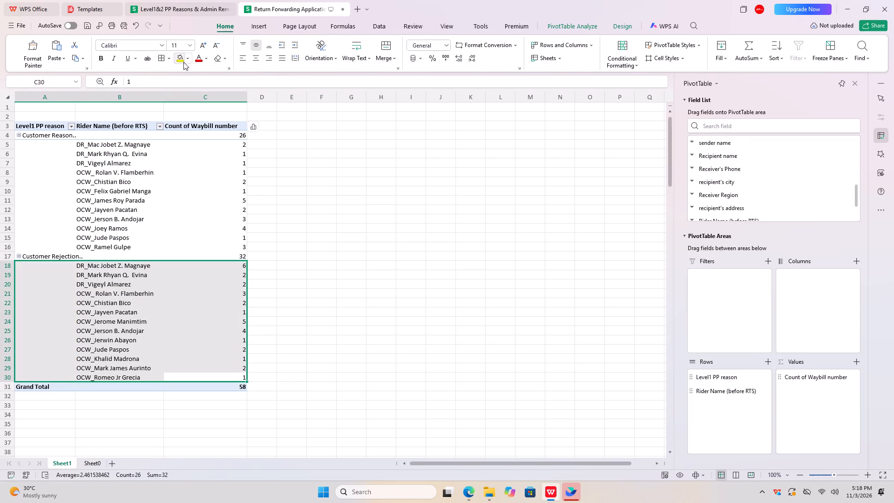
pyautogui.click(187, 58)
pyautogui.moveTo(240, 103); pyautogui.dragTo(241, 109)
pyautogui.click(322, 181)
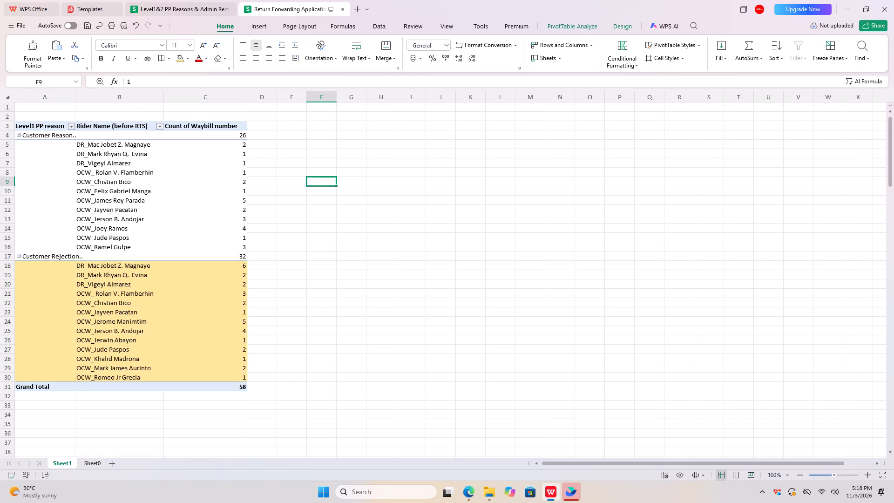
# Fill the rider rows under Customer Reason, A5:C16, with the same light gold colour.
pyautogui.moveTo(244, 246); pyautogui.dragTo(34, 144)
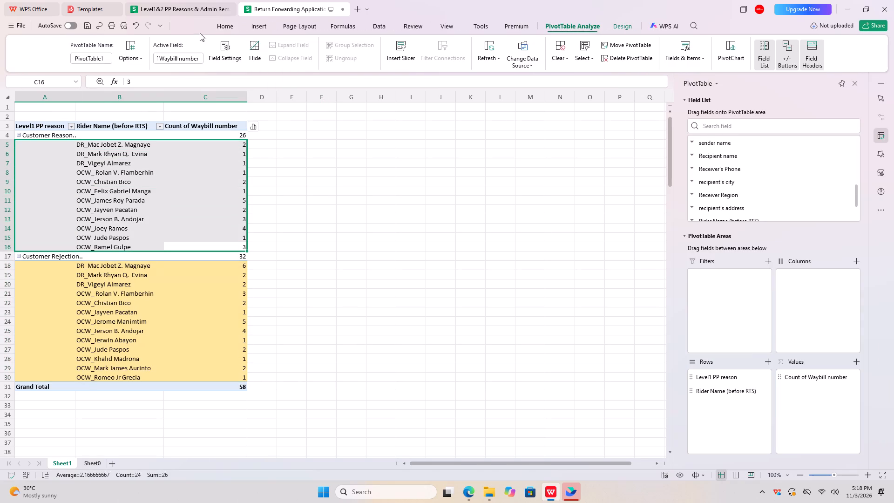
pyautogui.click(232, 28)
pyautogui.click(180, 57)
pyautogui.click(411, 211)
pyautogui.scroll(5, 382, 223)
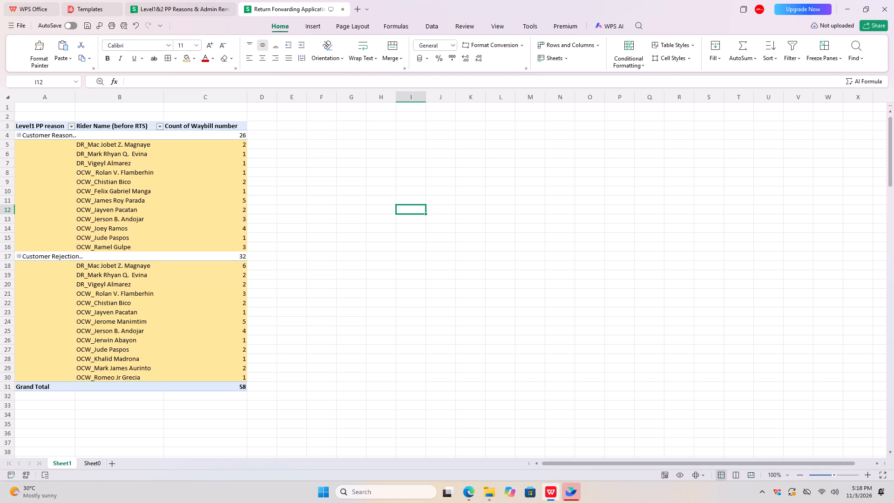
# Select the whole PivotTable from A3 to C31 and start a screenshot capture of the worksheet grid area.
pyautogui.moveTo(246, 387); pyautogui.dragTo(229, 357)
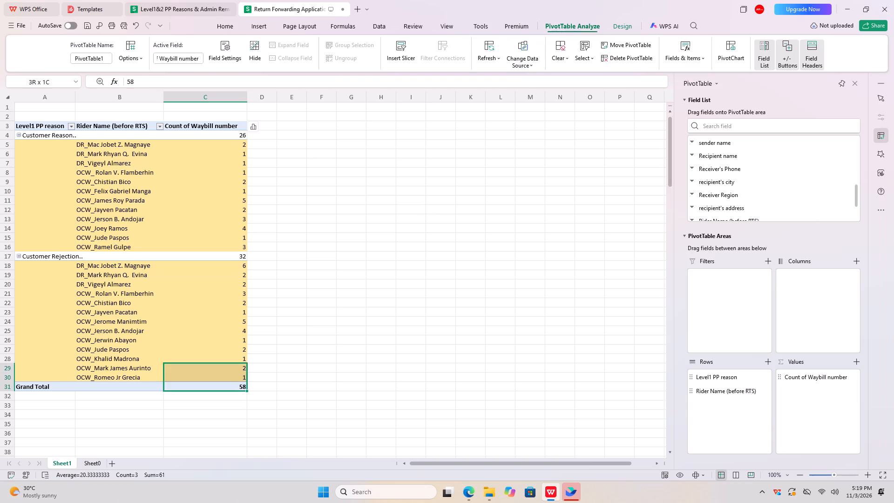
pyautogui.moveTo(229, 357); pyautogui.dragTo(33, 123)
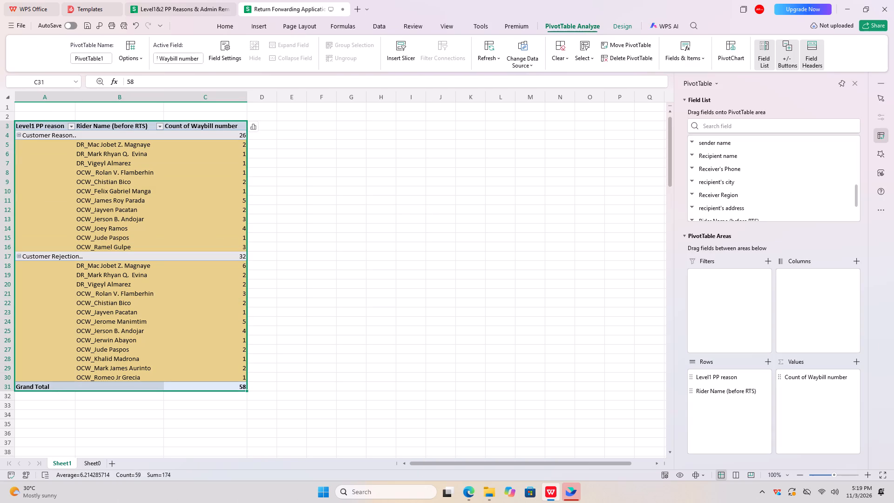
pyautogui.hotkey('ctrl', 'shift', 'a')
pyautogui.click(341, 184)
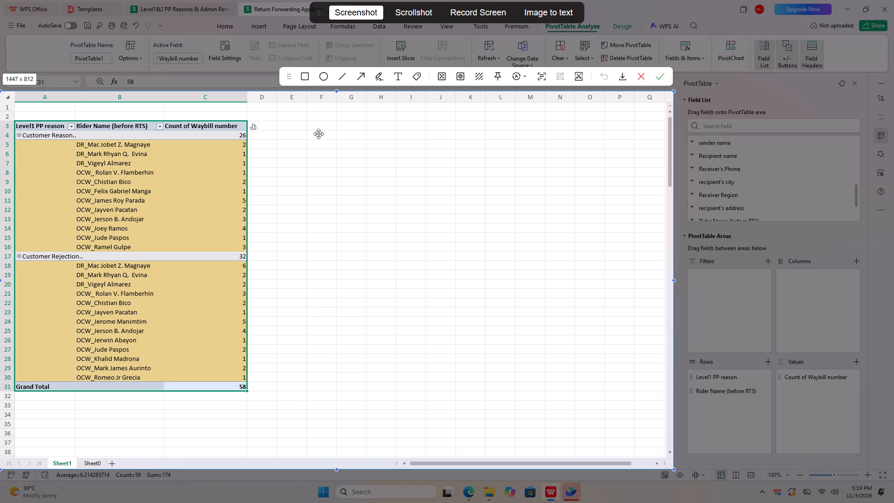
# Frame the entire PivotTable in the screenshot with a red rectangle.
pyautogui.click(303, 79)
pyautogui.moveTo(294, 428); pyautogui.dragTo(18, 113)
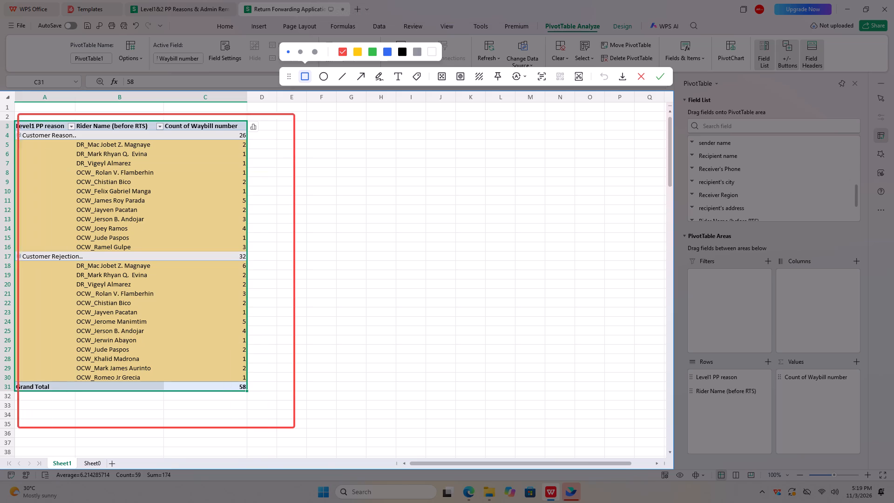
pyautogui.moveTo(18, 113); pyautogui.dragTo(4, 112)
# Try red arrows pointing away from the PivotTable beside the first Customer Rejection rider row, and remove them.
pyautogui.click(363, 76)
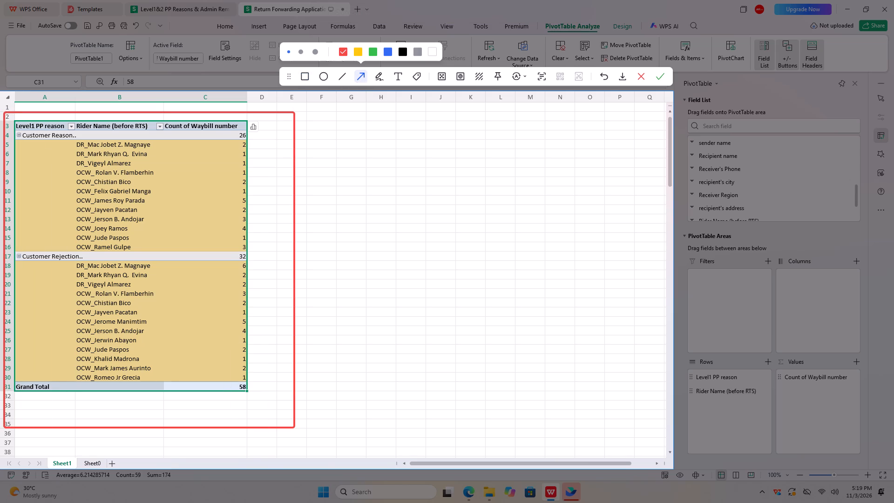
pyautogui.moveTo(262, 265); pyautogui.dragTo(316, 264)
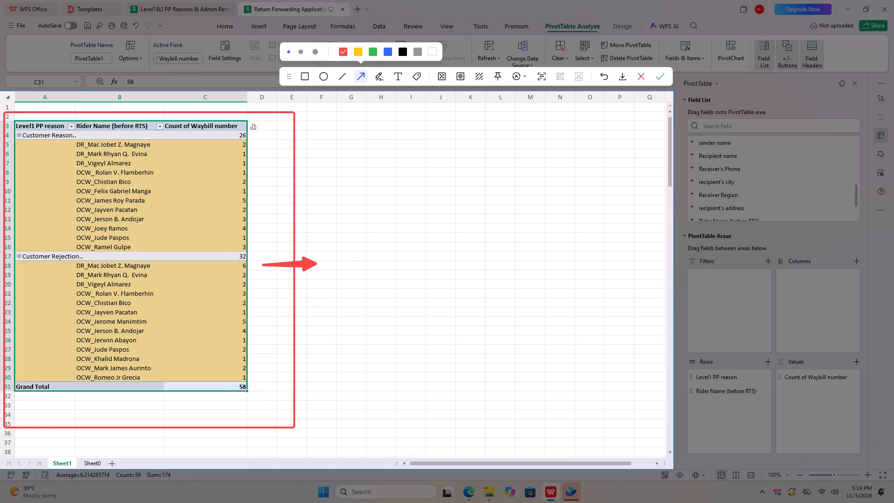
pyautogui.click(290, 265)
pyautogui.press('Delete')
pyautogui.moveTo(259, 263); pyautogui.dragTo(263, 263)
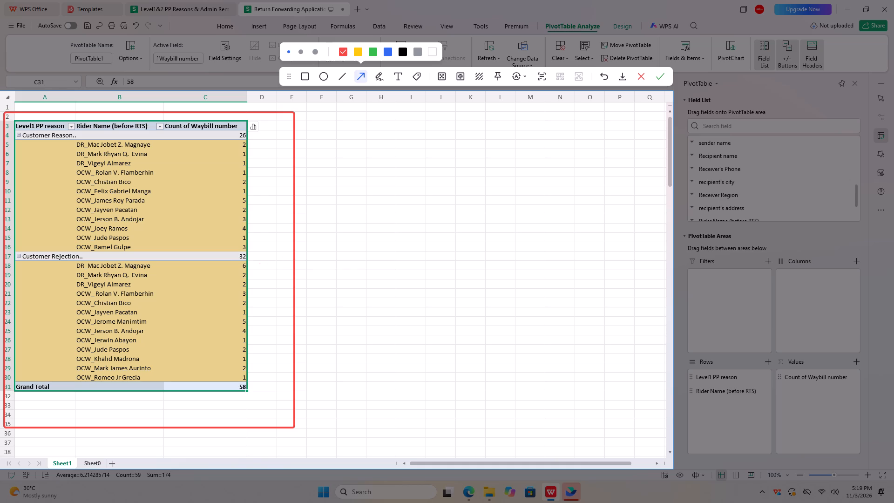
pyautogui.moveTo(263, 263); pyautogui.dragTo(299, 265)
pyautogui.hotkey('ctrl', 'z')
# Draw a red arrow pointing toward the PivotTable beside the first rider row under Customer Rejection.
pyautogui.moveTo(342, 269); pyautogui.dragTo(270, 268)
pyautogui.moveTo(270, 268); pyautogui.dragTo(264, 271)
# Place a red 24 pt text annotation in the screenshot beside the arrow's tail.
pyautogui.click(395, 75)
pyautogui.click(369, 261)
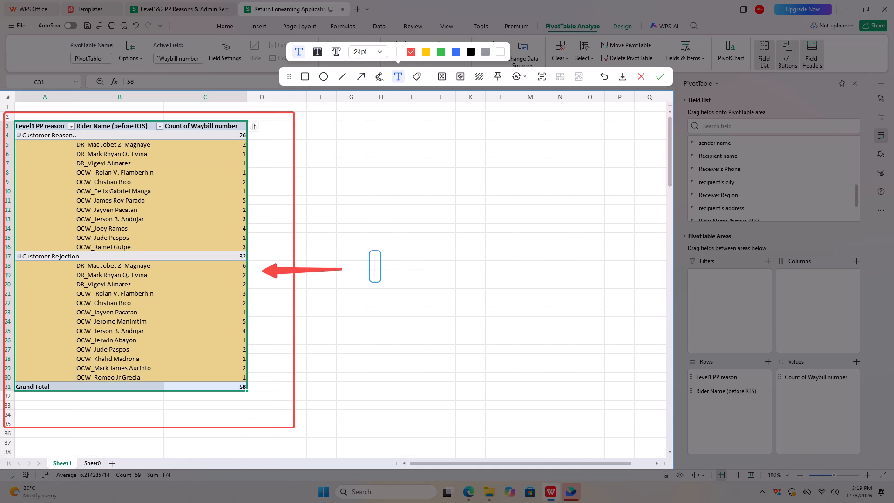
# Enter "highlight lang lahat tapos CTRL + C" as the text of the red annotation beside the arrow.
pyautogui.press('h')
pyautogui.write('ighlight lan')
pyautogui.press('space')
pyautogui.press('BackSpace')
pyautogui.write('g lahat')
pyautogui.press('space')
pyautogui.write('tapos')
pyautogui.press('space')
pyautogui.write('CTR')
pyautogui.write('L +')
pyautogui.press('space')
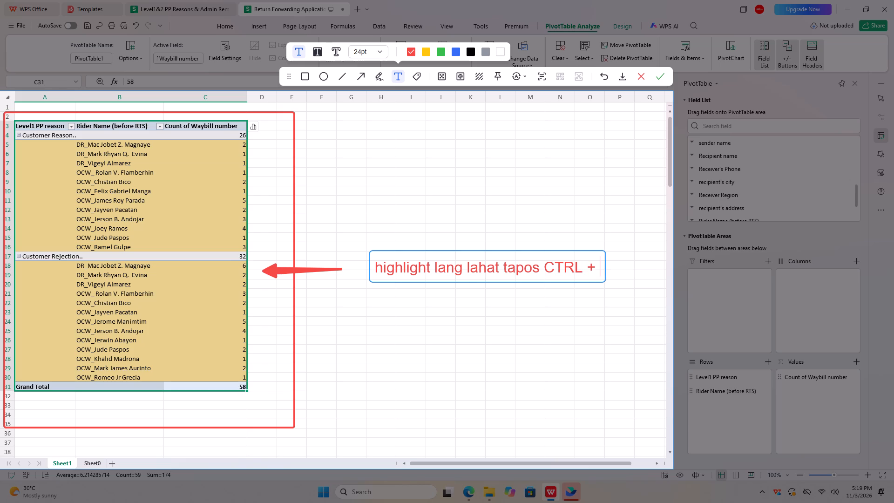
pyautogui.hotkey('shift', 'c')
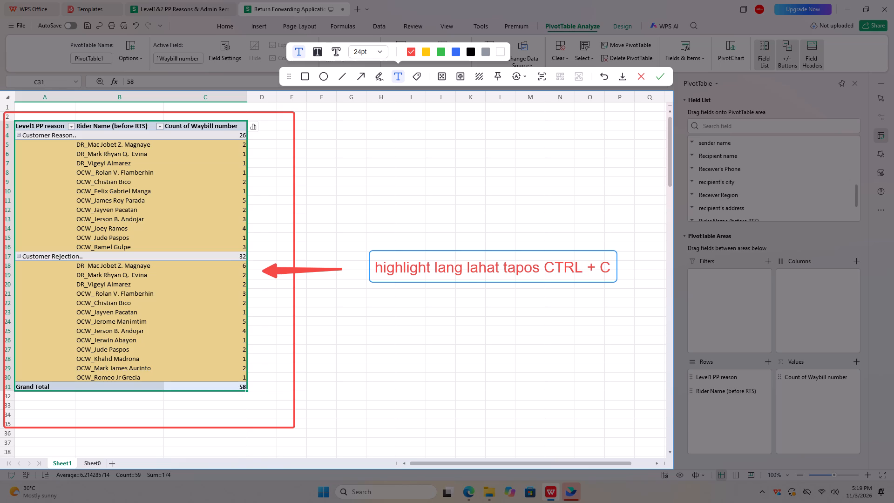
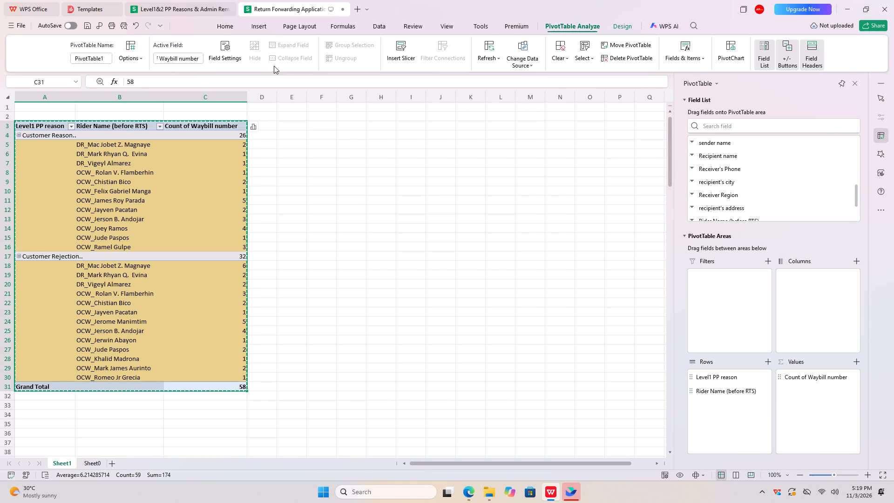
# Switch to Feishu and look over the latest messages in the J&T WORKBENCH - SLU DP AND DH group chat.
pyautogui.click(575, 491)
pyautogui.scroll(7, 487, 165)
pyautogui.scroll(-8, 517, 191)
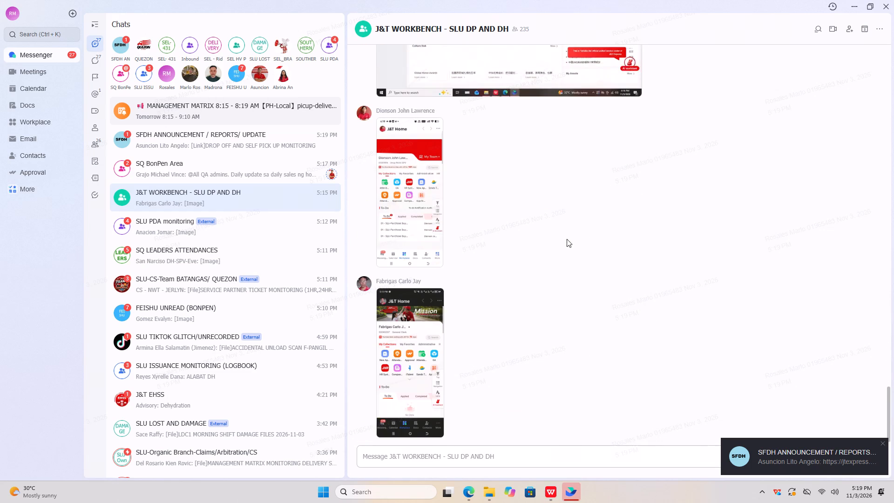
# Open the SFDH ANNOUNCEMENT / REPORTS/ UPDATE group chat.
pyautogui.scroll(-6, 453, 235)
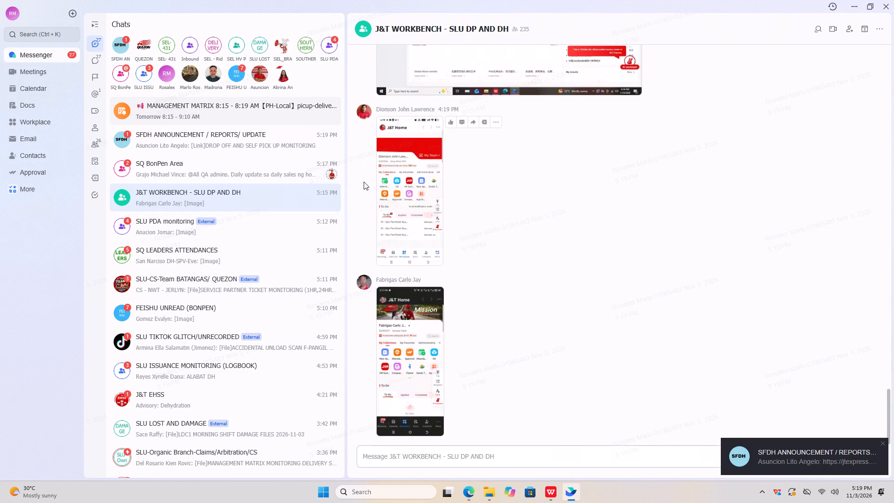
pyautogui.click(119, 51)
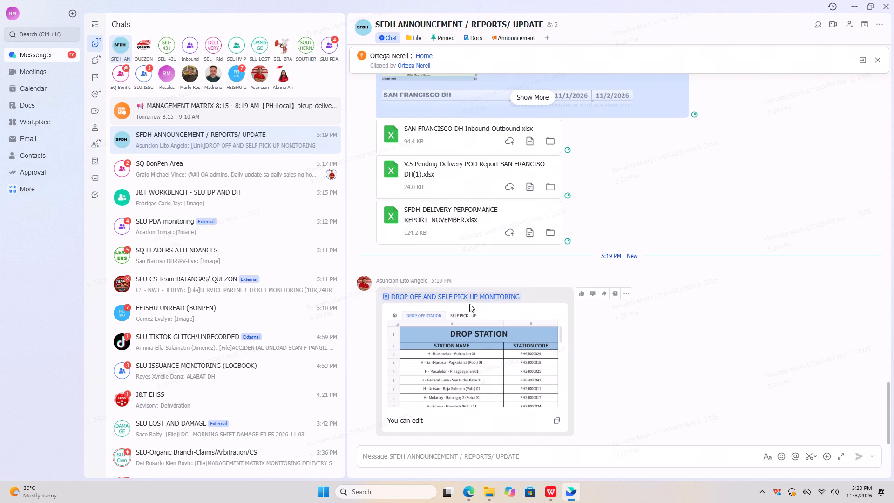
pyautogui.scroll(-4, 440, 337)
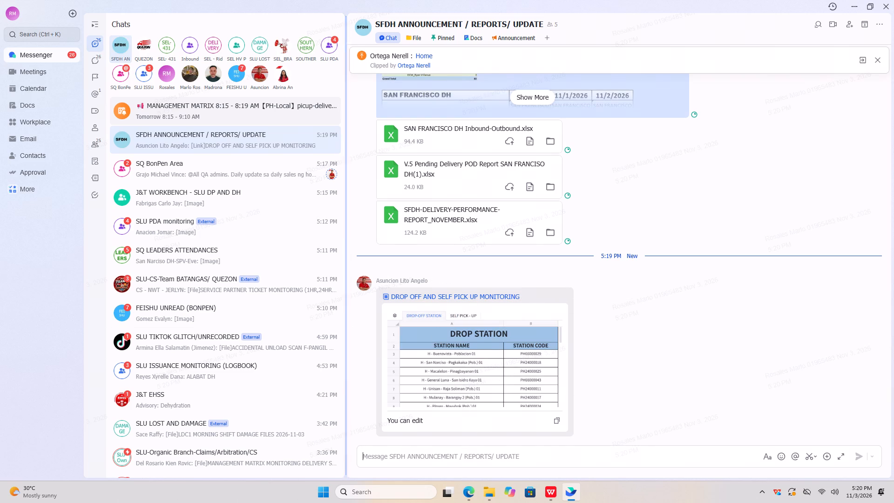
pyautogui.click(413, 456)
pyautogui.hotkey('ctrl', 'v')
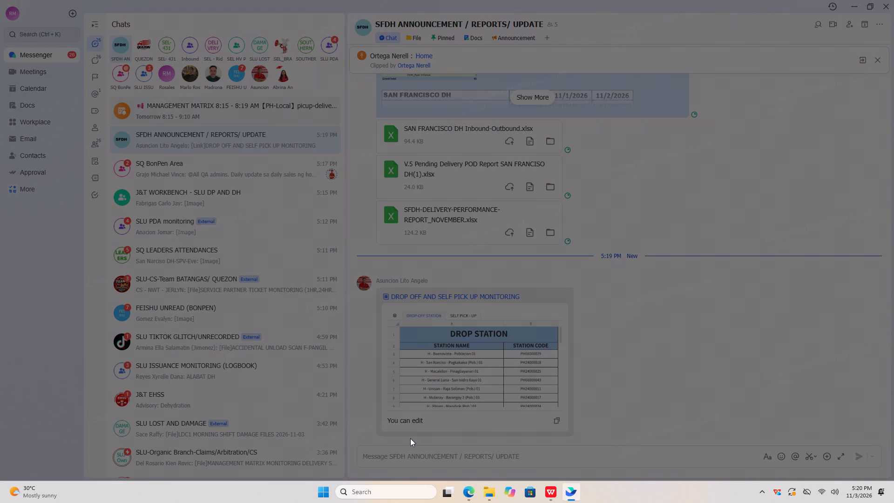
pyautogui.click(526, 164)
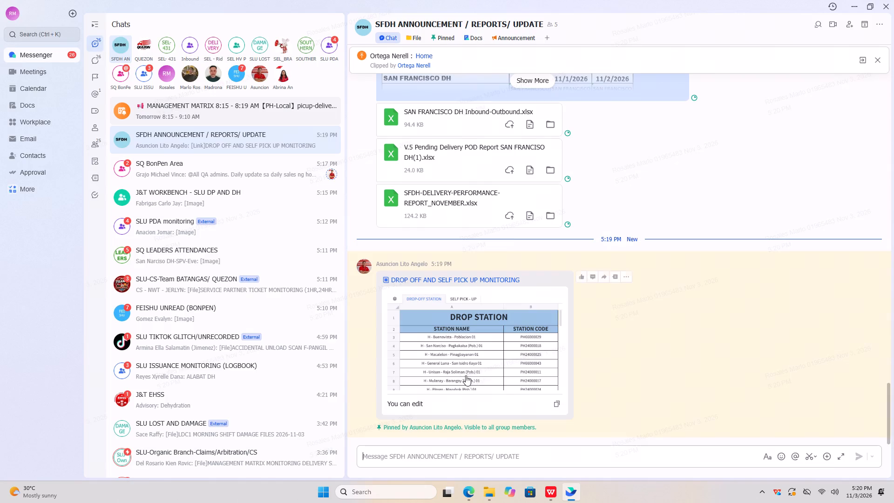
# Paste the copied PivotTable picture into the SFDH ANNOUNCEMENT / REPORTS/ UPDATE chat and send it as an image.
pyautogui.click(416, 458)
pyautogui.hotkey('ctrl', 'v')
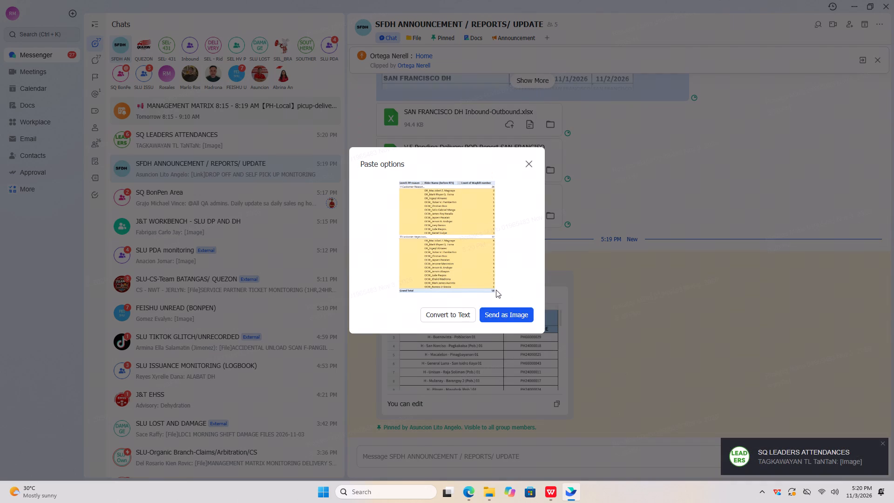
pyautogui.click(508, 314)
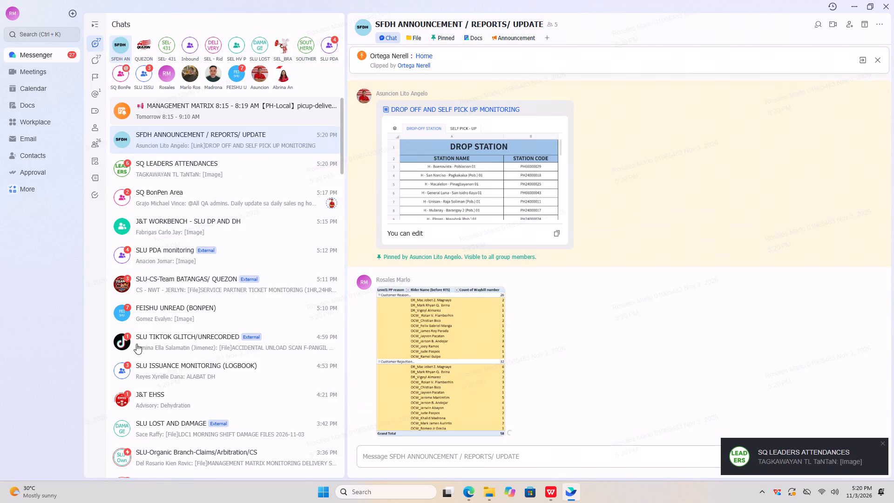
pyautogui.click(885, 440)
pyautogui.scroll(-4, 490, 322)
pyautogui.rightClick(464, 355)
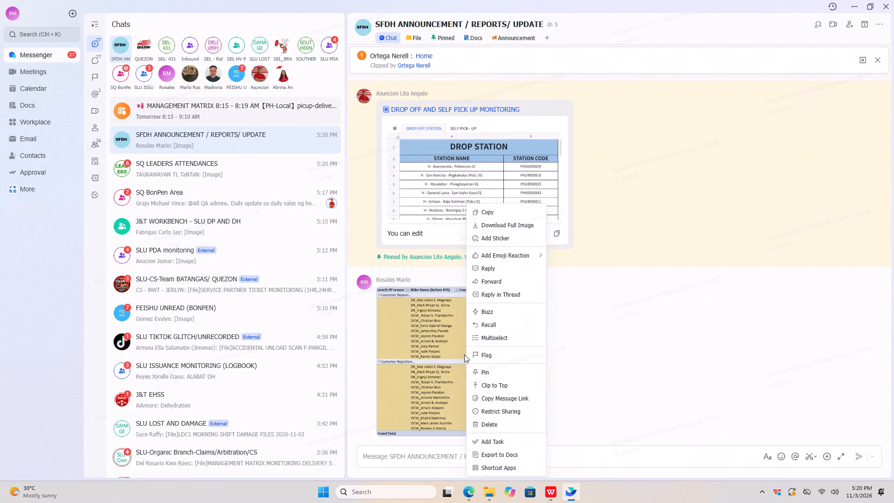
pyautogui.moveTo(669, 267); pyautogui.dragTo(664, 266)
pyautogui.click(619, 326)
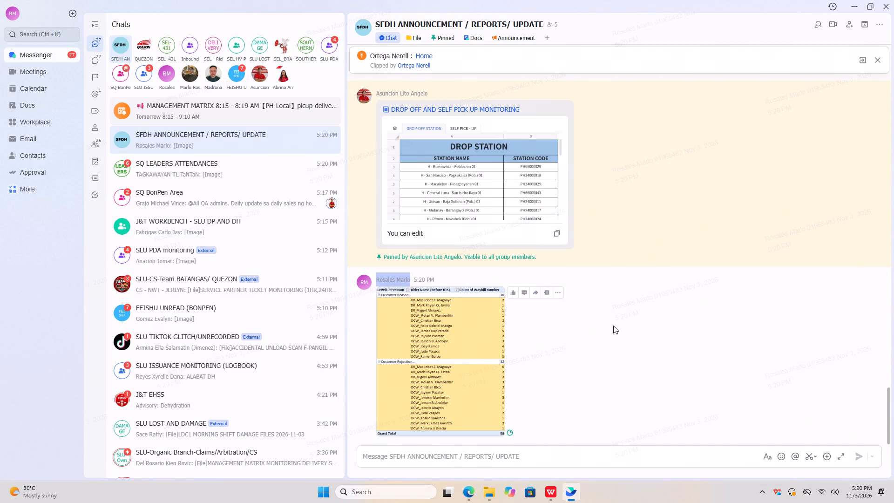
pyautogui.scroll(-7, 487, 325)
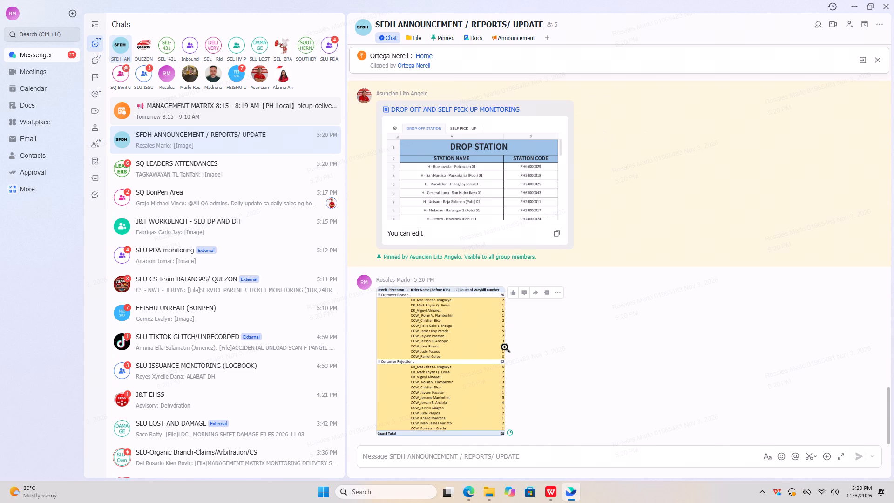
# Take a full-window screenshot of the messenger and frame the SFDH ANNOUNCEMENT / REPORTS/ UPDATE chat header with a red rectangle.
pyautogui.hotkey('ctrl', 'shift', 'a')
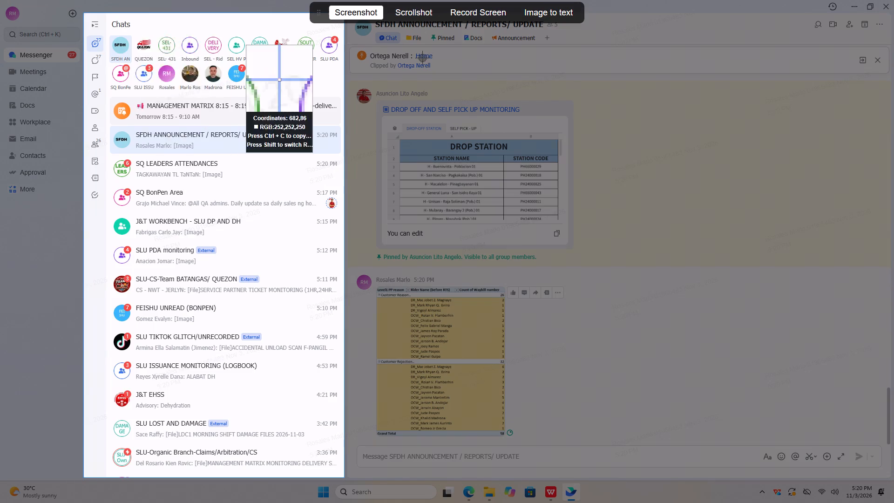
pyautogui.click(119, 8)
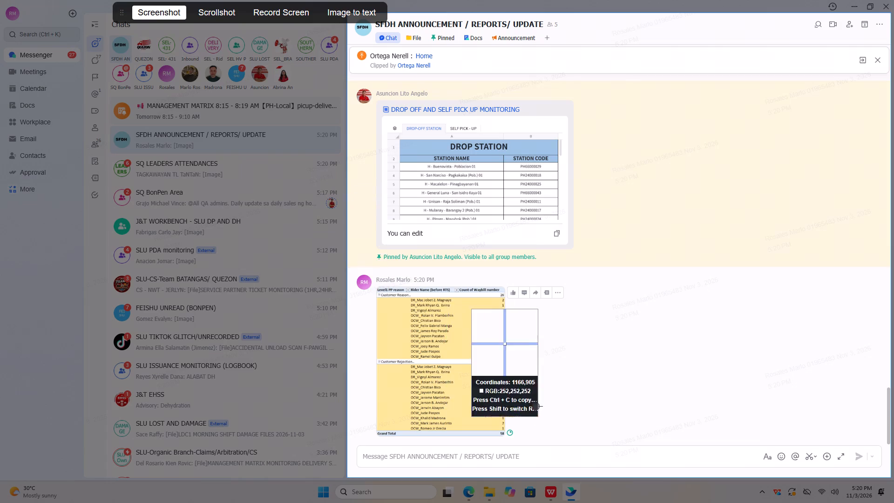
pyautogui.click(47, 13)
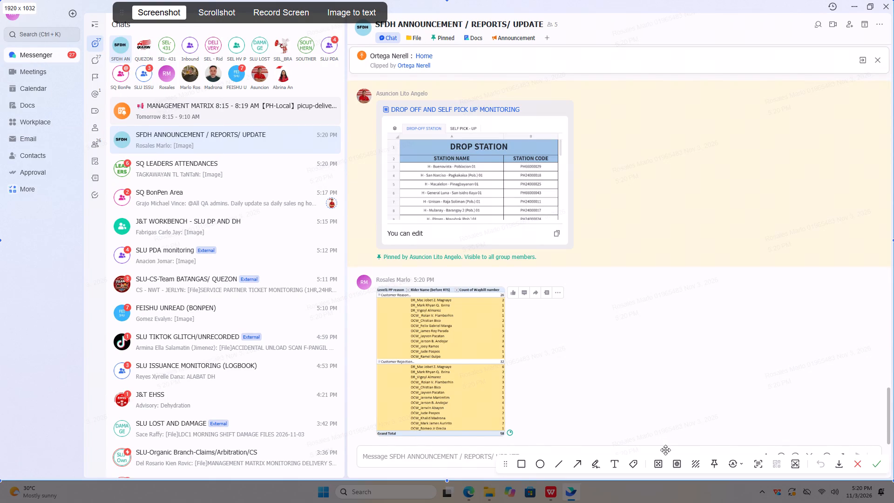
pyautogui.click(521, 460)
pyautogui.moveTo(611, 52); pyautogui.dragTo(373, 20)
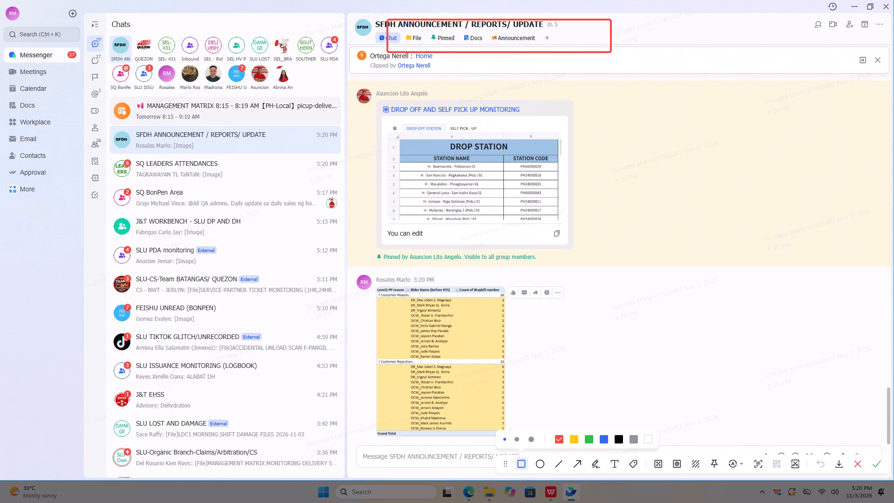
pyautogui.moveTo(373, 20); pyautogui.dragTo(318, 9)
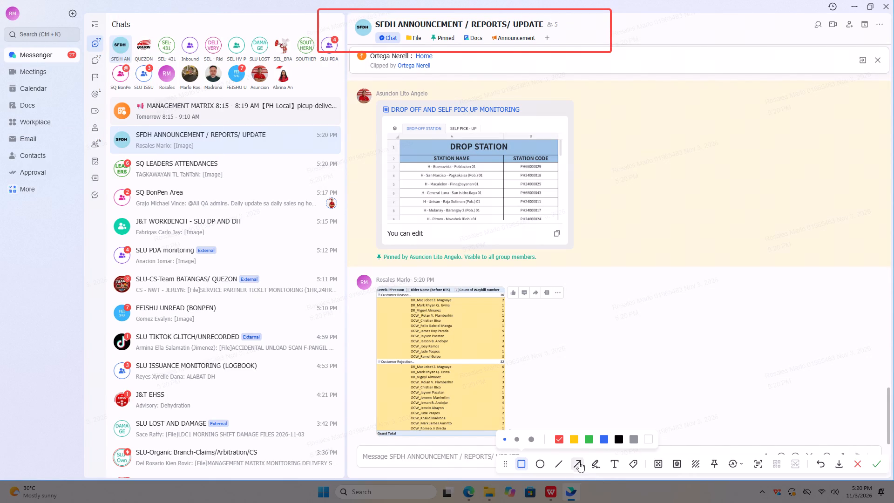
# Draw a red arrow in the screenshot pointing at the framed chat header from its right side.
pyautogui.click(578, 460)
pyautogui.moveTo(697, 30); pyautogui.dragTo(587, 29)
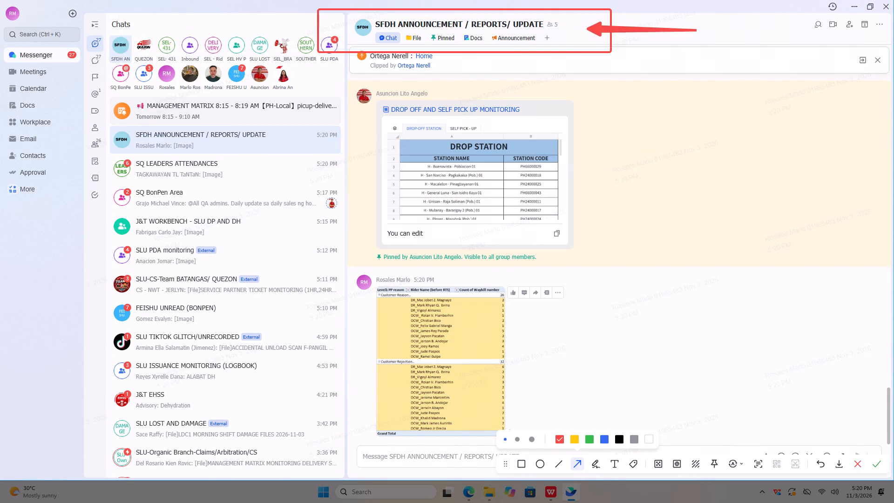
pyautogui.moveTo(587, 29); pyautogui.dragTo(583, 26)
# Add the red 24 pt text "dito sesend" beside the arrow's tail and finish the screenshot, copying it to the clipboard.
pyautogui.click(613, 465)
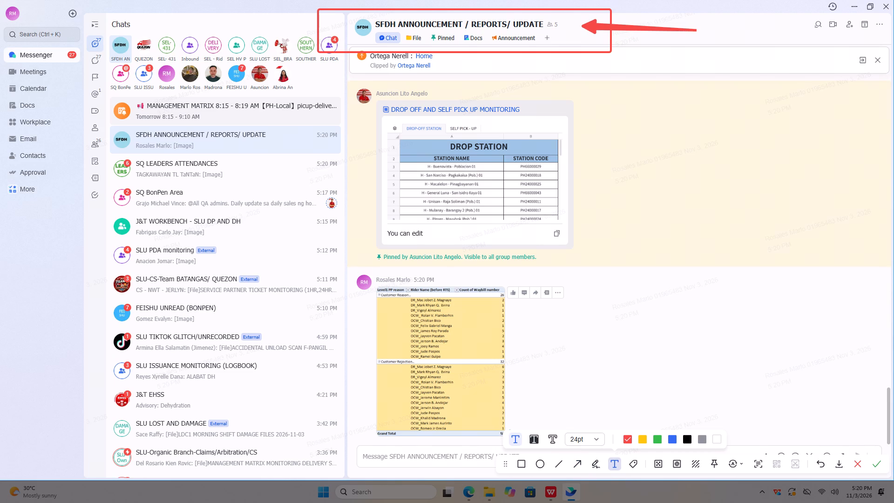
pyautogui.click(727, 32)
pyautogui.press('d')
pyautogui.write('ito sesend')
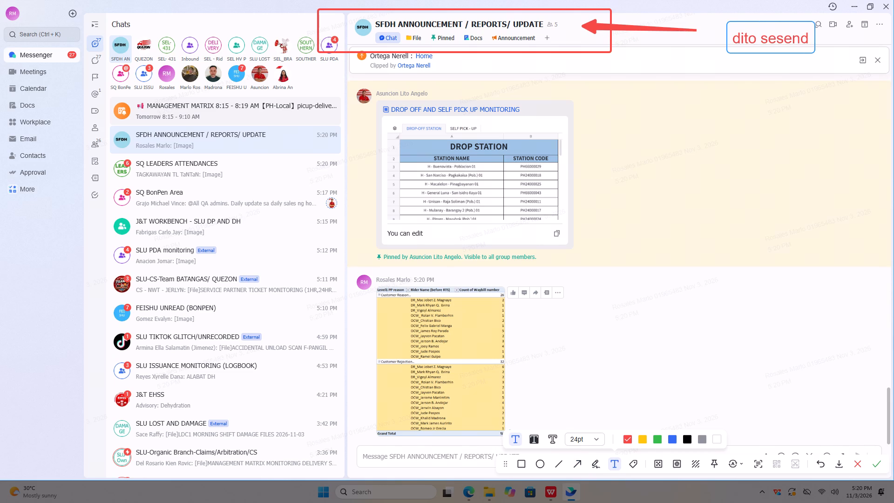
pyautogui.click(874, 462)
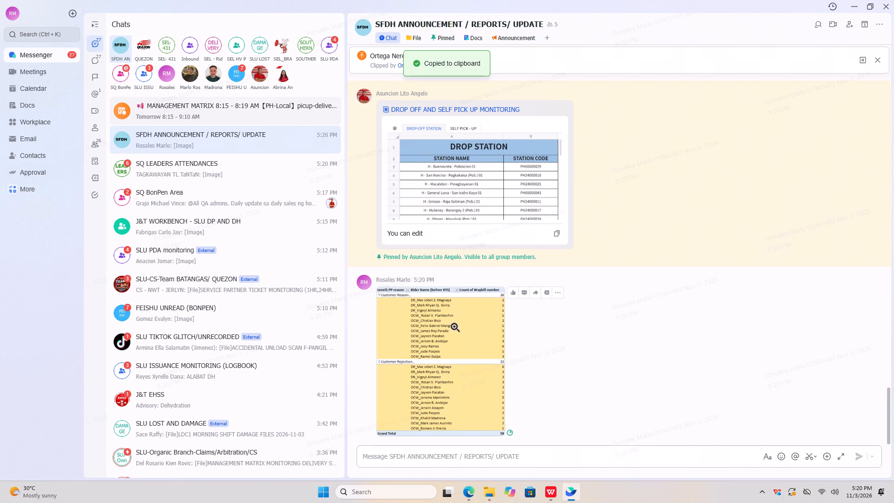
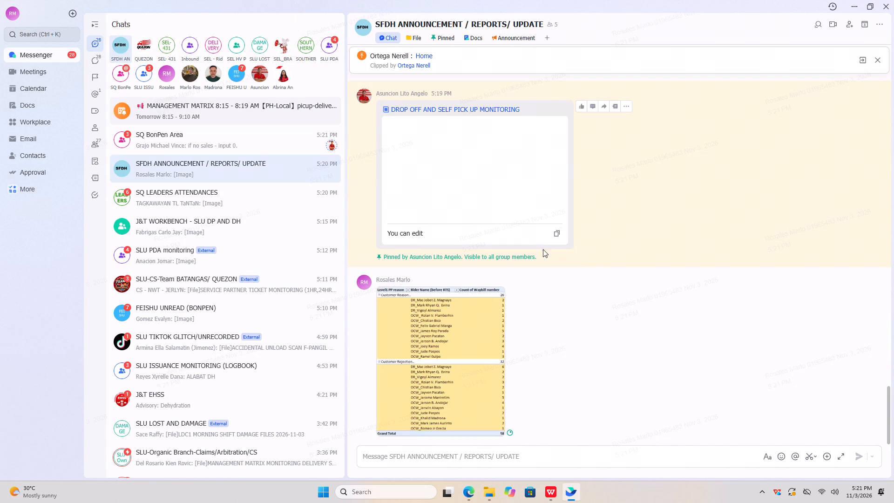
# Open the Inbound Outbound group chat and capture a screenshot of the whole messenger window.
pyautogui.scroll(-9, 543, 249)
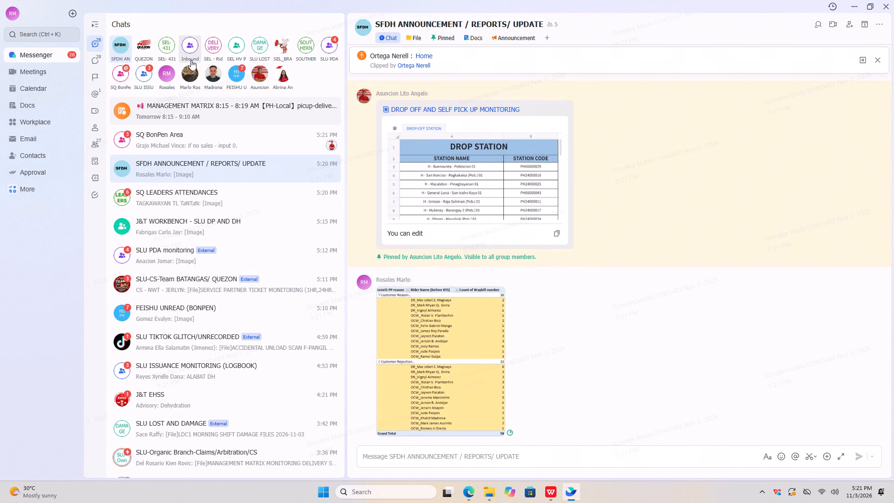
pyautogui.click(191, 59)
pyautogui.hotkey('ctrl', 'shift', 'a')
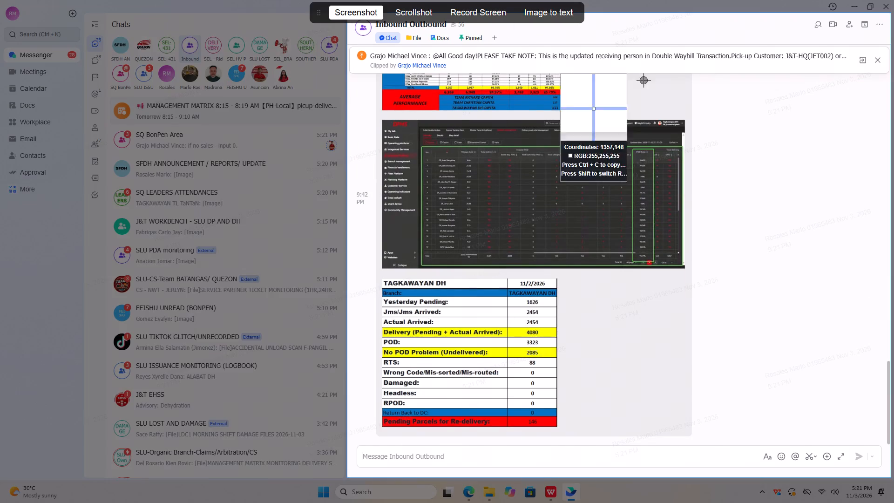
pyautogui.click(60, 10)
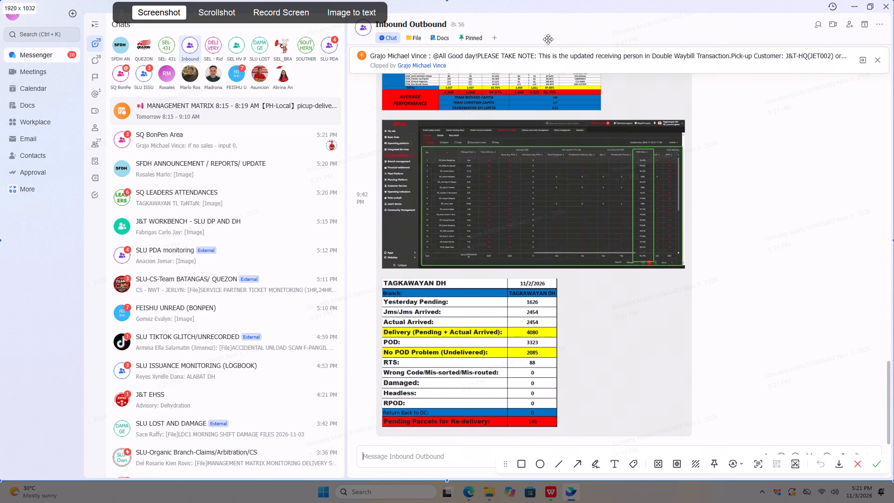
pyautogui.scroll(-4, 511, 129)
# Mark the Inbound Outbound chat header on the screenshot with a red rectangle and a red arrow pointing at it.
pyautogui.click(524, 462)
pyautogui.moveTo(521, 44); pyautogui.dragTo(332, 10)
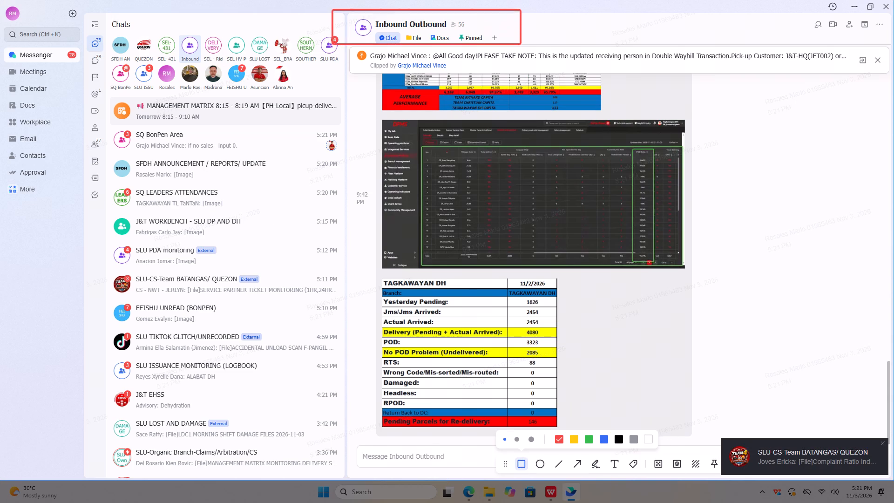
pyautogui.moveTo(332, 10); pyautogui.dragTo(331, 12)
pyautogui.click(576, 462)
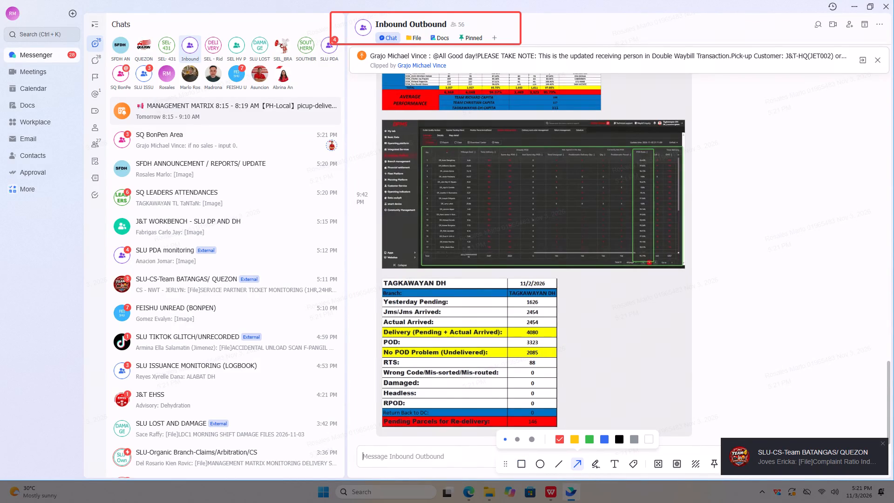
pyautogui.moveTo(504, 29); pyautogui.dragTo(574, 27)
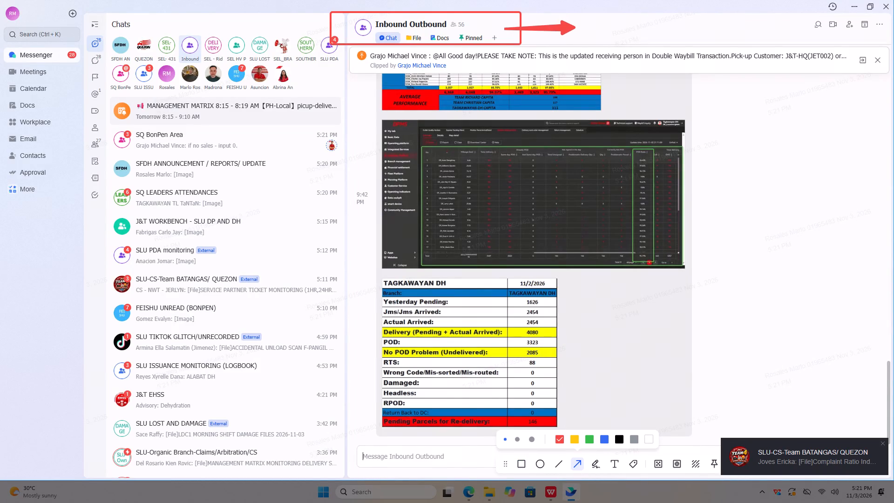
pyautogui.hotkey('ctrl', 'z')
pyautogui.moveTo(594, 28); pyautogui.dragTo(494, 30)
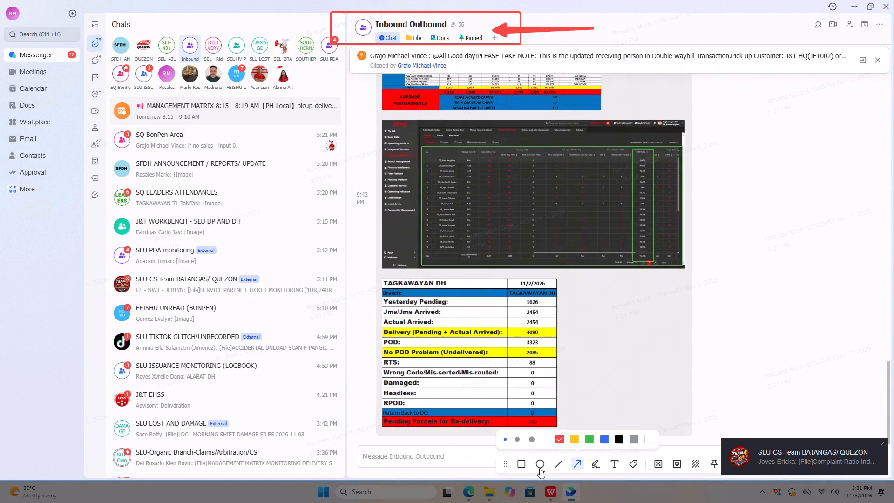
# Add a red text annotation beginning "Send" beside the arrow on the screenshot.
pyautogui.click(614, 462)
pyautogui.click(617, 32)
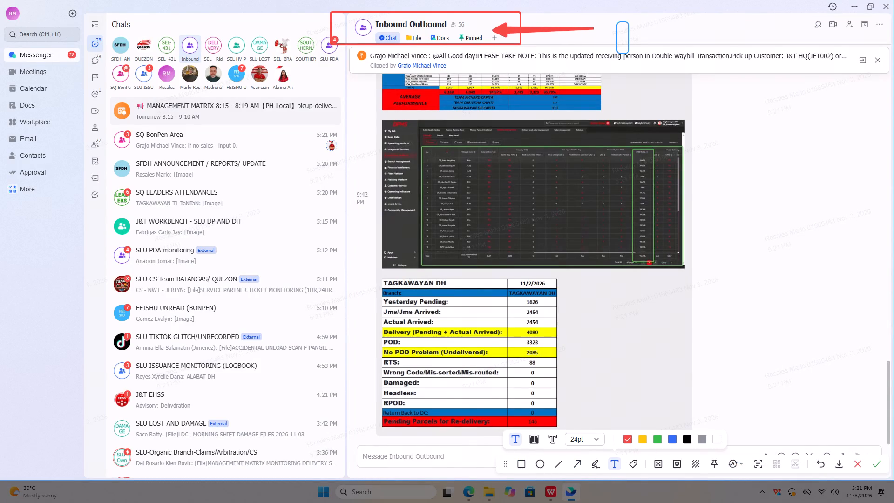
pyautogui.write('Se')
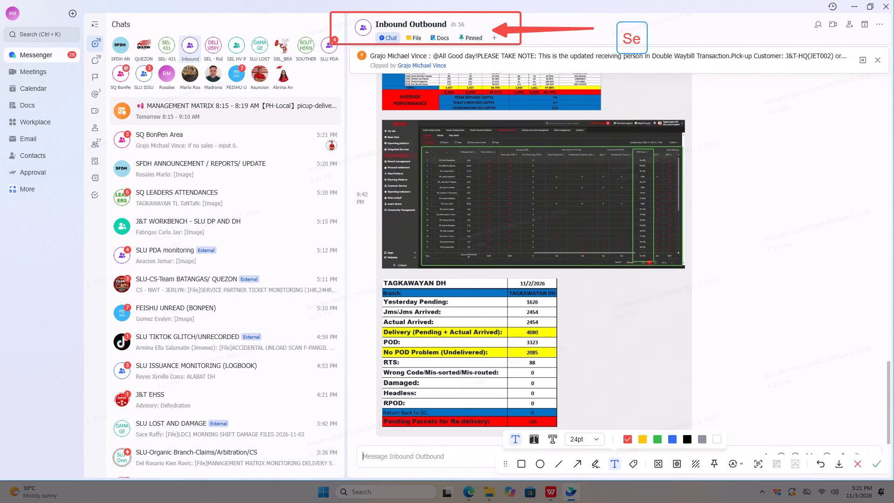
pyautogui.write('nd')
# Complete the red annotation text as "Send.dito" and copy the finished annotated screenshot to the clipboard.
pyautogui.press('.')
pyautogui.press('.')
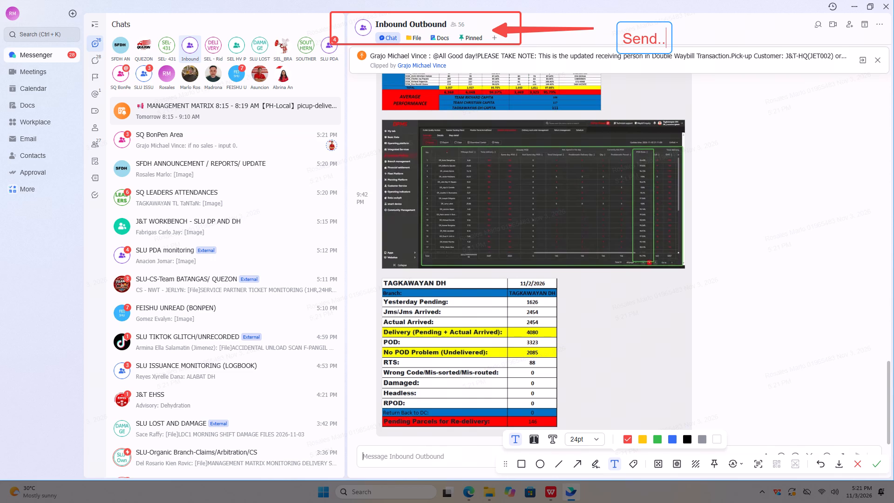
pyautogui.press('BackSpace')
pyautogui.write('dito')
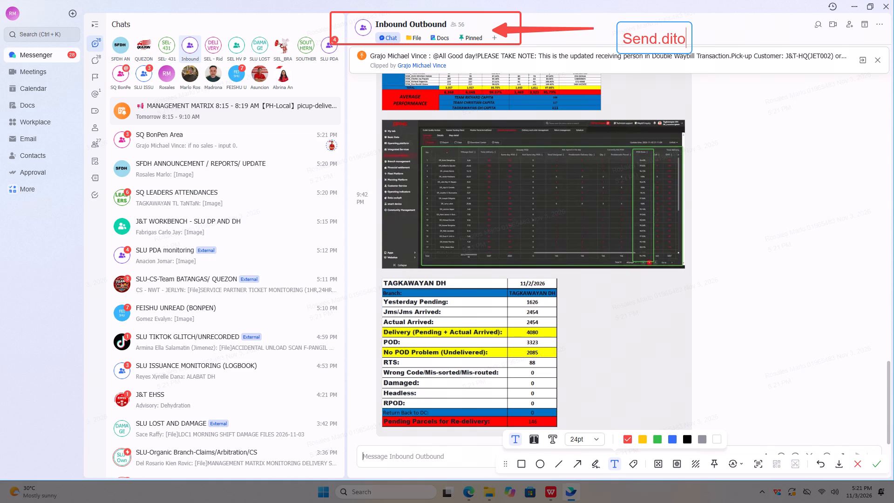
pyautogui.click(878, 467)
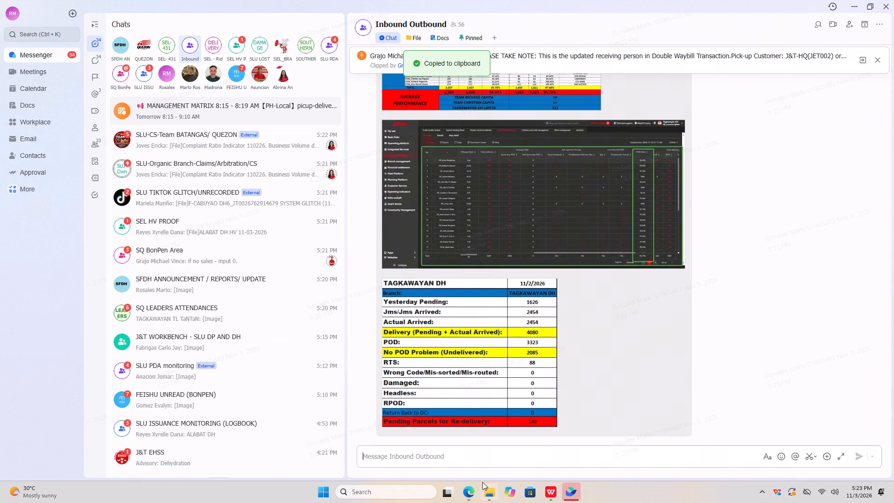
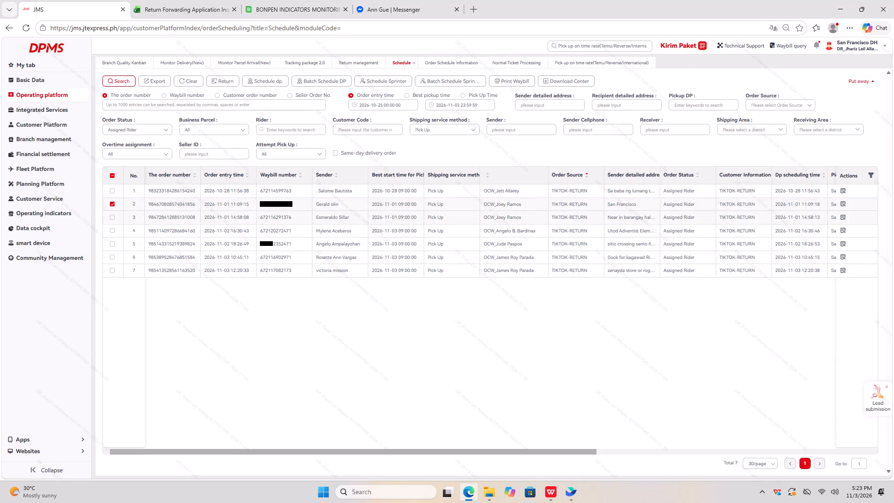
# Open the second scheduled order's details, copy its waybill number and look it up in Tracking package 2.0.
pyautogui.click(841, 203)
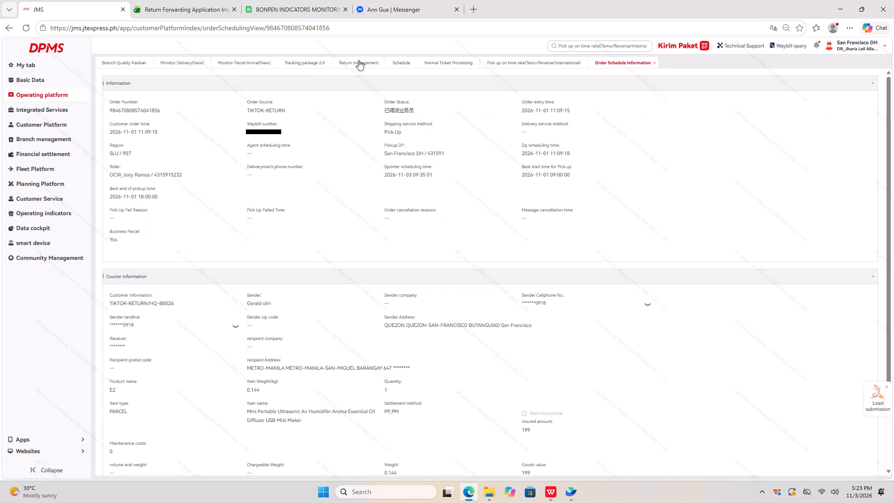
pyautogui.moveTo(284, 131); pyautogui.dragTo(243, 136)
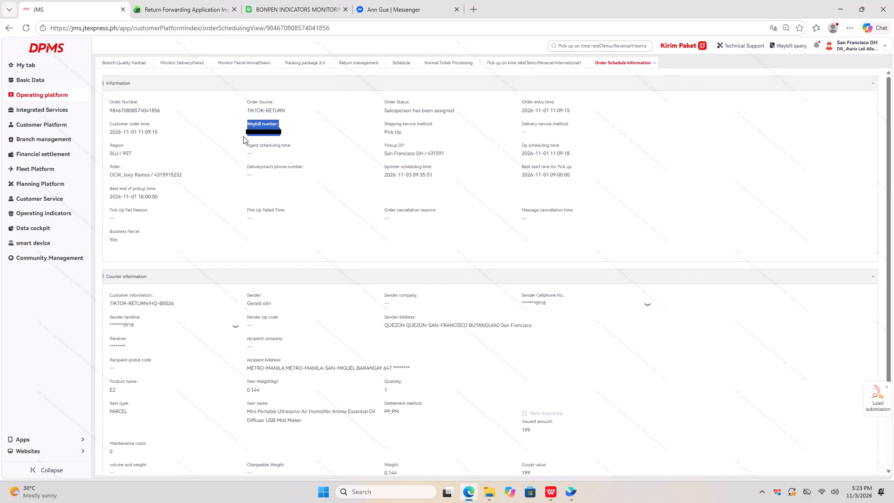
pyautogui.moveTo(243, 136); pyautogui.dragTo(245, 138)
pyautogui.hotkey('ctrl', 'c')
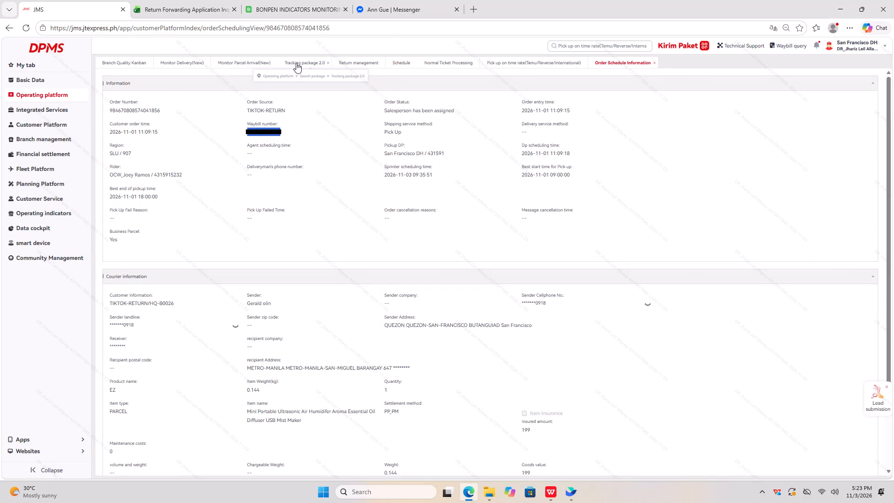
pyautogui.click(297, 63)
pyautogui.click(152, 169)
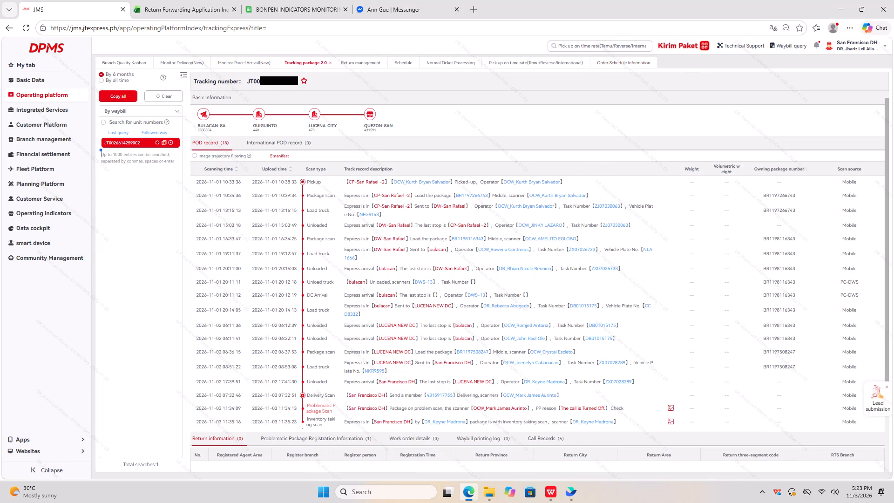
pyautogui.hotkey('ctrl', 'v')
pyautogui.click(140, 154)
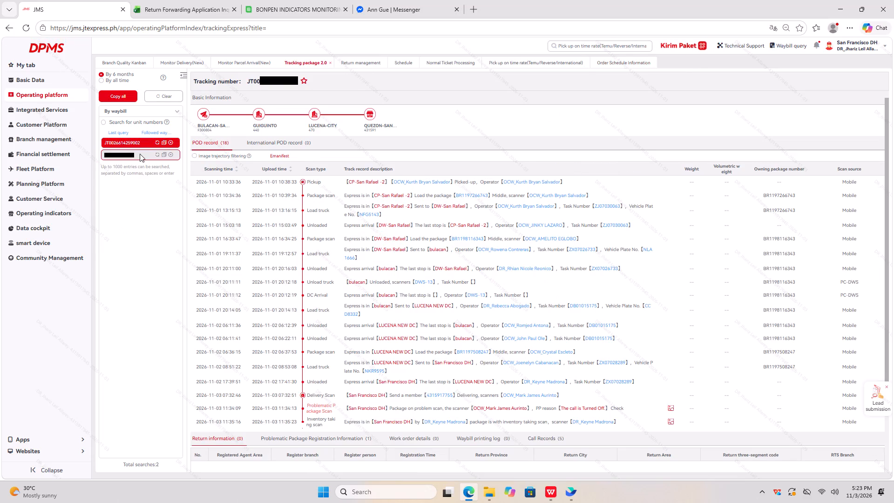
# Examine the waybill's POD record, focusing on the problematic package scans dated 2026-11-02 and 2026-11-03.
pyautogui.scroll(-8, 472, 229)
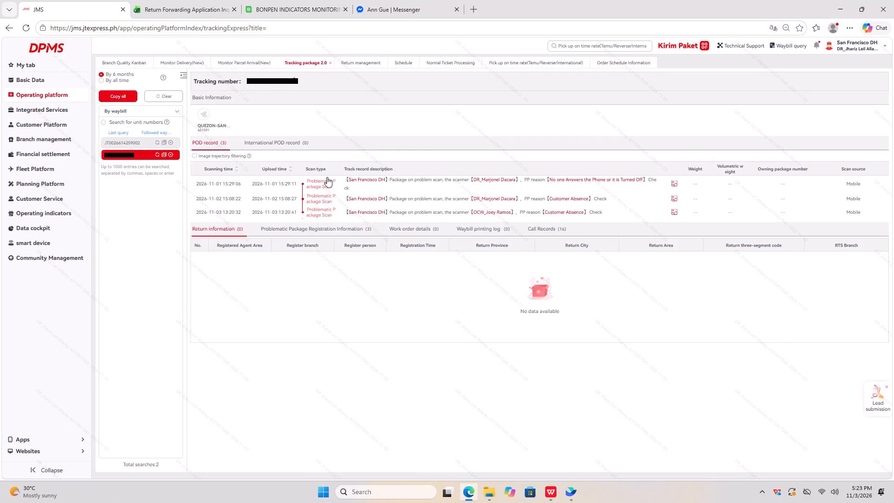
pyautogui.moveTo(194, 213); pyautogui.dragTo(296, 211)
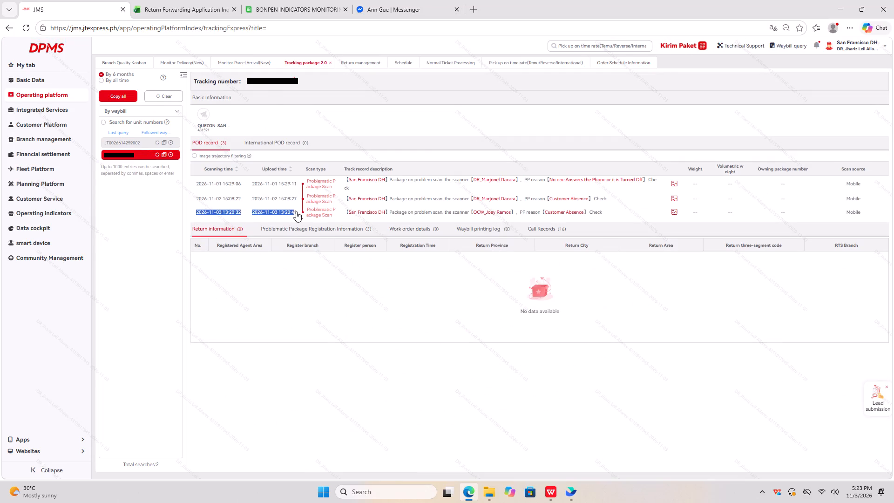
pyautogui.moveTo(296, 211); pyautogui.dragTo(696, 210)
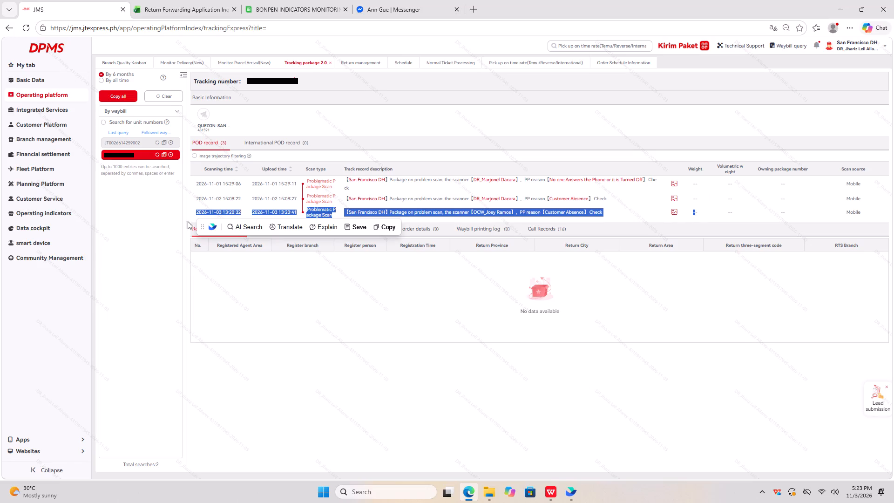
pyautogui.click(152, 288)
pyautogui.moveTo(182, 215); pyautogui.dragTo(245, 216)
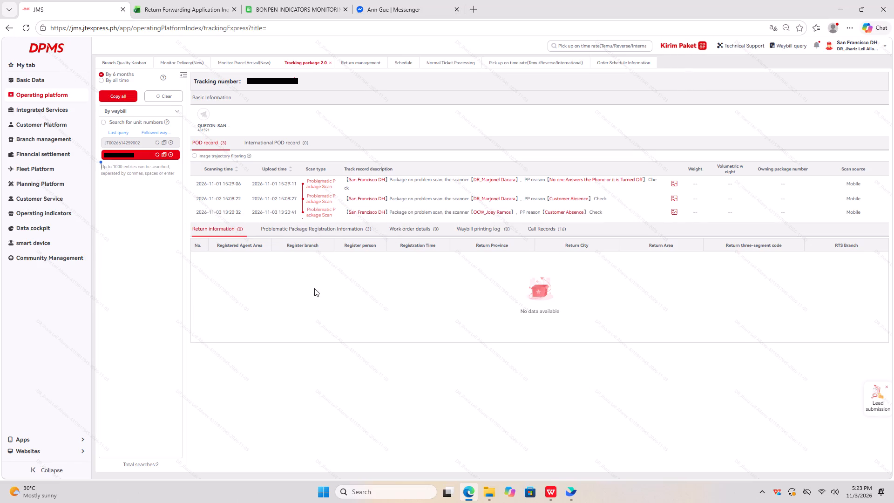
pyautogui.moveTo(294, 215); pyautogui.dragTo(421, 213)
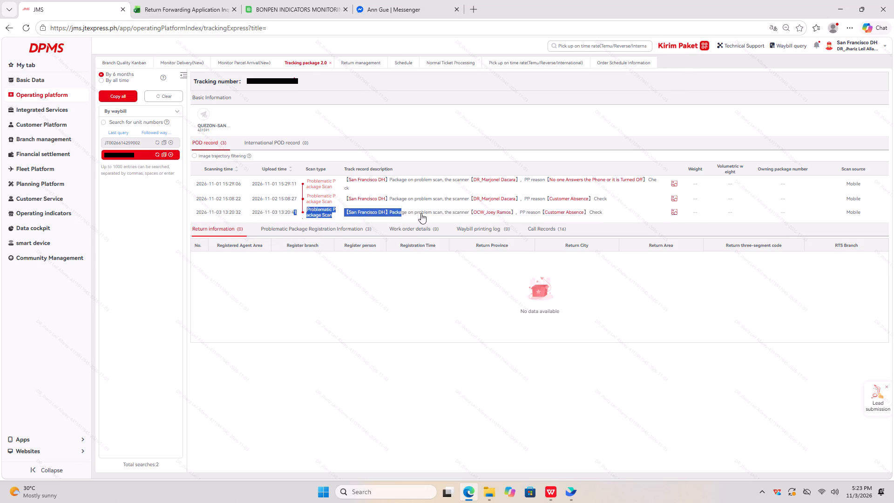
pyautogui.moveTo(421, 213); pyautogui.dragTo(606, 215)
pyautogui.click(169, 229)
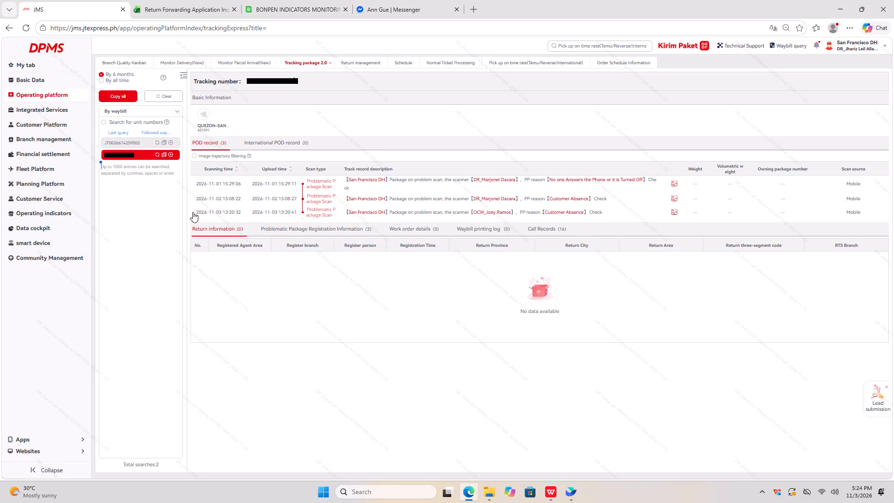
pyautogui.moveTo(193, 212); pyautogui.dragTo(245, 210)
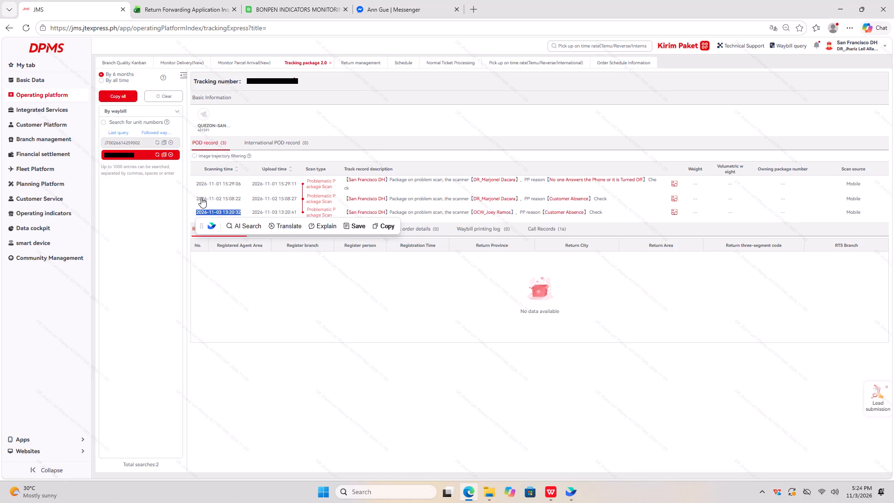
pyautogui.moveTo(197, 197); pyautogui.dragTo(247, 195)
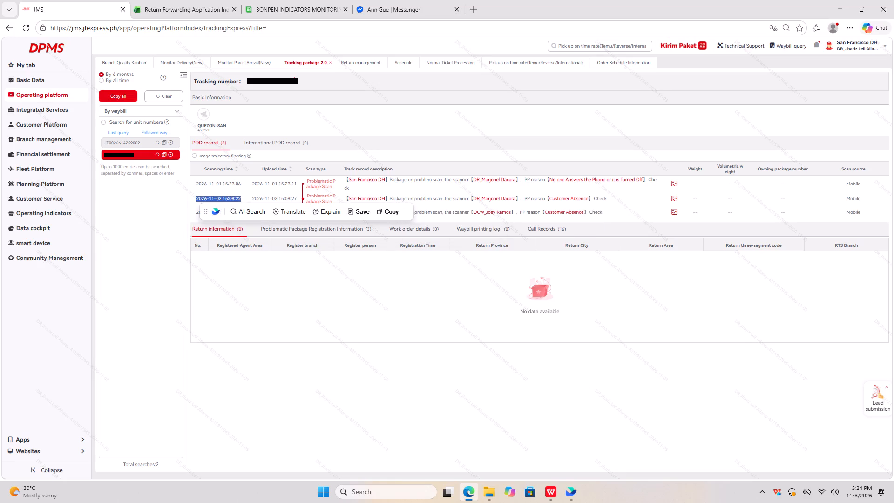
pyautogui.moveTo(102, 227); pyautogui.dragTo(111, 226)
pyautogui.moveTo(193, 214); pyautogui.dragTo(248, 213)
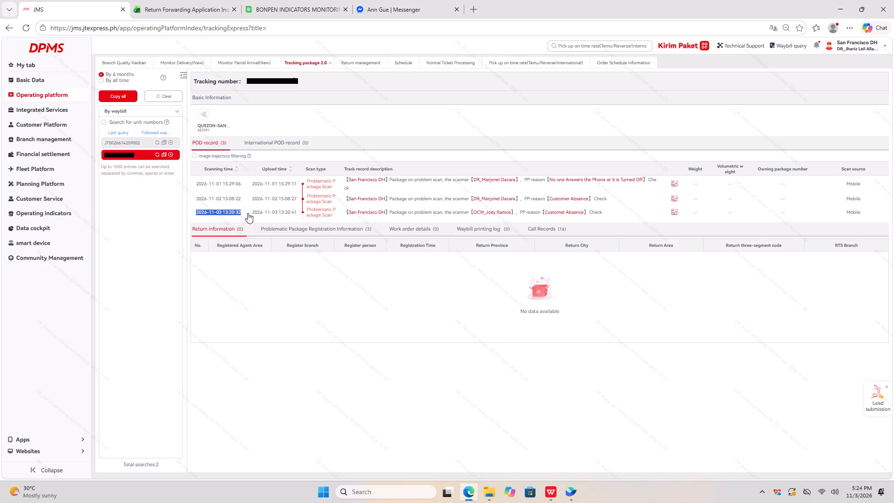
pyautogui.moveTo(248, 213); pyautogui.dragTo(332, 207)
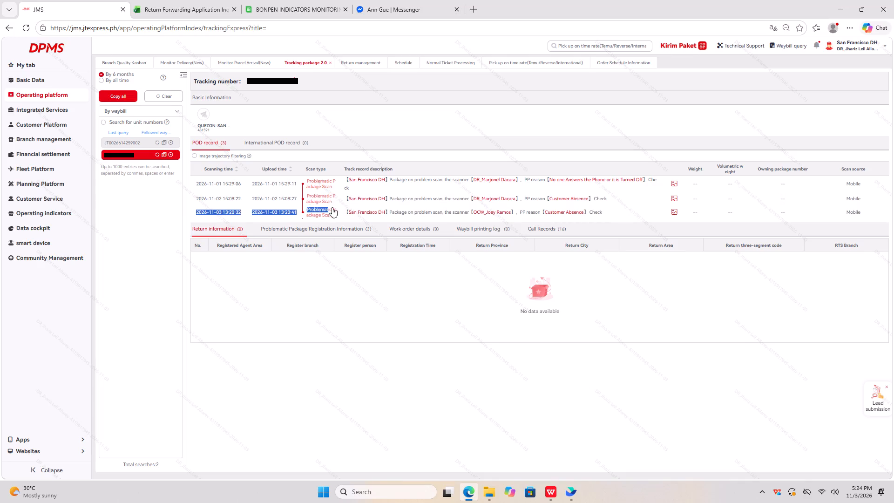
pyautogui.moveTo(332, 207); pyautogui.dragTo(685, 209)
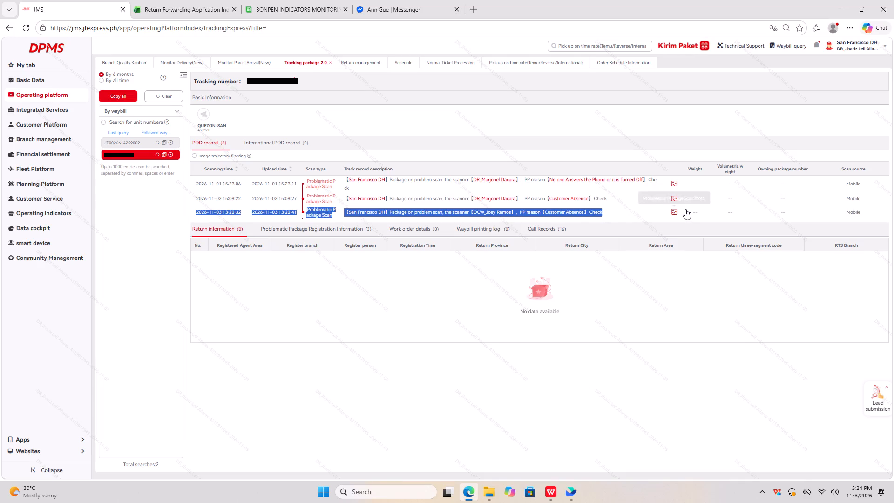
pyautogui.moveTo(685, 209); pyautogui.dragTo(686, 211)
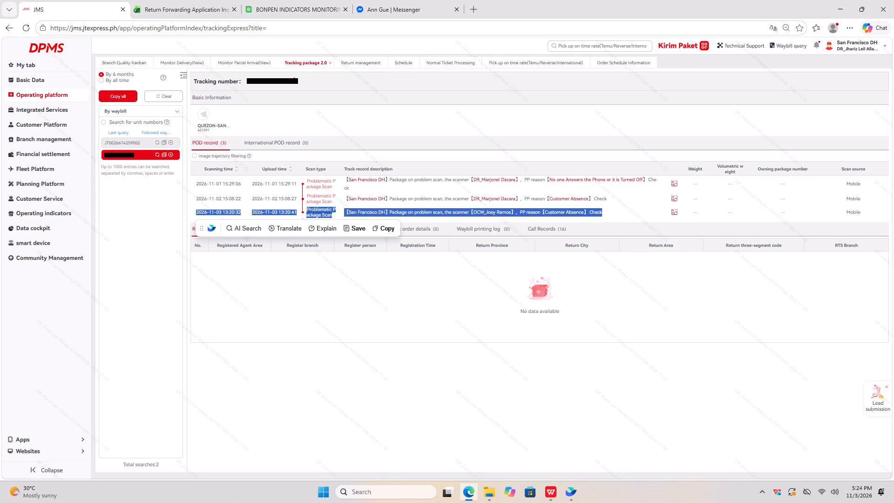
pyautogui.click(122, 237)
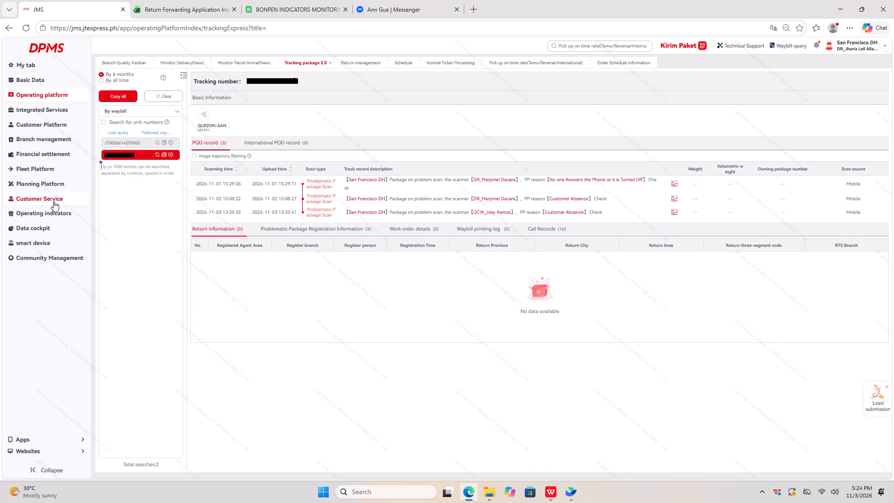
# Return to the Schedule order list and deselect all orders.
pyautogui.click(402, 63)
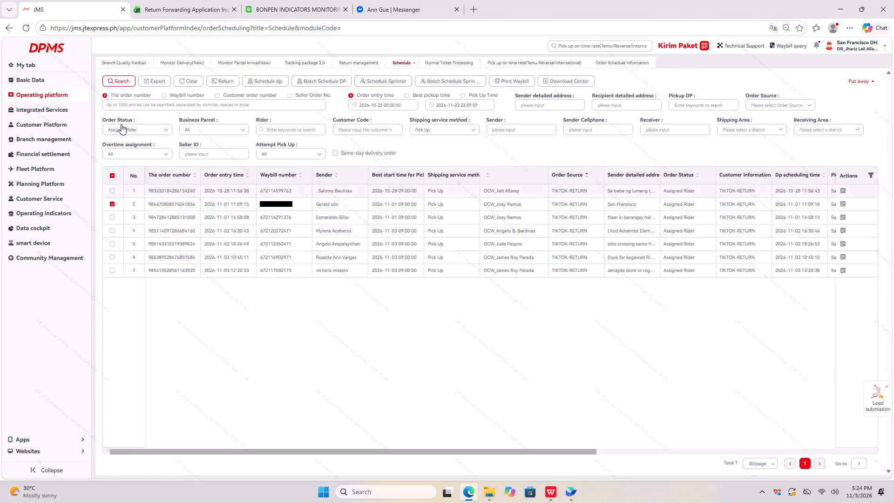
pyautogui.click(110, 174)
pyautogui.click(111, 175)
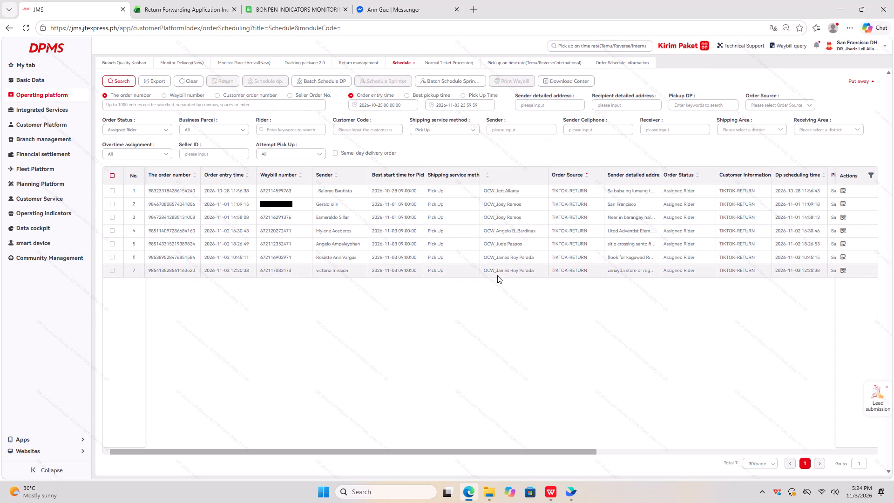
# Open the fifth scheduled order's details and copy its waybill number.
pyautogui.click(841, 244)
pyautogui.moveTo(293, 128); pyautogui.dragTo(253, 133)
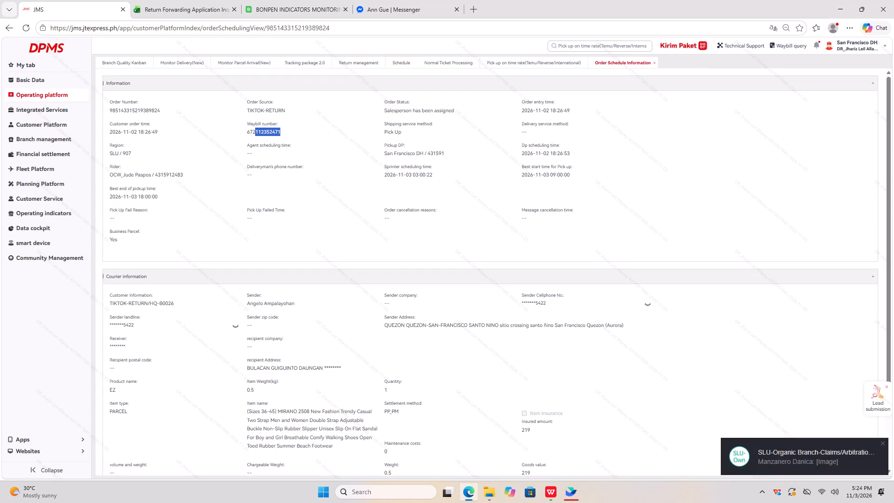
pyautogui.moveTo(253, 133); pyautogui.dragTo(245, 134)
pyautogui.hotkey('ctrl', 'c')
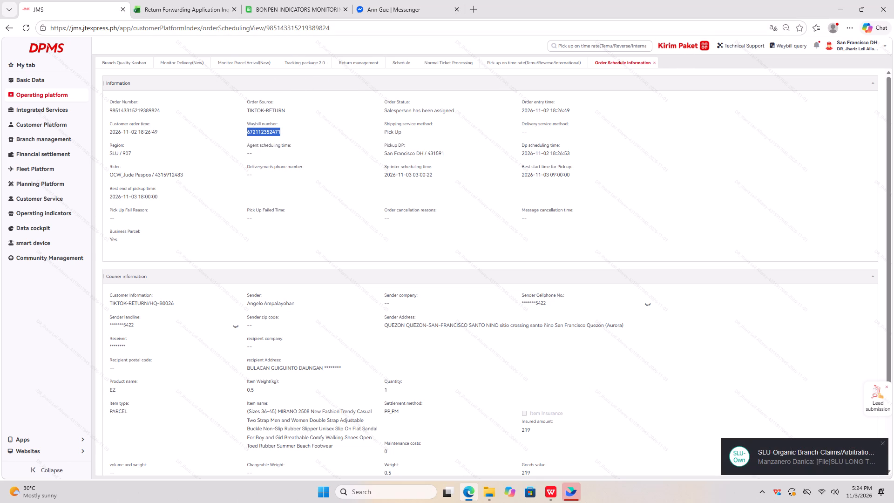
pyautogui.click(709, 180)
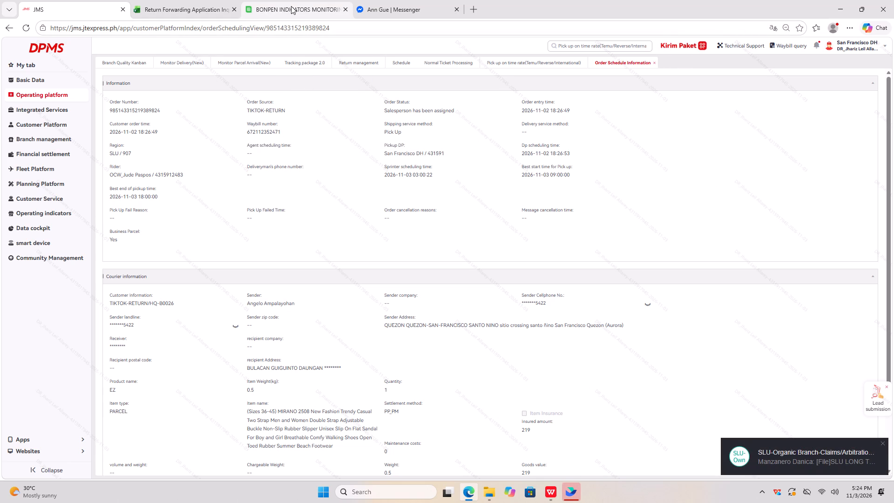
# Check the RTS QTY row on the San Francisco DH sheet of the BONPEN indicators monitoring report.
pyautogui.click(292, 6)
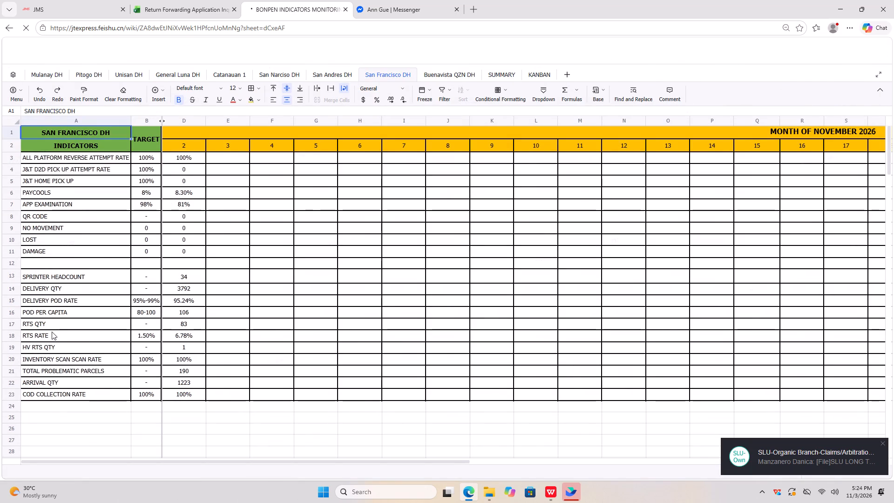
pyautogui.scroll(-3, 68, 327)
pyautogui.scroll(2, 52, 306)
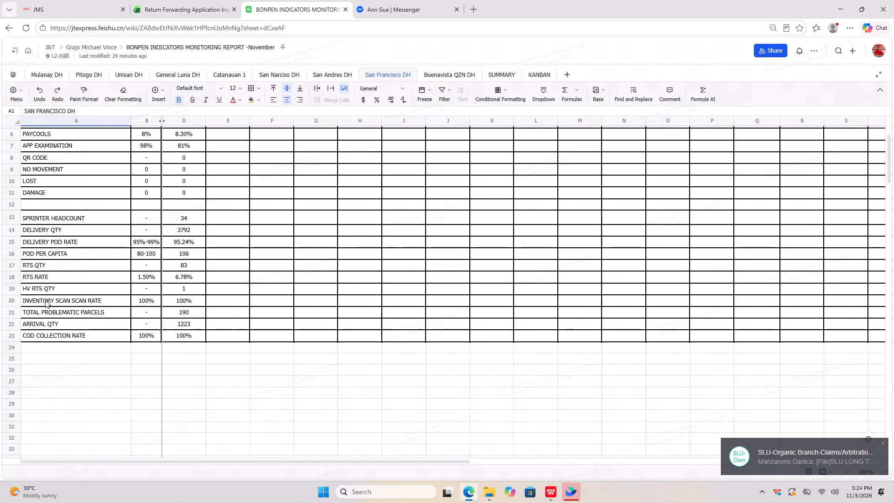
pyautogui.click(188, 287)
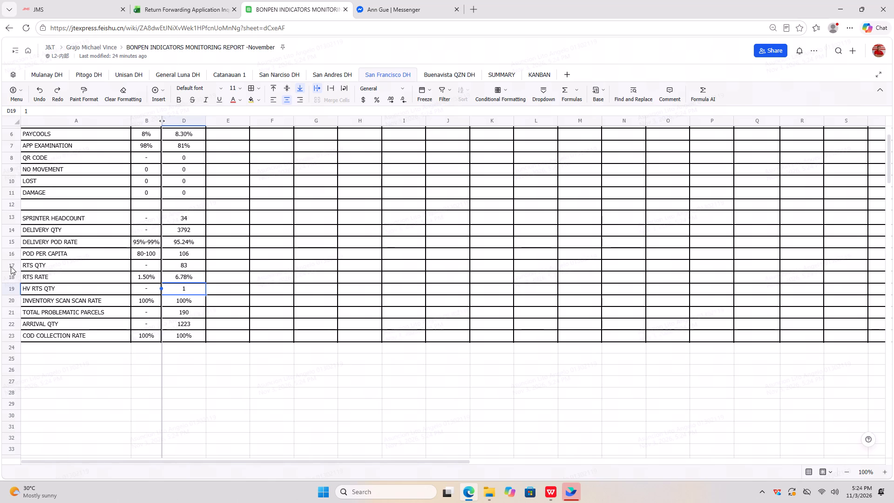
pyautogui.moveTo(32, 263); pyautogui.dragTo(188, 263)
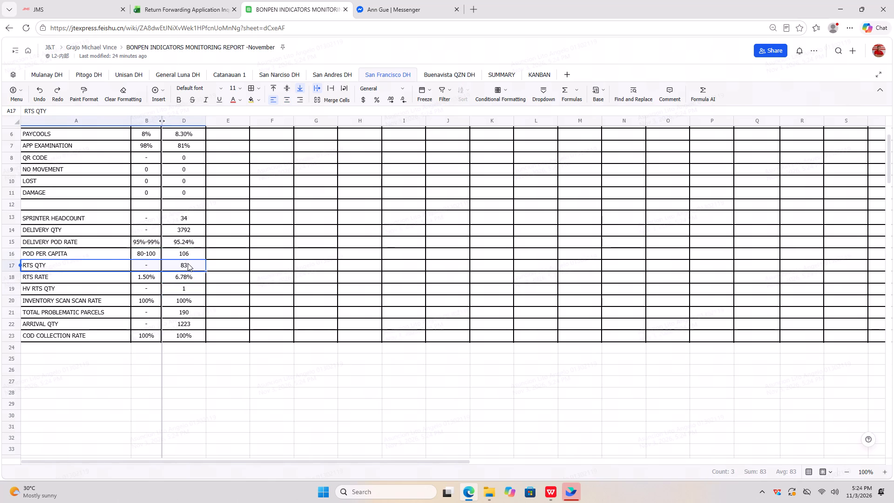
pyautogui.moveTo(188, 263); pyautogui.dragTo(187, 263)
# In Feishu, open the SFDH ANNOUNCEMENT / REPORTS/ UPDATE chat and examine the posted PivotTable image of RTS counts per rider.
pyautogui.click(568, 496)
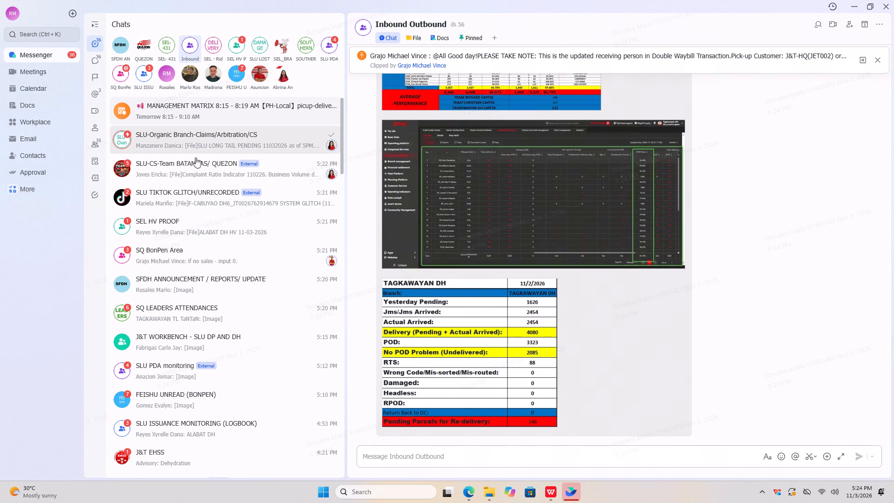
pyautogui.click(107, 54)
pyautogui.click(119, 53)
pyautogui.scroll(-6, 596, 250)
pyautogui.click(454, 358)
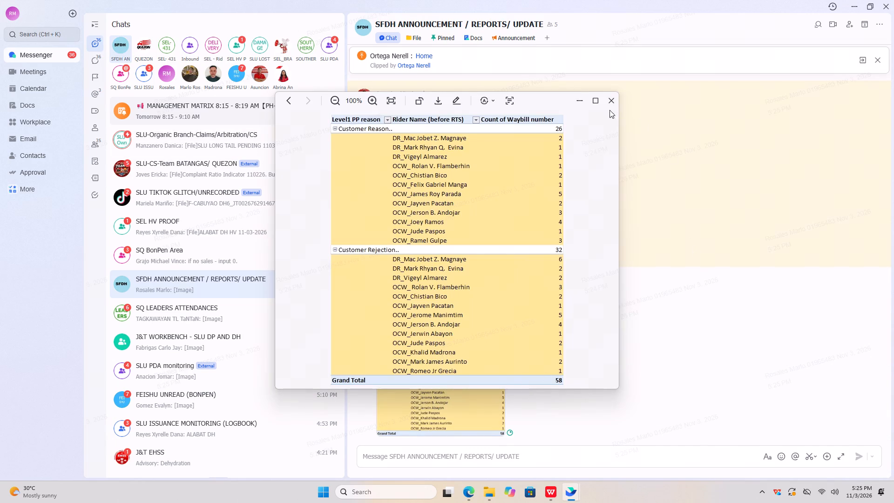
pyautogui.click(609, 96)
# Recall the PivotTable image message from the SFDH ANNOUNCEMENT / REPORTS/ UPDATE chat.
pyautogui.rightClick(451, 337)
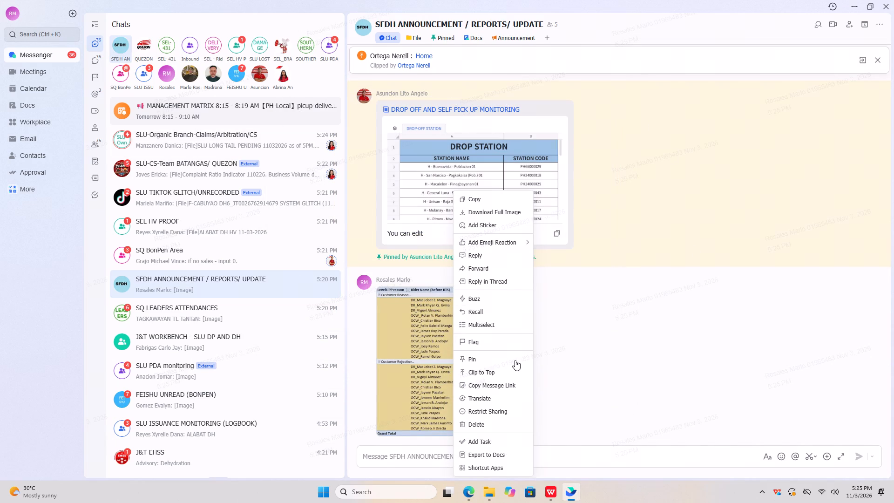
pyautogui.click(483, 310)
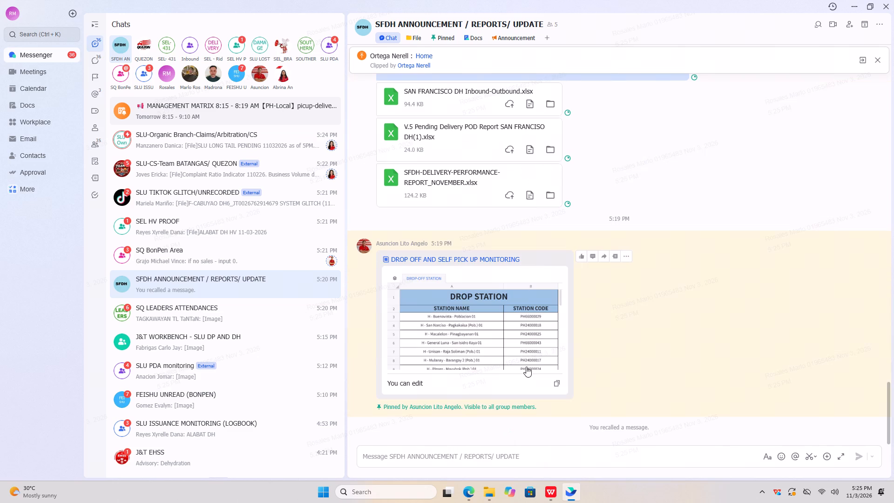
# Back in the BONPEN report, enter 58 as San Francisco DH's RTS QTY for November 3.
pyautogui.click(849, 2)
pyautogui.click(251, 271)
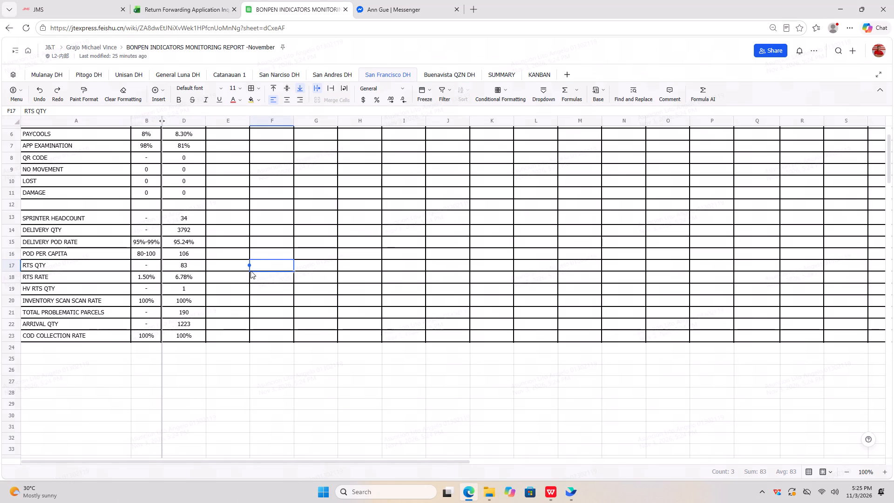
pyautogui.click(177, 291)
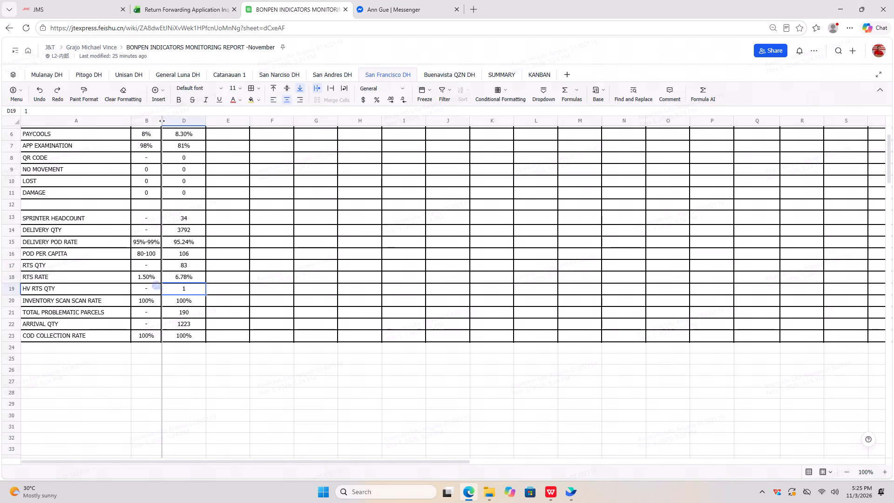
pyautogui.click(214, 279)
pyautogui.click(227, 267)
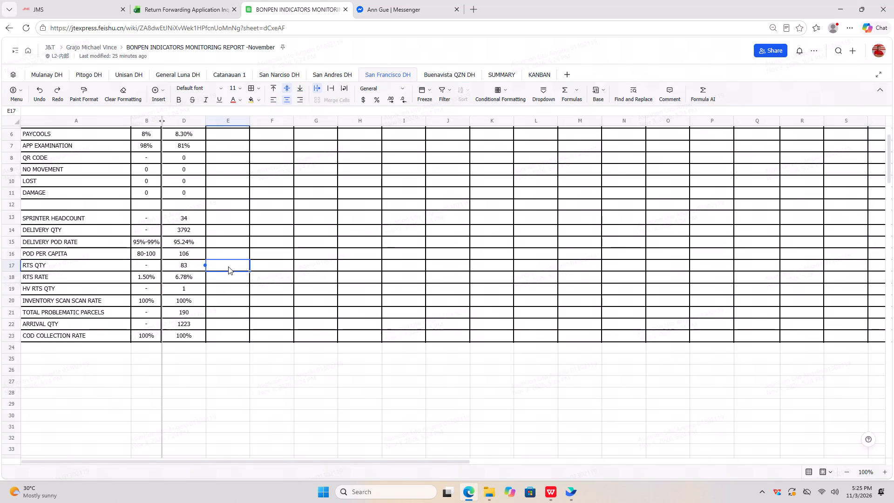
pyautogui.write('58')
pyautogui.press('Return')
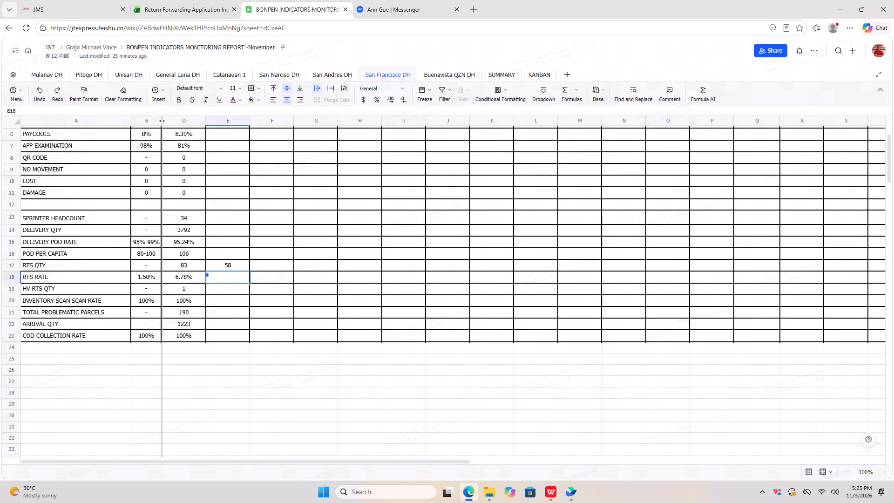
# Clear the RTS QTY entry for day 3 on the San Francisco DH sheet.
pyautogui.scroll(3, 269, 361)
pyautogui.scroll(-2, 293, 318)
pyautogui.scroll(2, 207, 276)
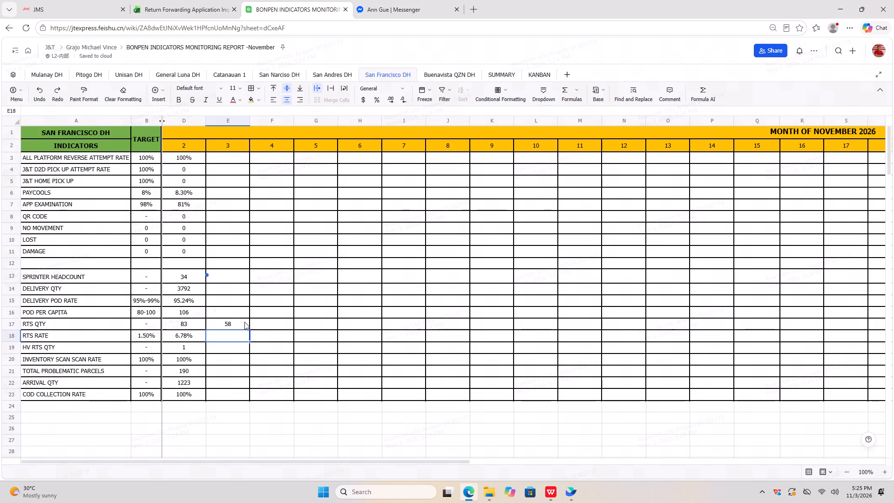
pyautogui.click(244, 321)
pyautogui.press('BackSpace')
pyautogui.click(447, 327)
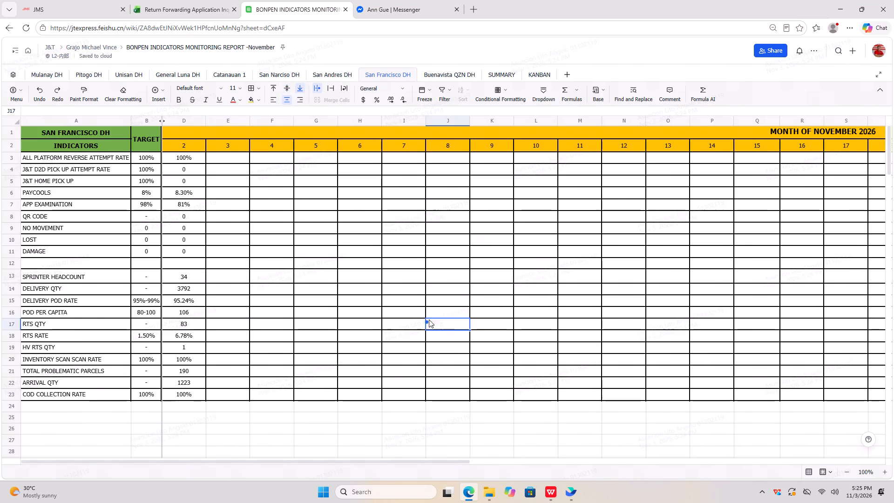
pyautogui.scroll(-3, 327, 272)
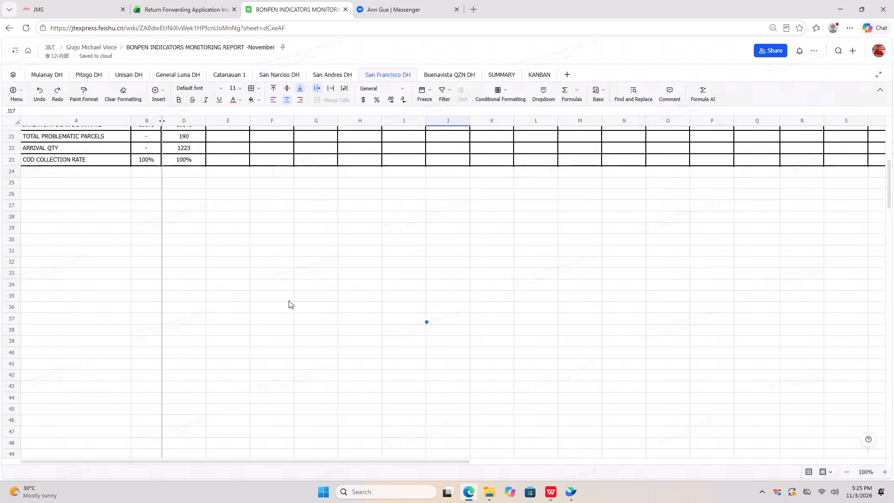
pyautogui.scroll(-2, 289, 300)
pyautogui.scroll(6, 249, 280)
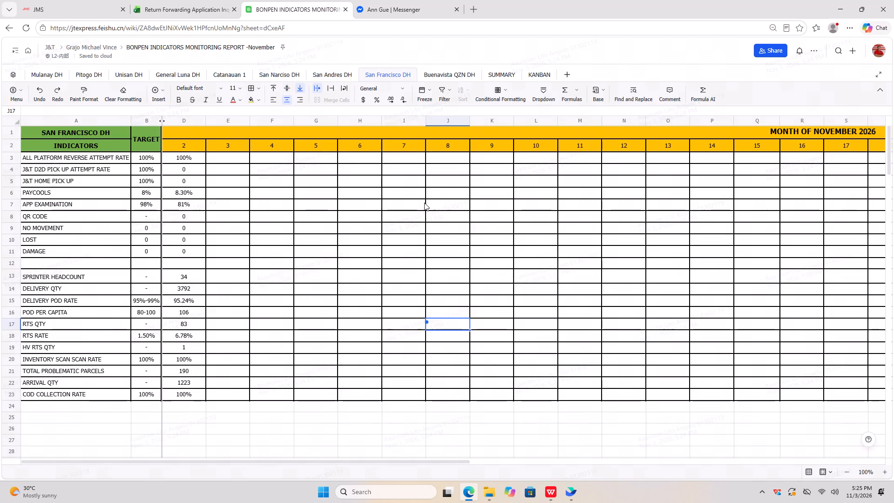
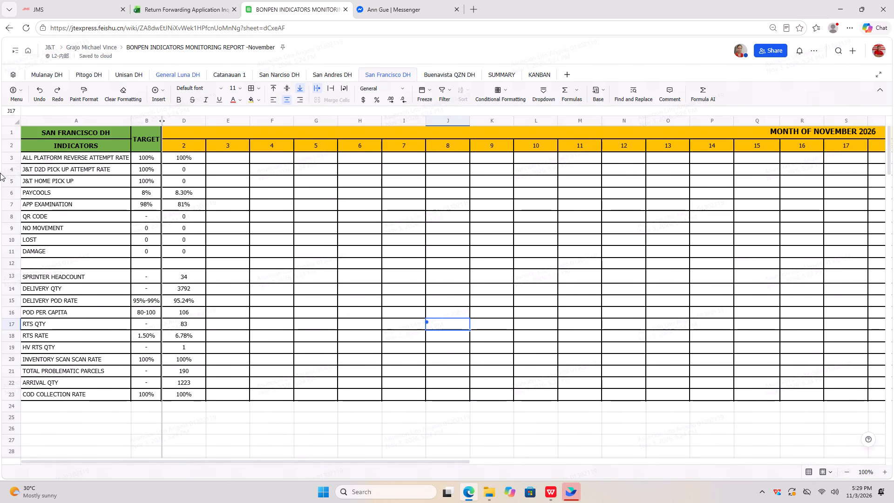
# Switch to JMS and close the Order Schedule Information page.
pyautogui.click(64, 1)
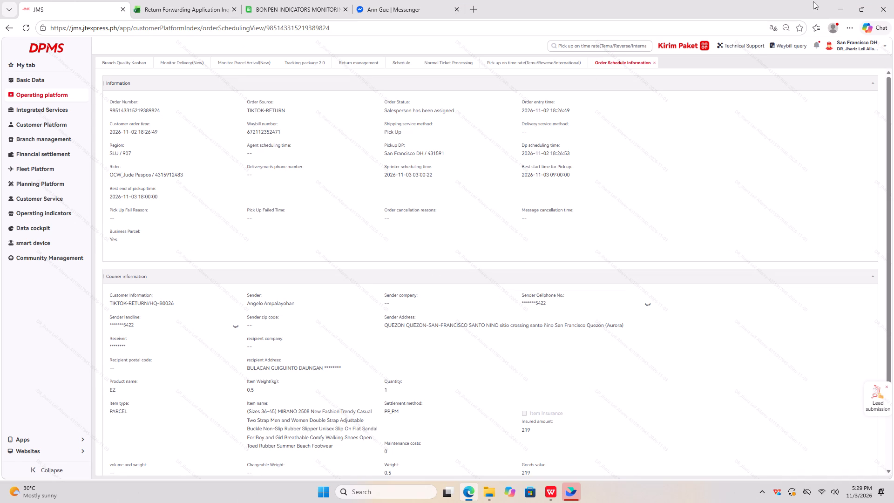
pyautogui.click(656, 61)
pyautogui.click(652, 64)
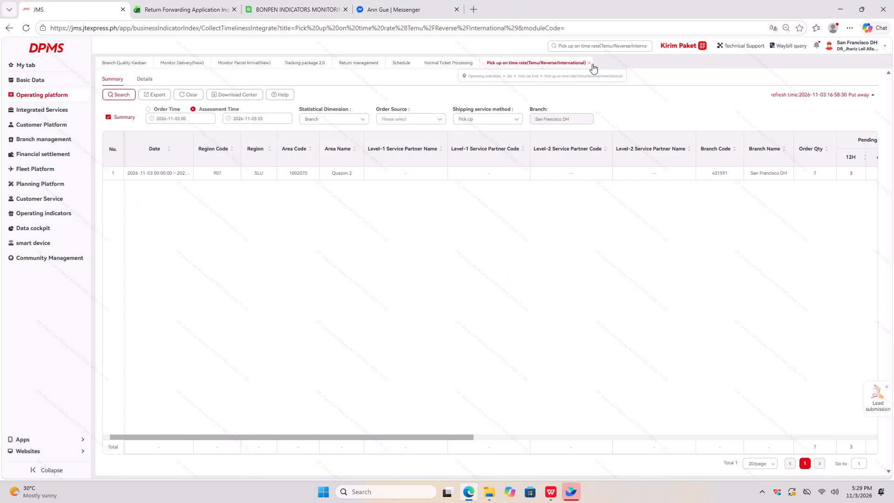
# Refresh San Francisco DH's pick-up on-time rate summary and examine its overtime, failed pick-up and on-time rate figures.
pyautogui.click(111, 90)
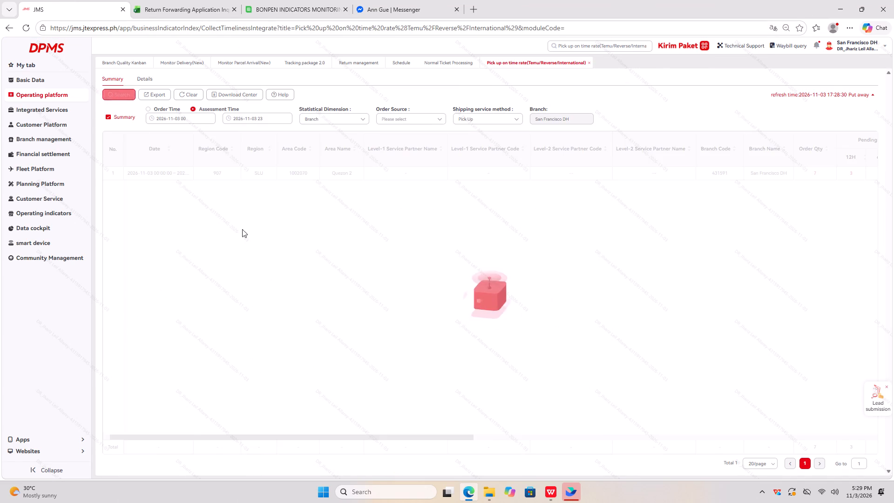
pyautogui.moveTo(356, 434); pyautogui.dragTo(840, 417)
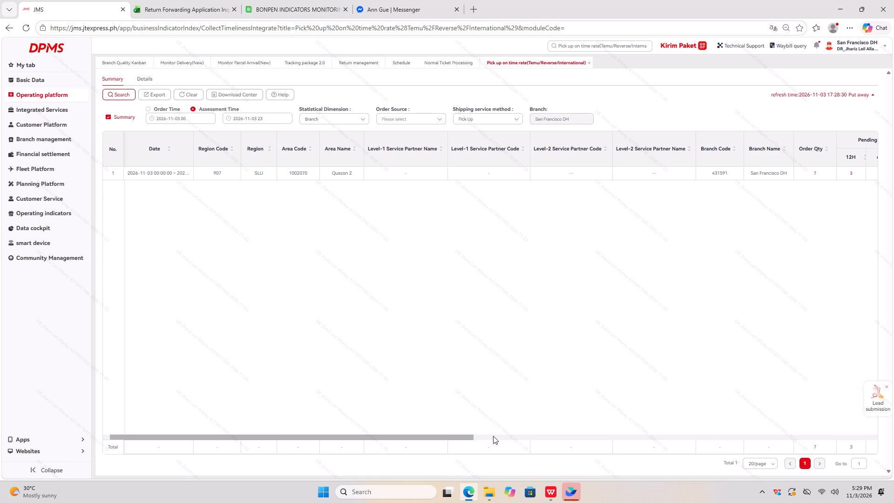
pyautogui.moveTo(452, 437); pyautogui.dragTo(893, 376)
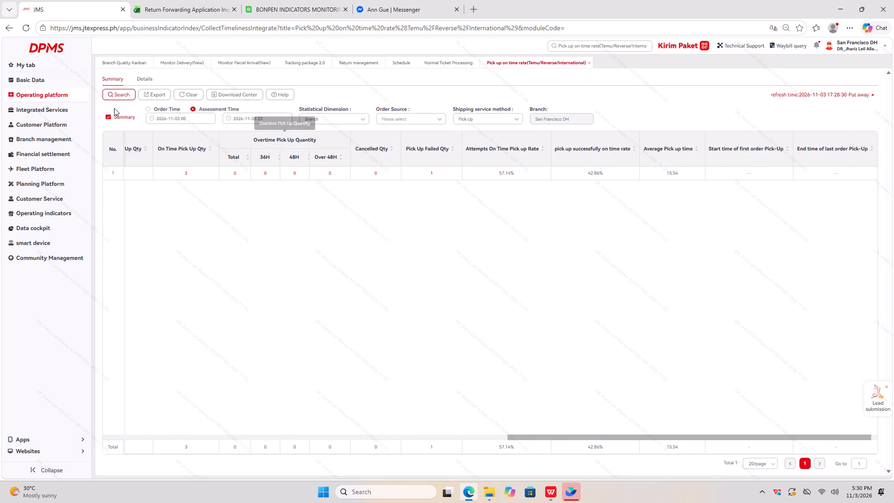
pyautogui.click(118, 95)
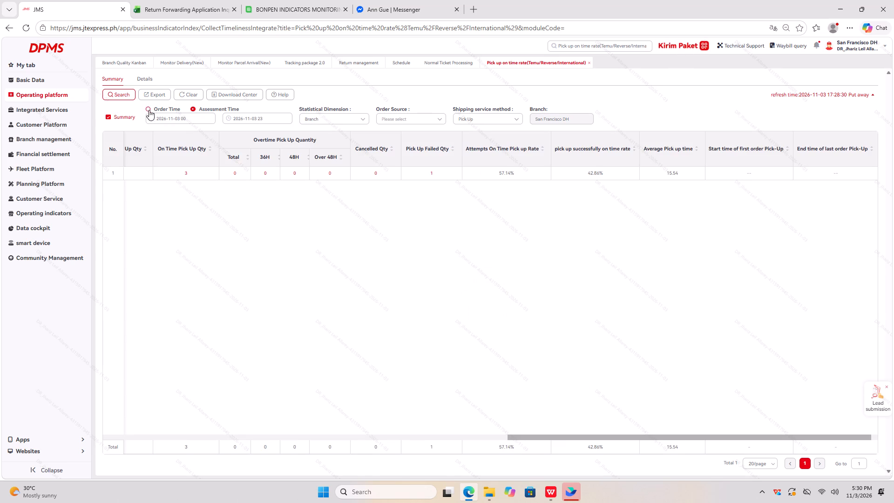
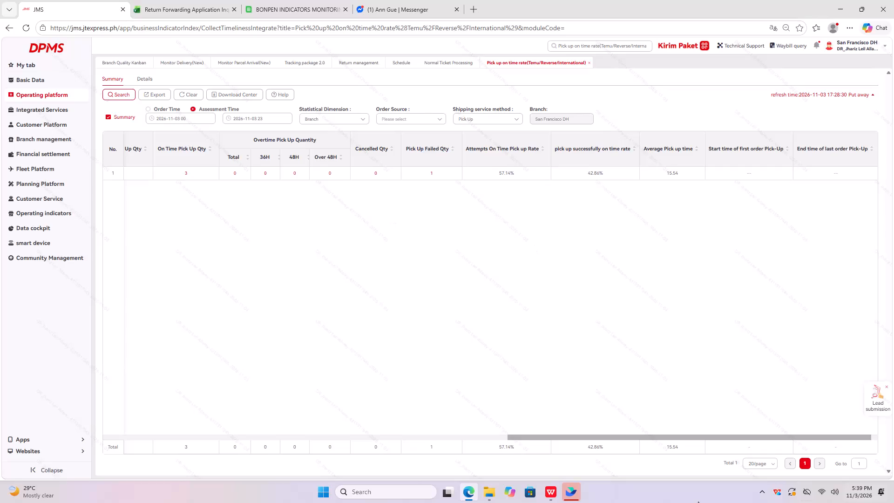
pyautogui.click(575, 494)
pyautogui.click(229, 139)
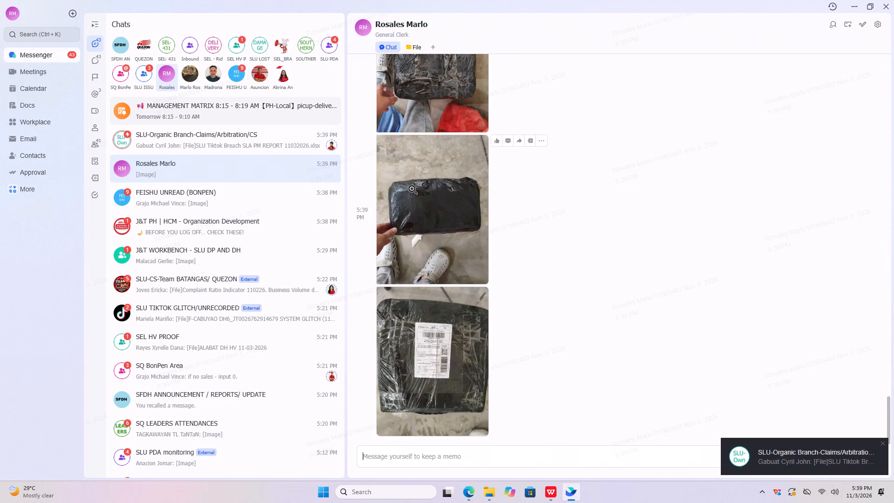
pyautogui.scroll(2, 409, 186)
pyautogui.click(437, 158)
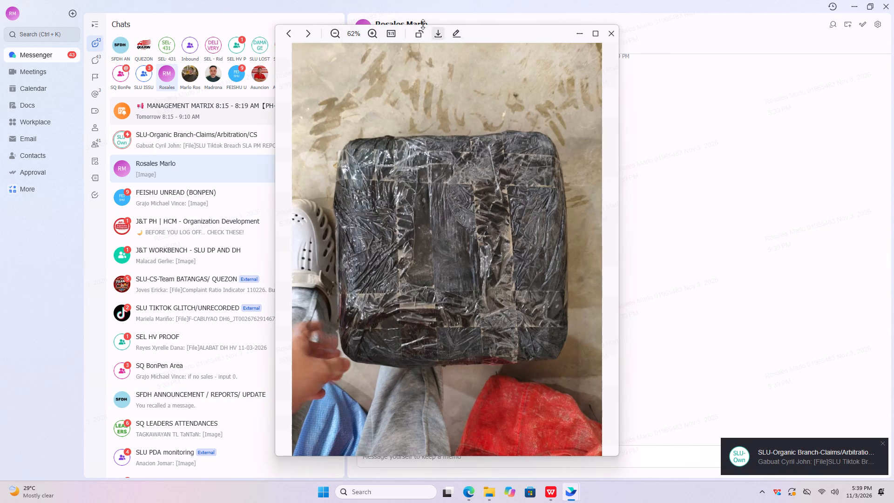
pyautogui.click(440, 38)
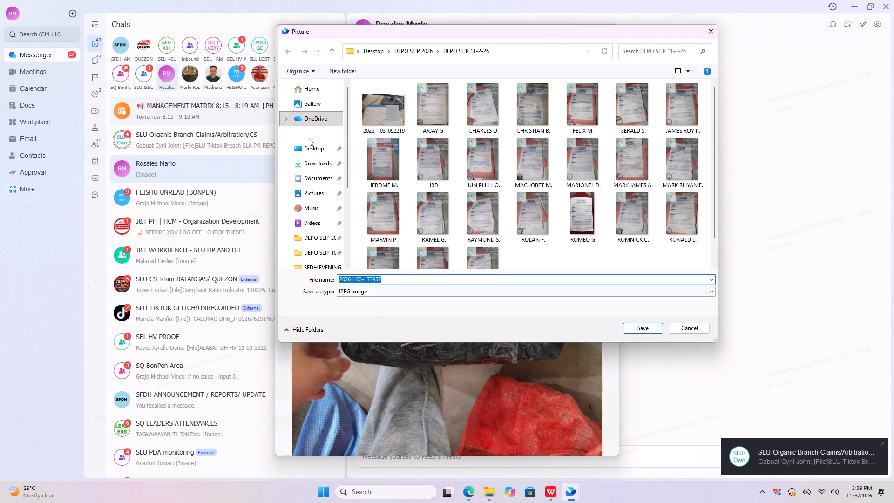
pyautogui.click(318, 164)
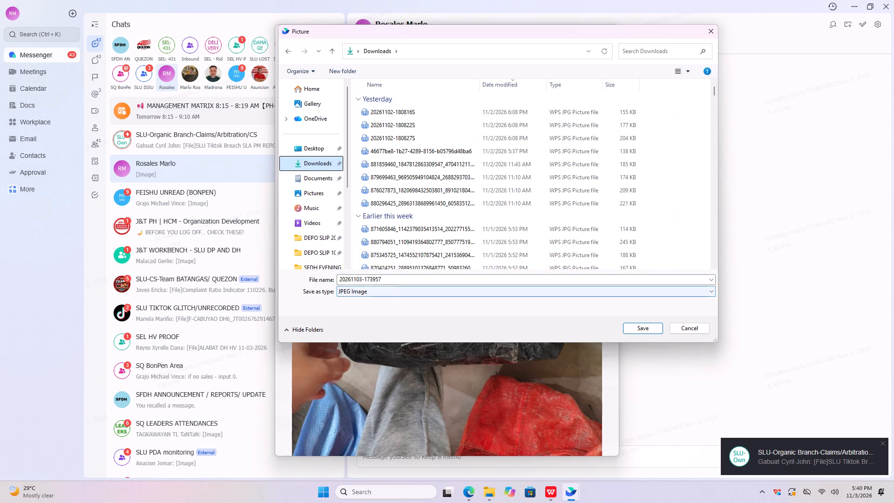
pyautogui.click(389, 279)
pyautogui.click(391, 282)
pyautogui.press('r')
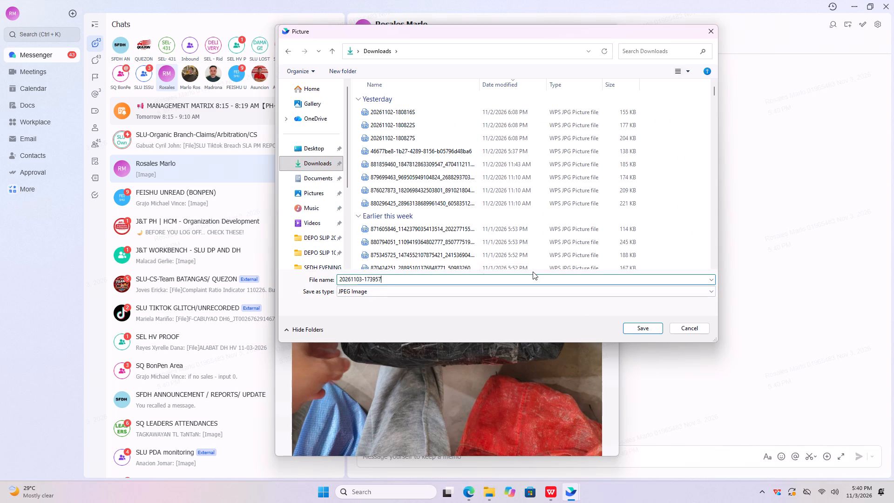
pyautogui.write('ER')
pyautogui.press('BackSpace')
pyautogui.press('BackSpace')
pyautogui.press('r')
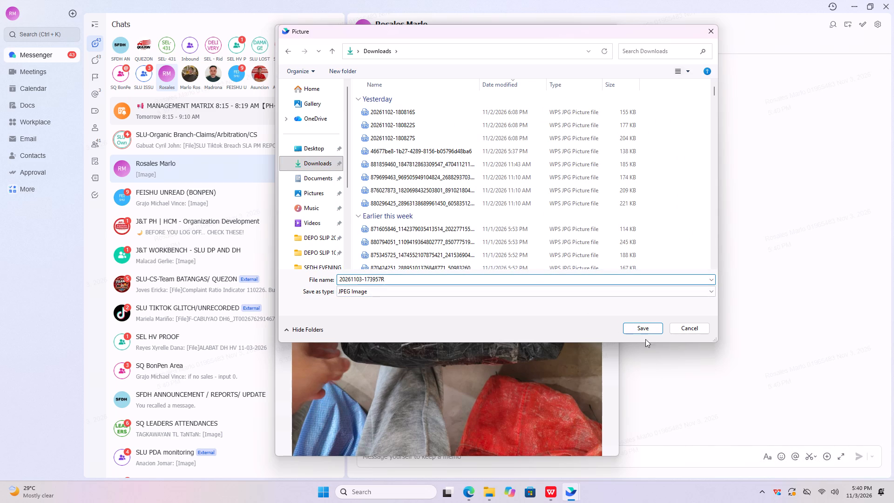
pyautogui.click(645, 331)
pyautogui.press('Right')
pyautogui.hotkey('ctrl', 's')
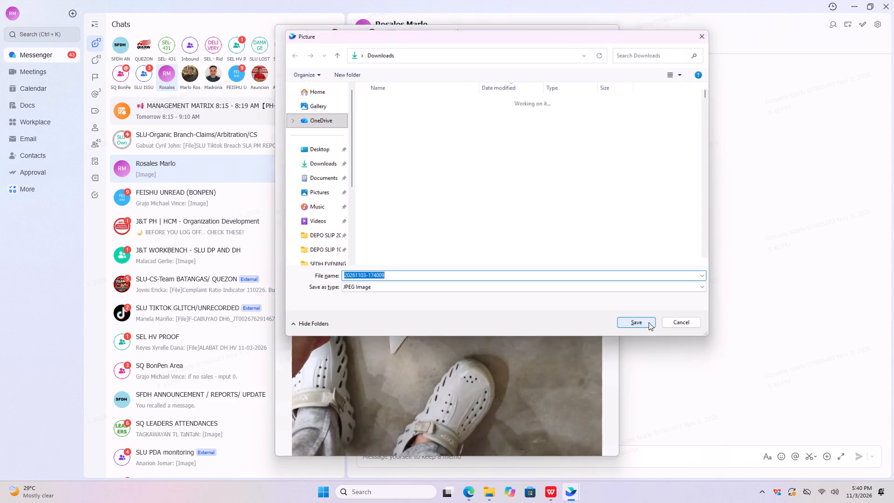
pyautogui.press('Right')
pyautogui.press('r')
pyautogui.press('Return')
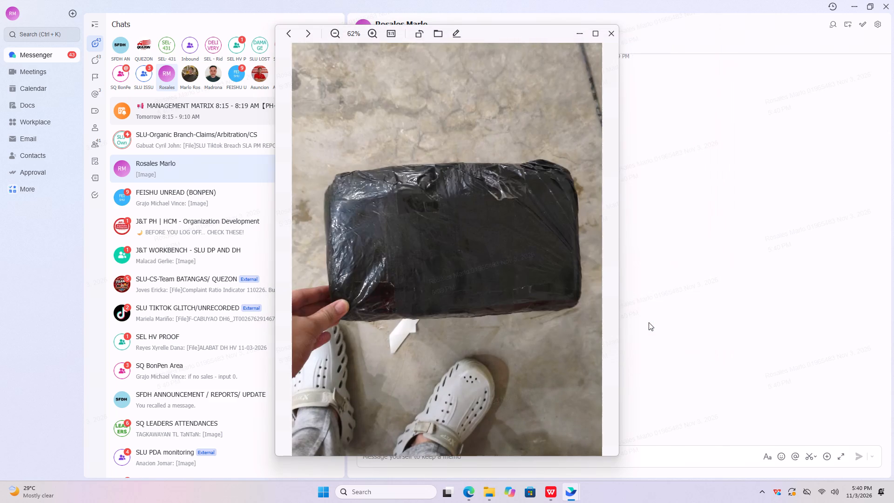
pyautogui.press('Right')
pyautogui.hotkey('ctrl', 's')
pyautogui.press('Right')
pyautogui.press('r')
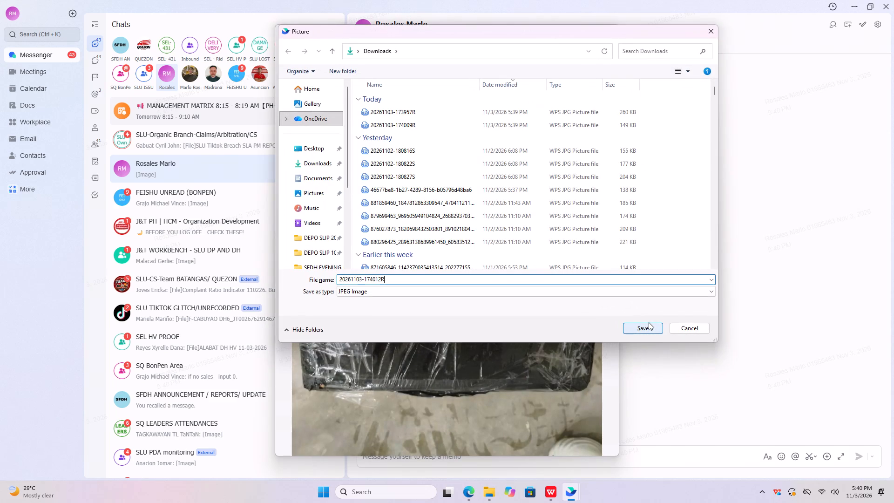
pyautogui.press('Return')
pyautogui.click(609, 33)
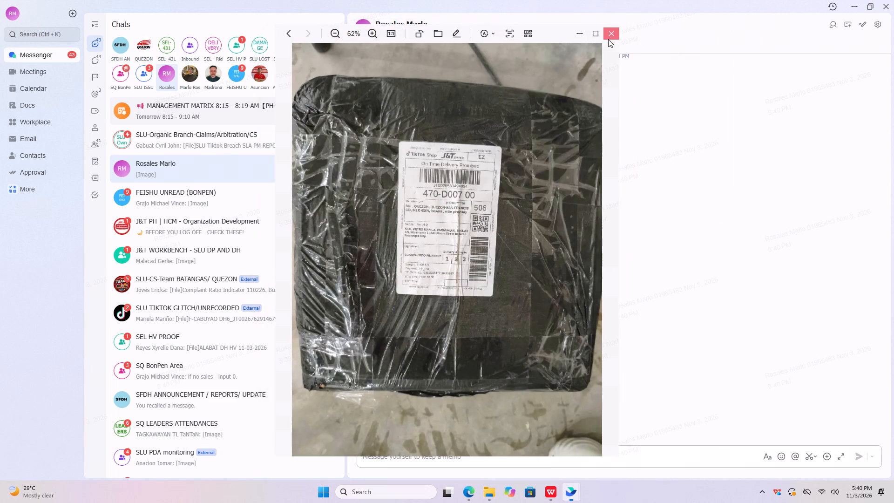
# Switch to JMS, refresh San Francisco DH's pick-up on-time rate summary and close its page.
pyautogui.click(464, 502)
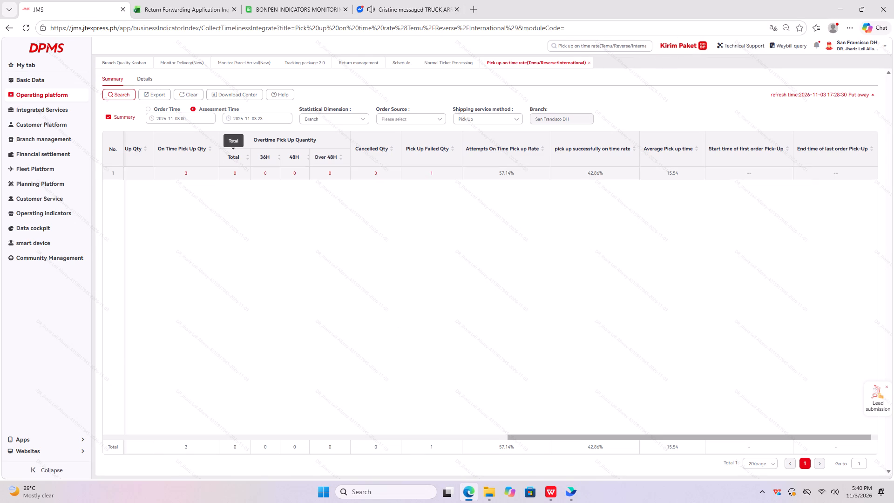
pyautogui.click(127, 95)
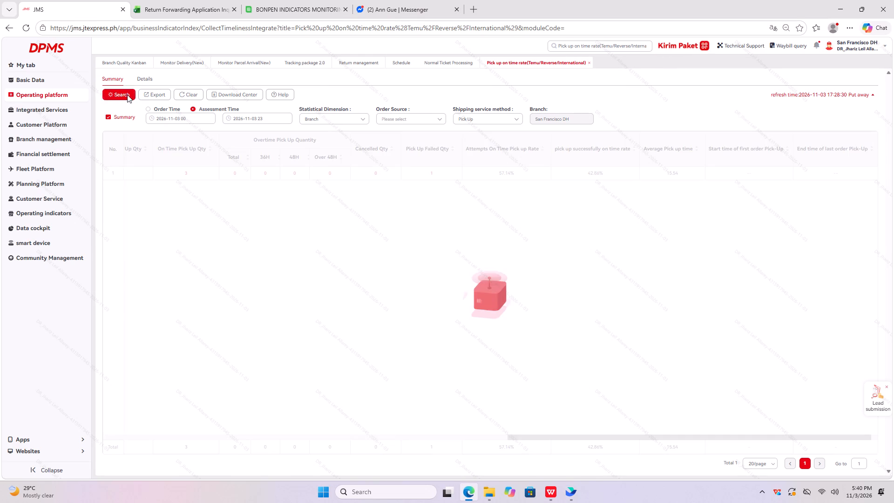
pyautogui.click(589, 63)
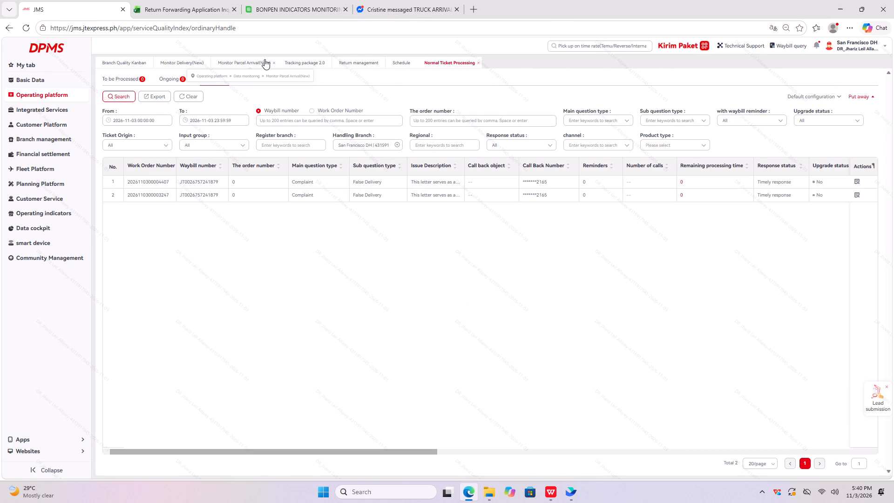
# Refresh the Monitor Parcel Arrival(New) summary for San Francisco DH and check its arrival data.
pyautogui.click(233, 61)
pyautogui.click(120, 91)
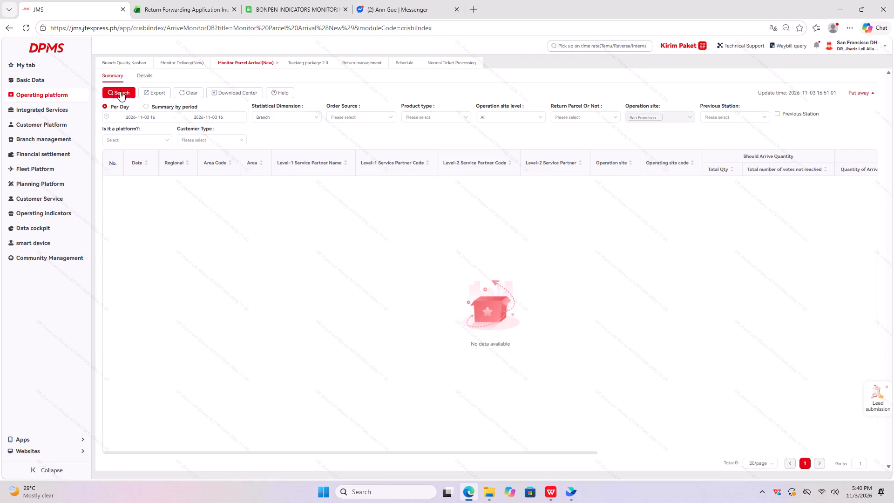
pyautogui.click(276, 113)
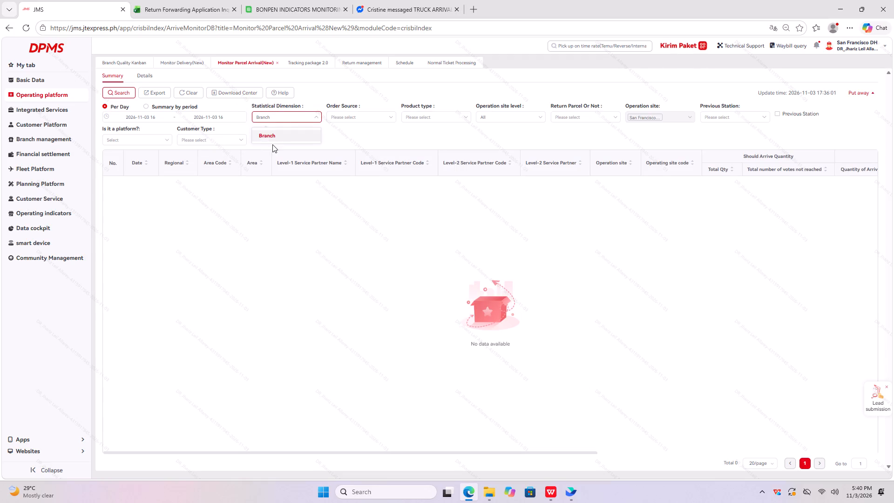
pyautogui.click(206, 69)
pyautogui.click(312, 62)
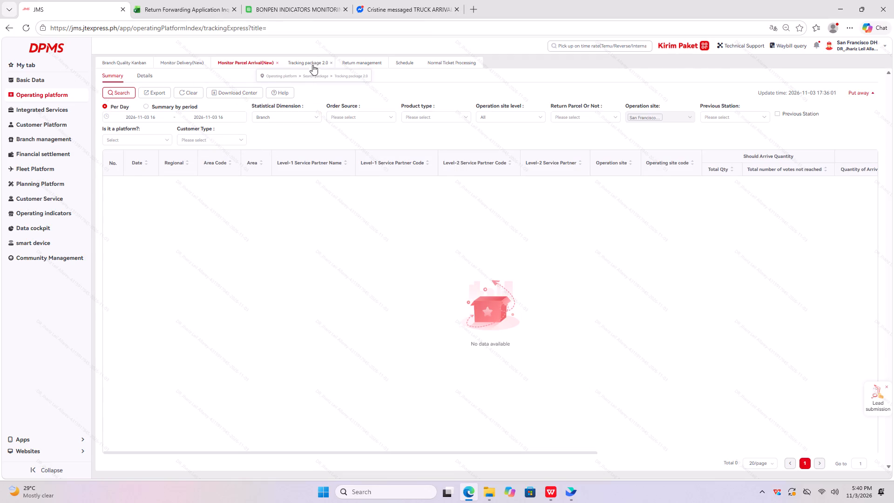
# Refresh the Monitor Delivery(New) courier summary and examine each courier's POD rate and undelivered quantities.
pyautogui.click(178, 64)
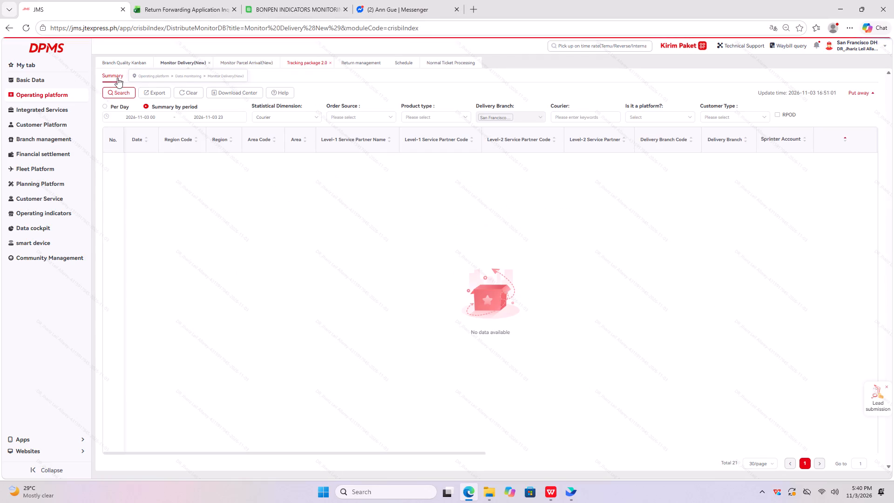
pyautogui.click(119, 94)
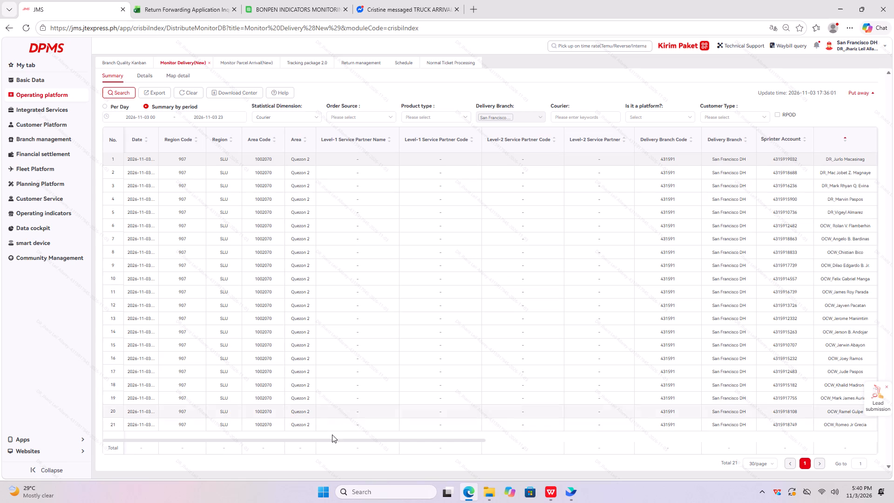
pyautogui.moveTo(335, 438); pyautogui.dragTo(651, 399)
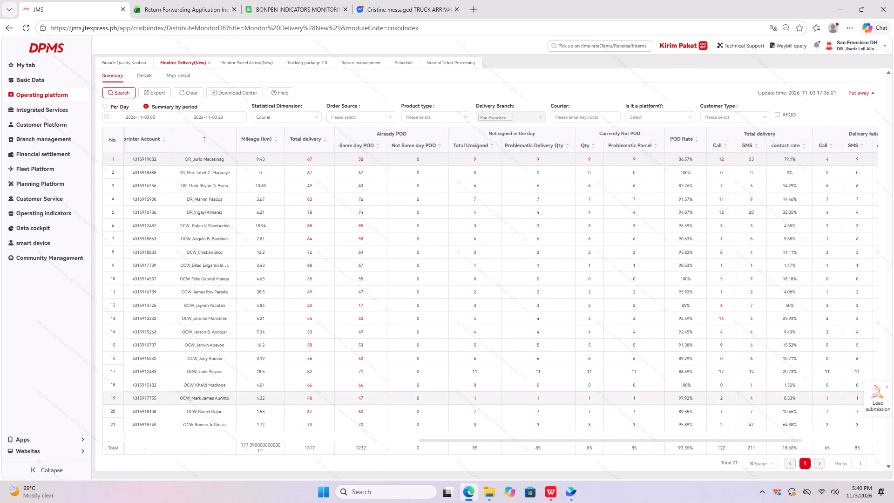
pyautogui.scroll(-6, 183, 268)
# Open the first-listed courier's Currently Not POD parcels and copy their waybill numbers with an Image to text capture.
pyautogui.click(589, 158)
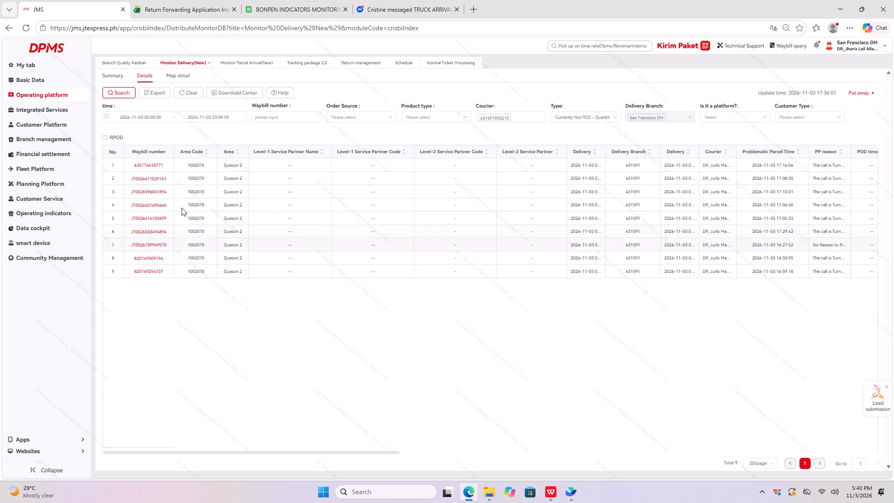
pyautogui.hotkey('ctrl', 'shift', 'a')
pyautogui.moveTo(125, 156); pyautogui.dragTo(175, 280)
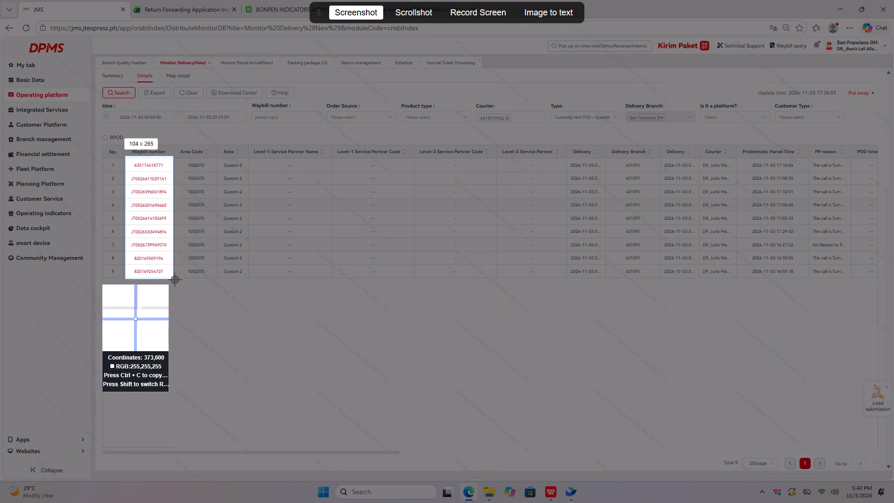
pyautogui.moveTo(175, 280); pyautogui.dragTo(181, 288)
pyautogui.click(538, 12)
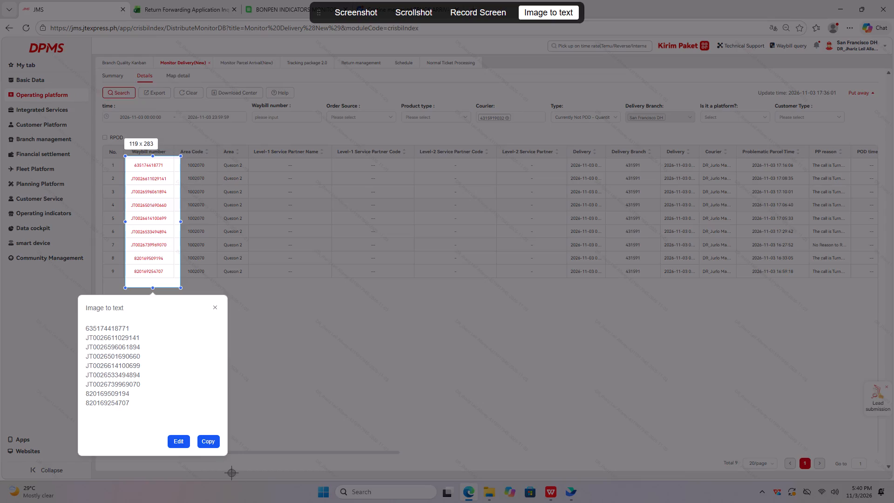
pyautogui.click(200, 440)
# Clear the previous waybills in Tracking package 2.0 and look up the copied waybill numbers.
pyautogui.click(296, 59)
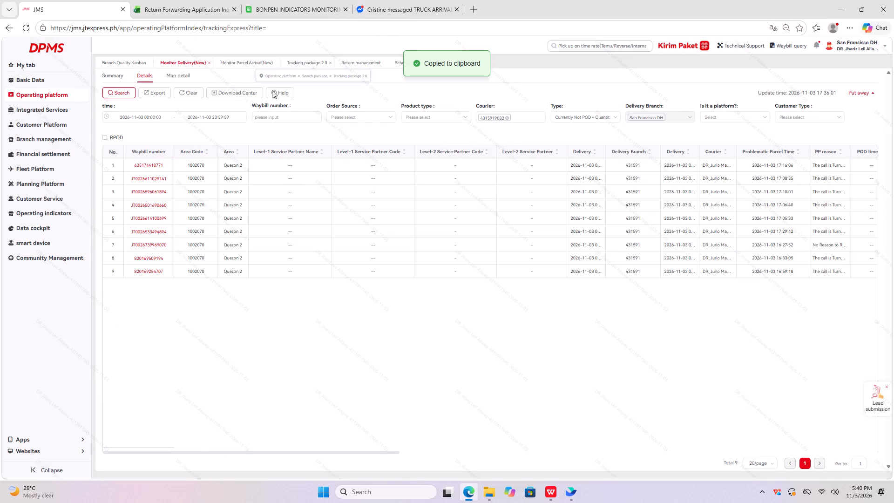
pyautogui.click(165, 98)
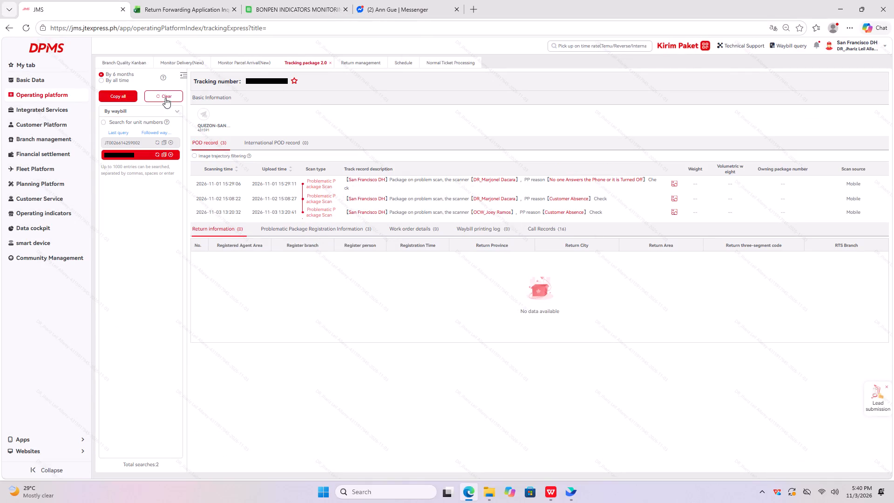
pyautogui.click(143, 179)
pyautogui.hotkey('ctrl', 'v')
pyautogui.scroll(-8, 412, 235)
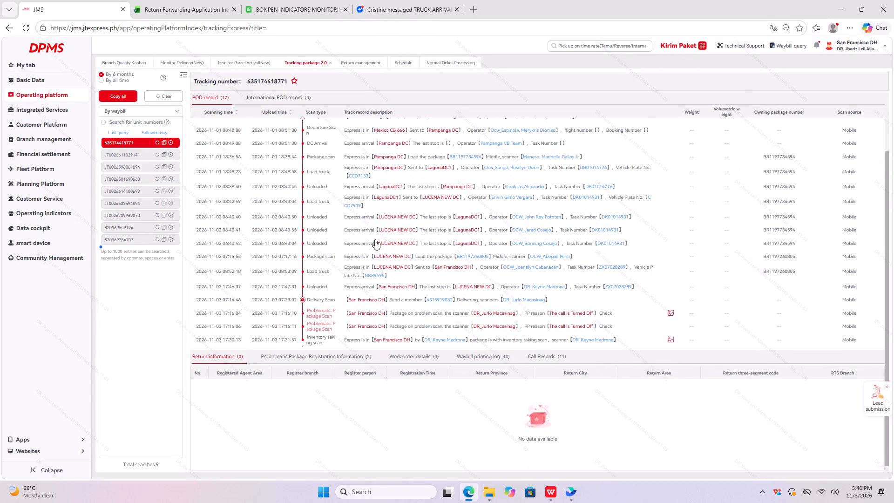
pyautogui.click(109, 155)
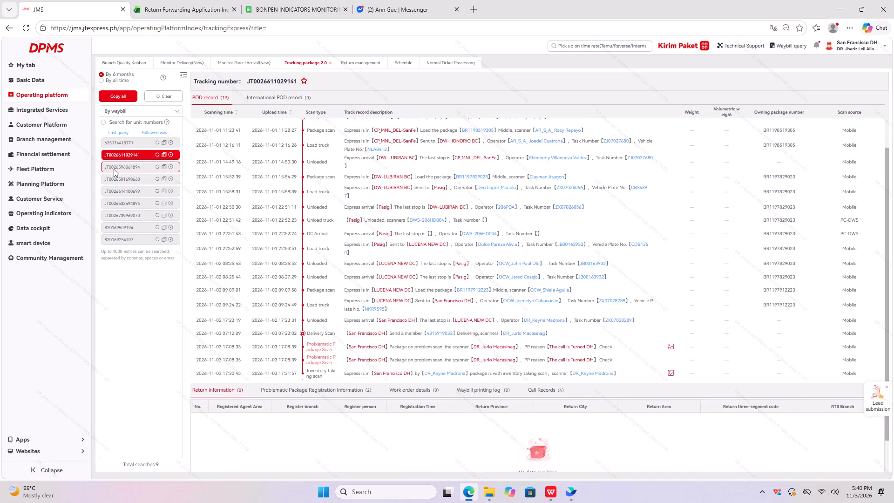
pyautogui.click(114, 169)
pyautogui.click(122, 178)
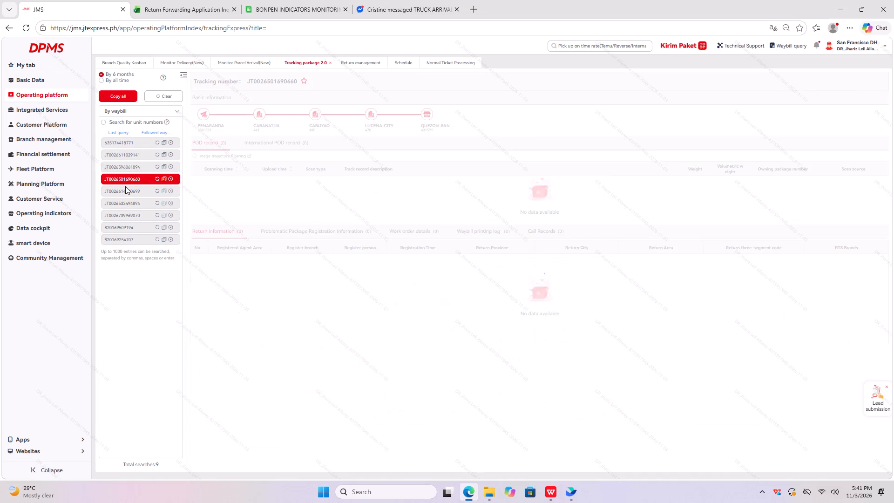
pyautogui.scroll(-5, 463, 214)
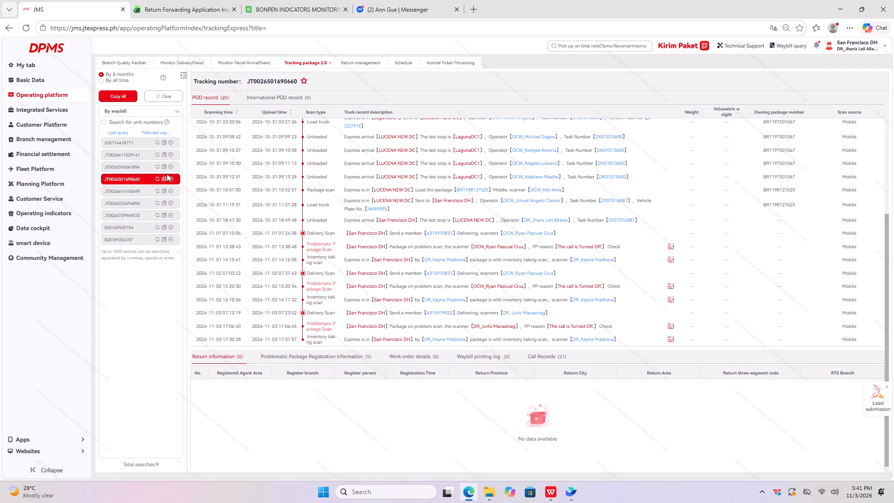
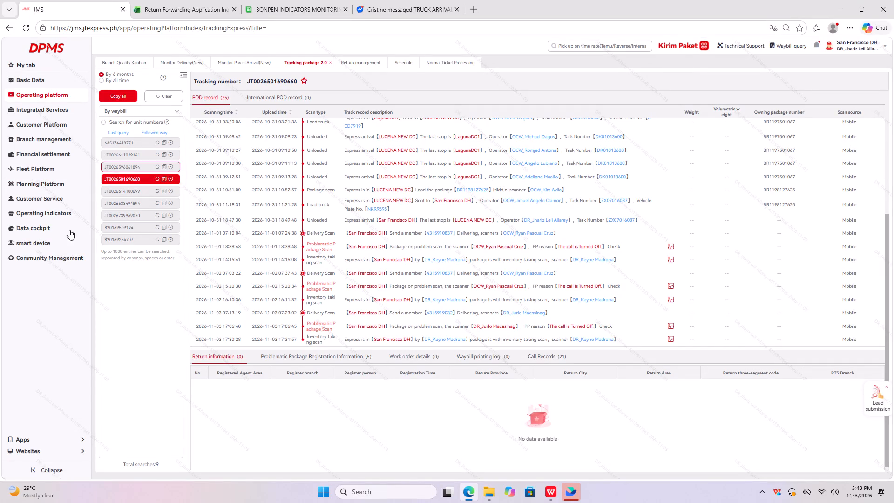
pyautogui.click(165, 177)
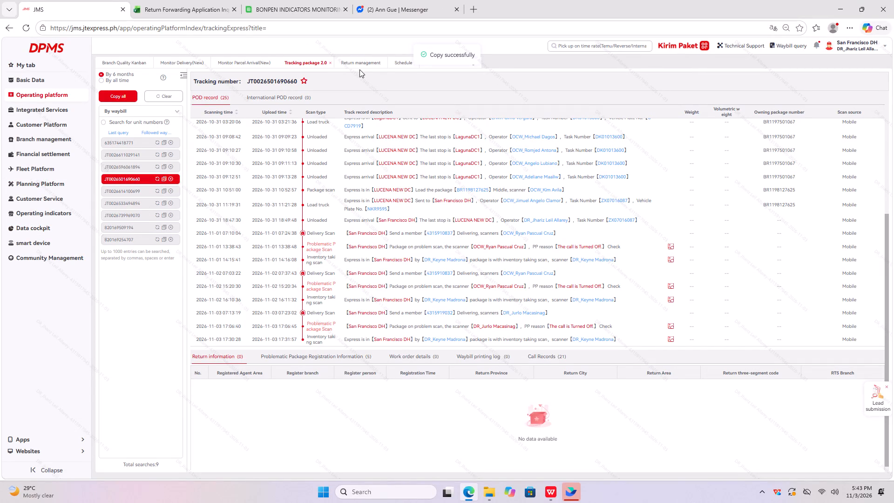
pyautogui.click(360, 65)
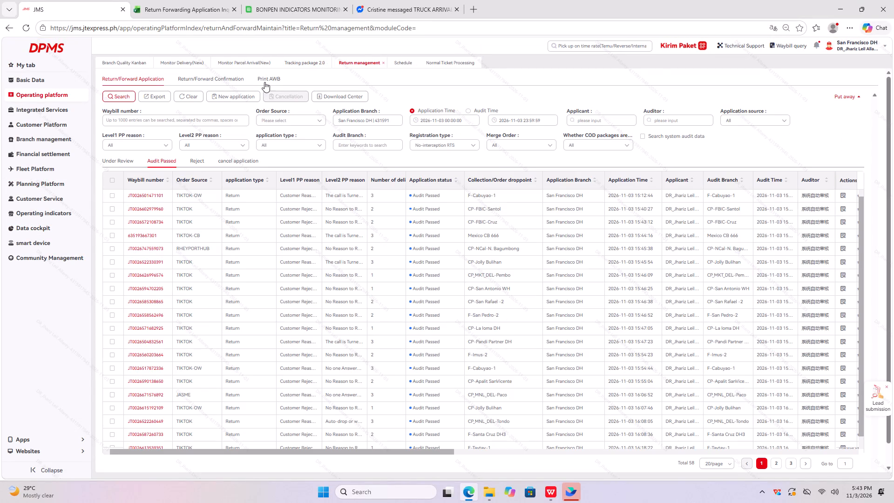
pyautogui.click(120, 159)
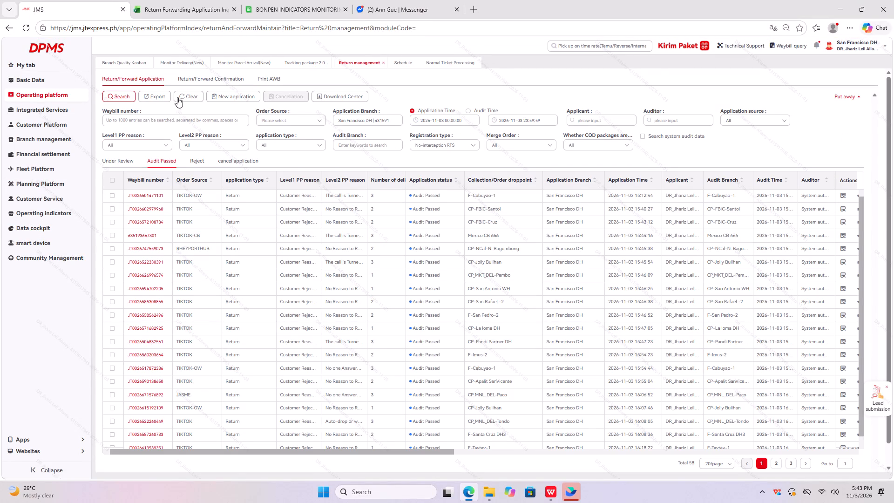
pyautogui.click(221, 95)
pyautogui.click(130, 102)
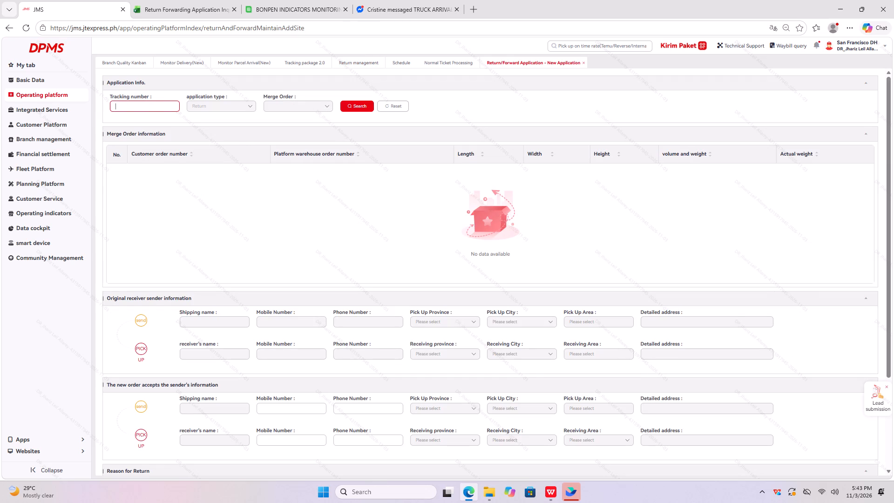
pyautogui.hotkey('ctrl', 'v')
pyautogui.click(366, 107)
pyautogui.scroll(-8, 375, 198)
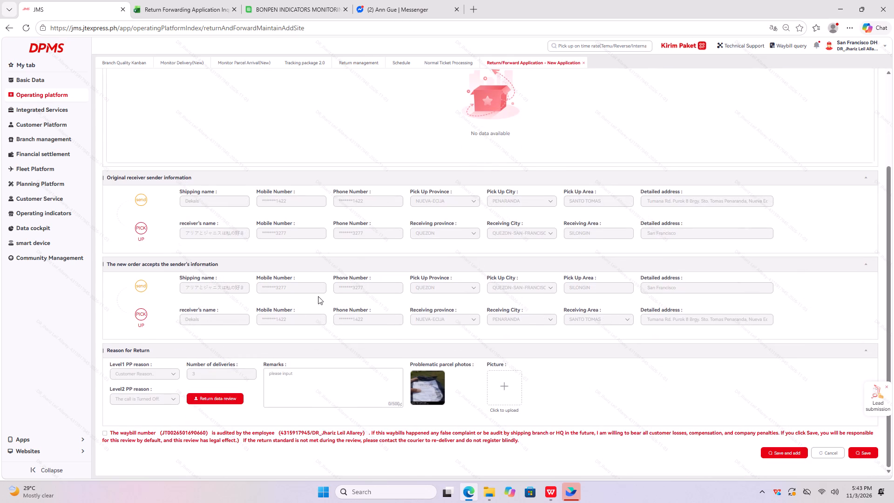
# Accept the audit declaration, copy the remark "Valid 3 Delivery Attempts, Customer's Uncontacted/Unresponsive" from the WPS PP reasons sheet into Remarks, and save the application.
pyautogui.click(111, 430)
pyautogui.click(105, 432)
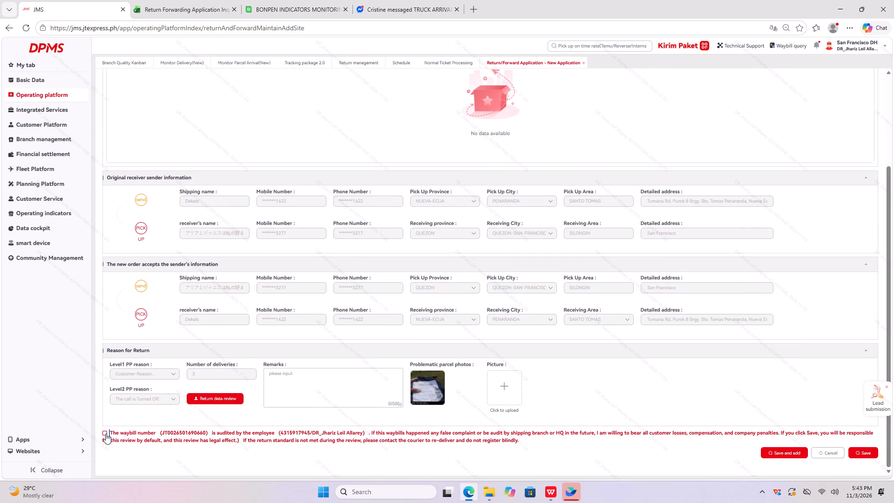
pyautogui.click(106, 434)
pyautogui.click(360, 381)
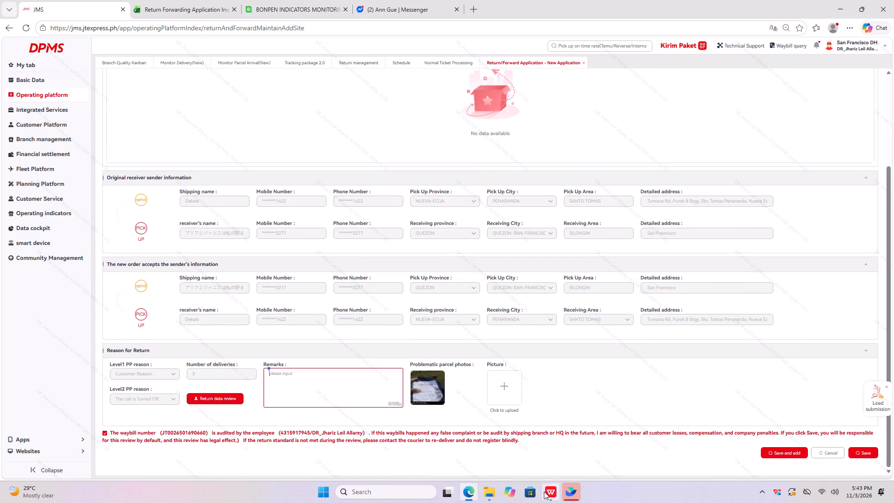
pyautogui.click(553, 492)
pyautogui.click(346, 9)
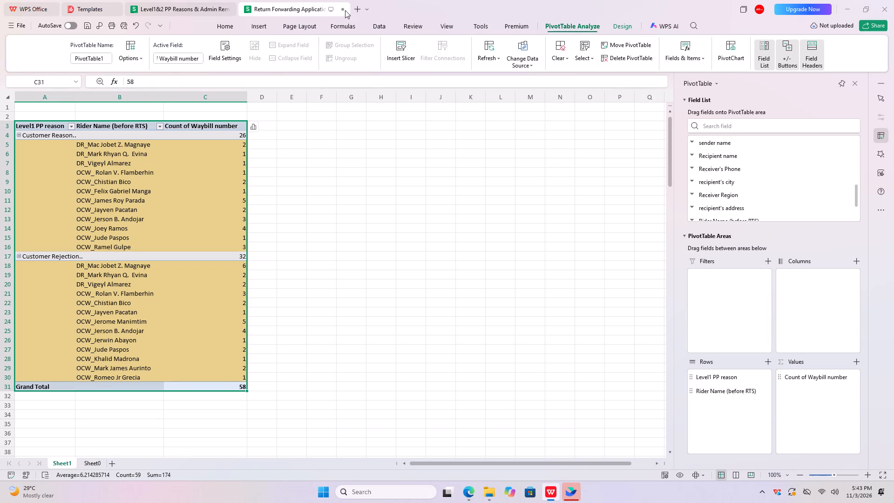
pyautogui.click(461, 251)
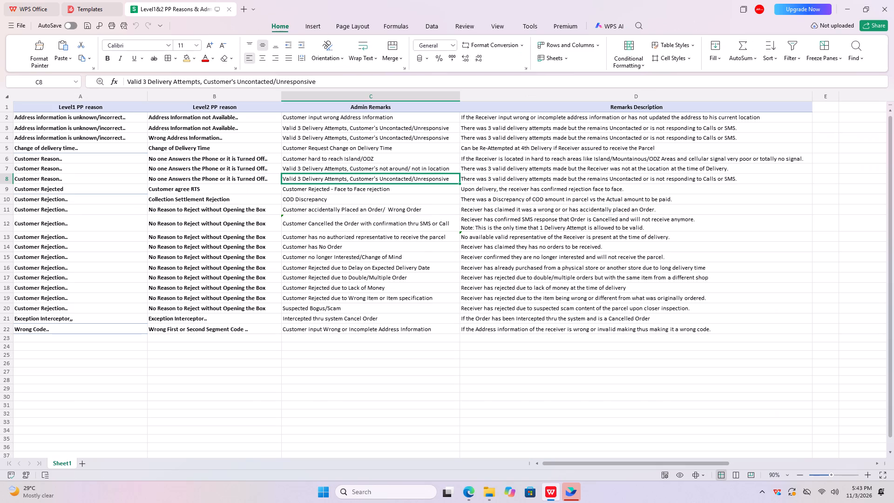
pyautogui.hotkey('ctrl', 'c')
pyautogui.click(853, 2)
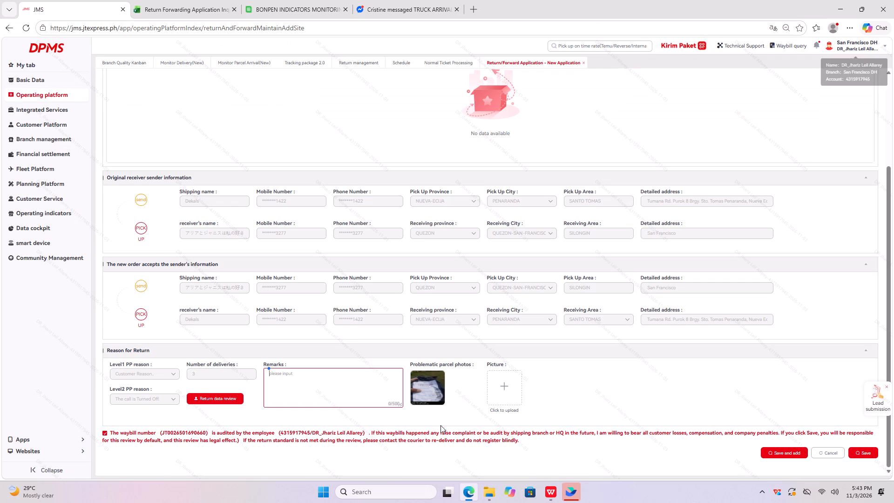
pyautogui.click(334, 368)
pyautogui.hotkey('ctrl', 'v')
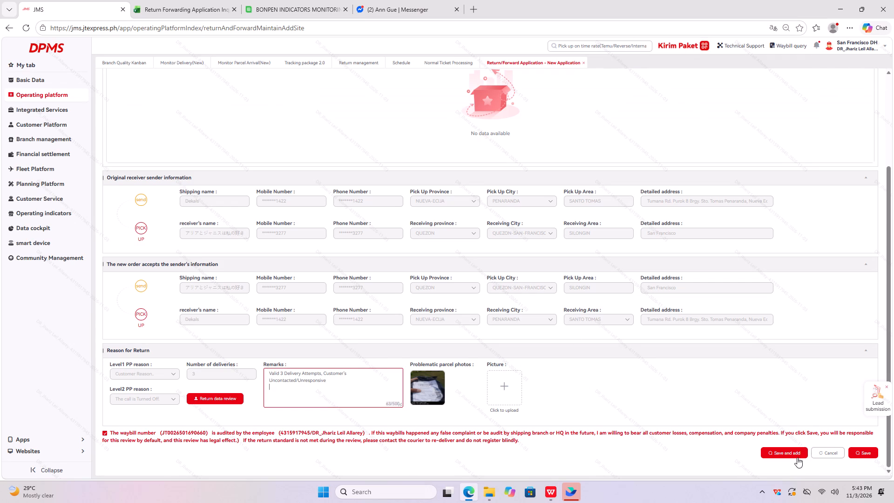
pyautogui.click(795, 454)
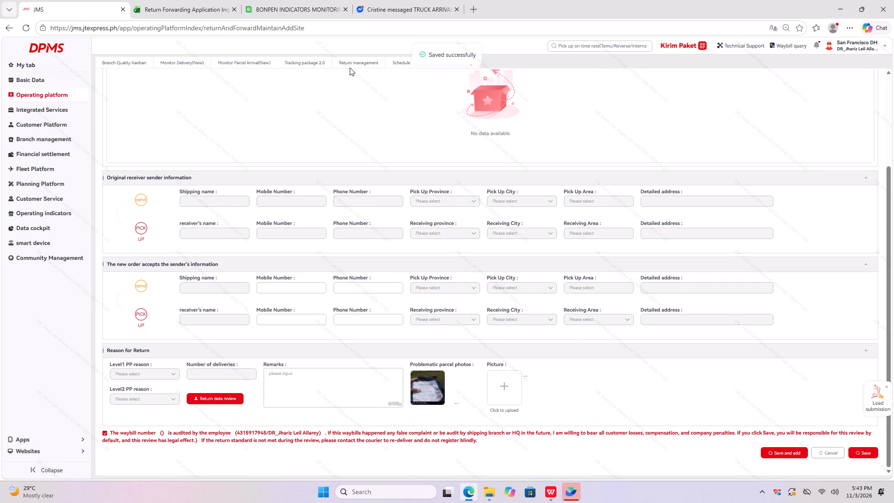
pyautogui.click(302, 63)
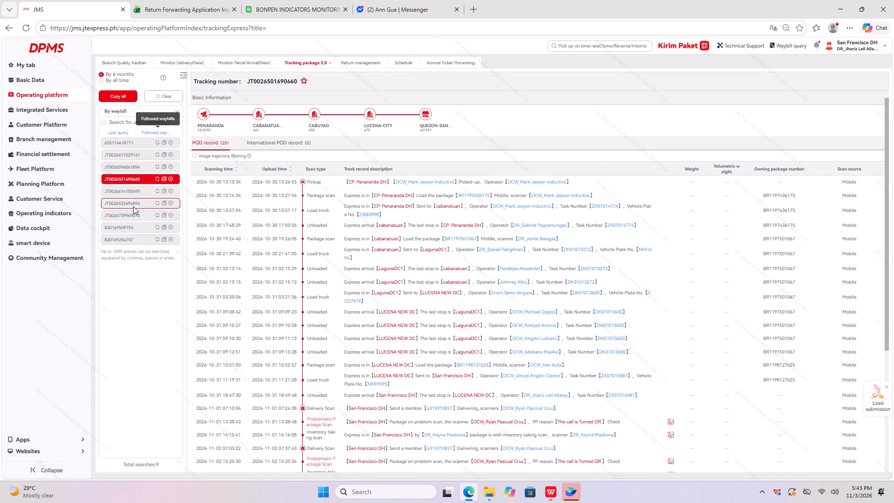
pyautogui.click(130, 194)
pyautogui.scroll(-7, 400, 201)
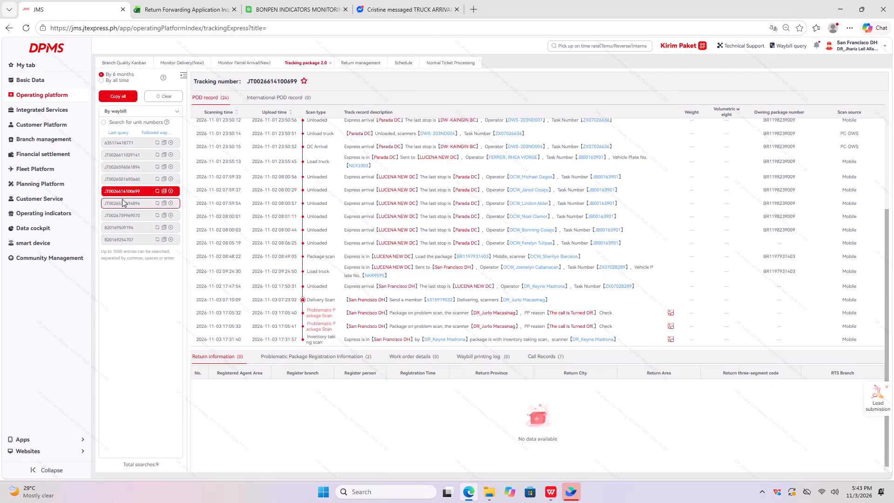
pyautogui.click(119, 206)
pyautogui.scroll(-6, 396, 241)
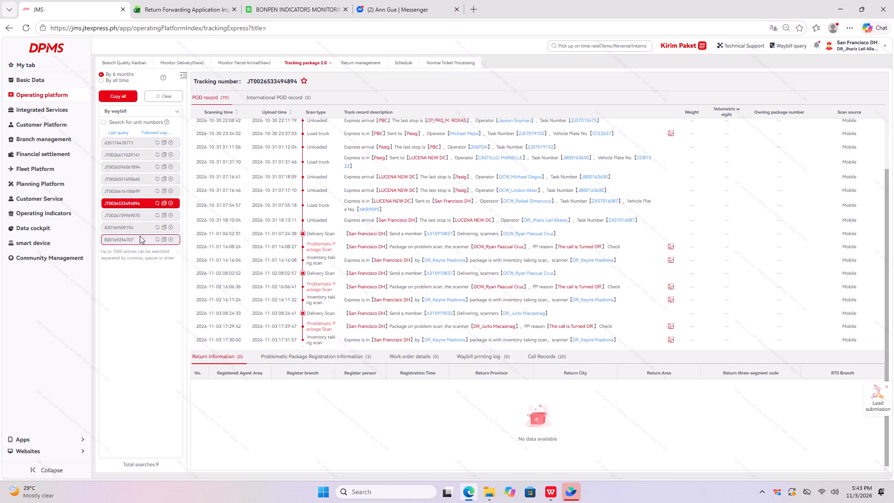
pyautogui.click(163, 203)
pyautogui.click(360, 58)
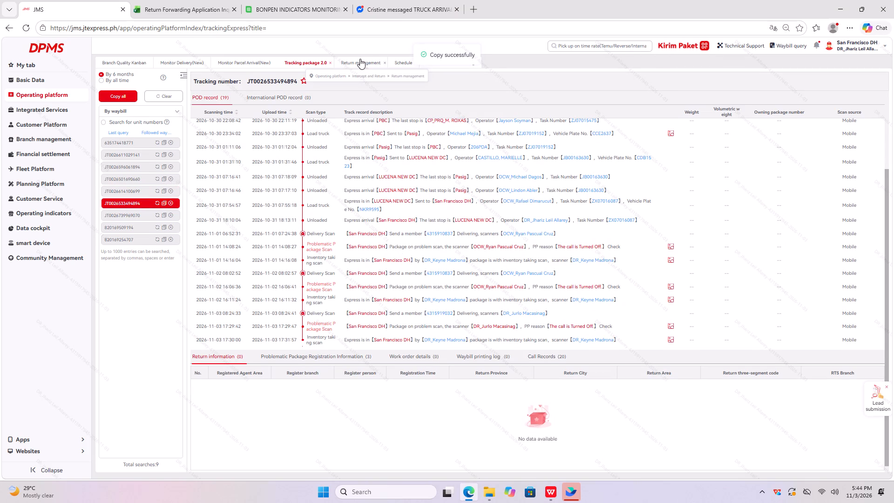
pyautogui.click(228, 98)
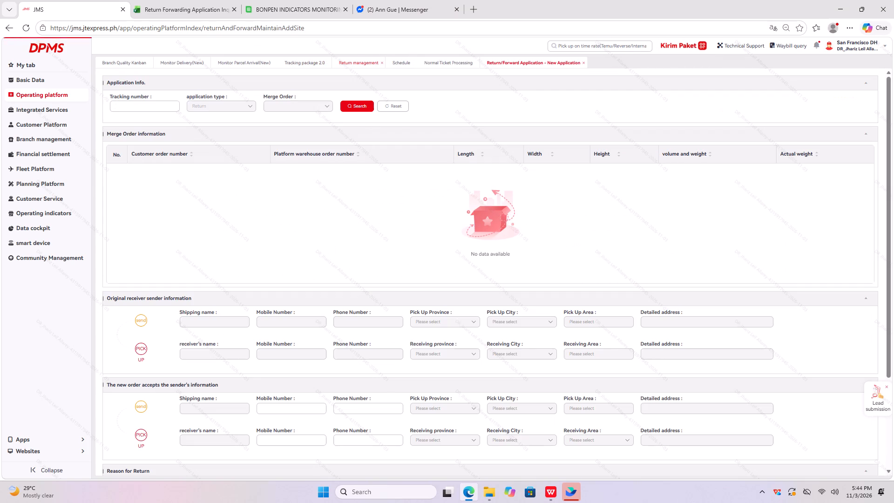
pyautogui.click(127, 105)
pyautogui.hotkey('ctrl', 'v')
pyautogui.click(356, 107)
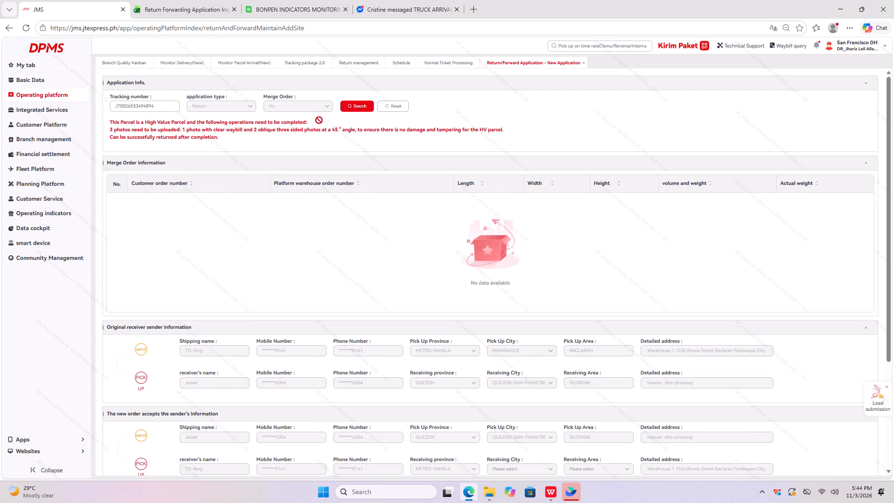
# Accept the audit declaration and copy the remark "Valid 3 Delivery Attempts, Customer's Uncontacted/Unresponsive" from the WPS PP reasons sheet into Remarks.
pyautogui.scroll(-6, 282, 176)
pyautogui.scroll(-3, 159, 369)
pyautogui.click(102, 435)
pyautogui.click(333, 388)
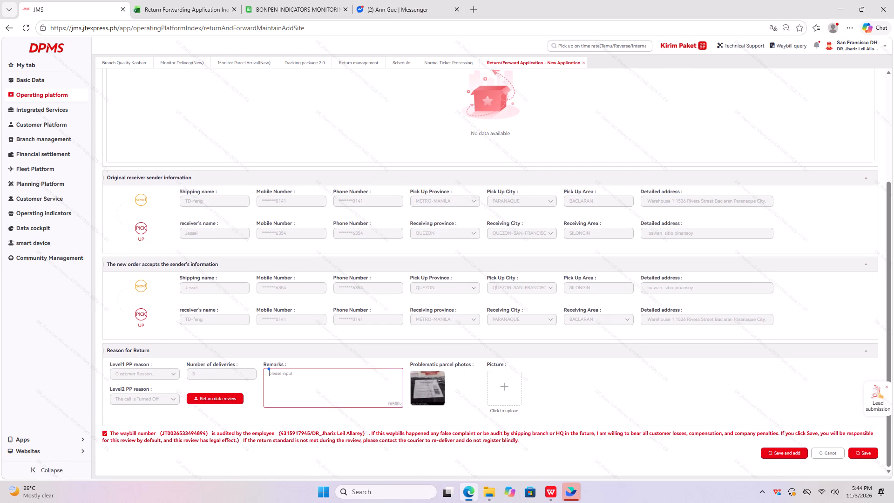
pyautogui.click(550, 495)
pyautogui.hotkey('ctrl', 'c')
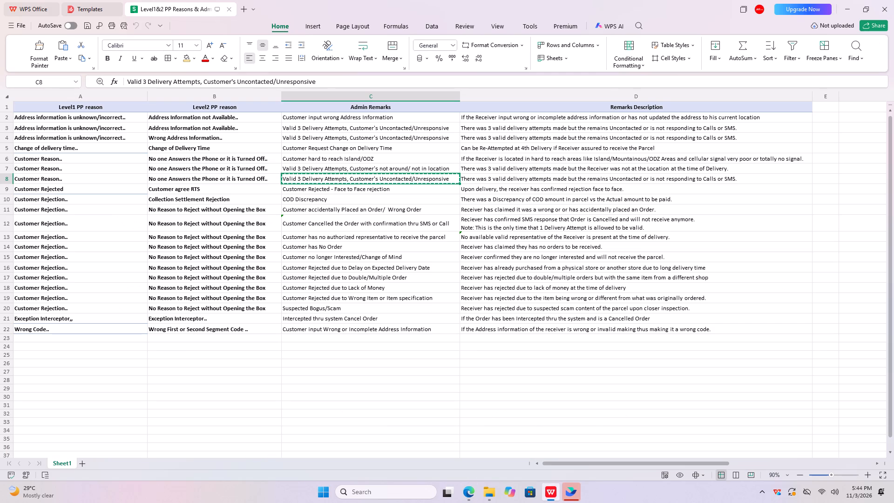
pyautogui.click(846, 8)
pyautogui.click(333, 386)
pyautogui.hotkey('ctrl', 'v')
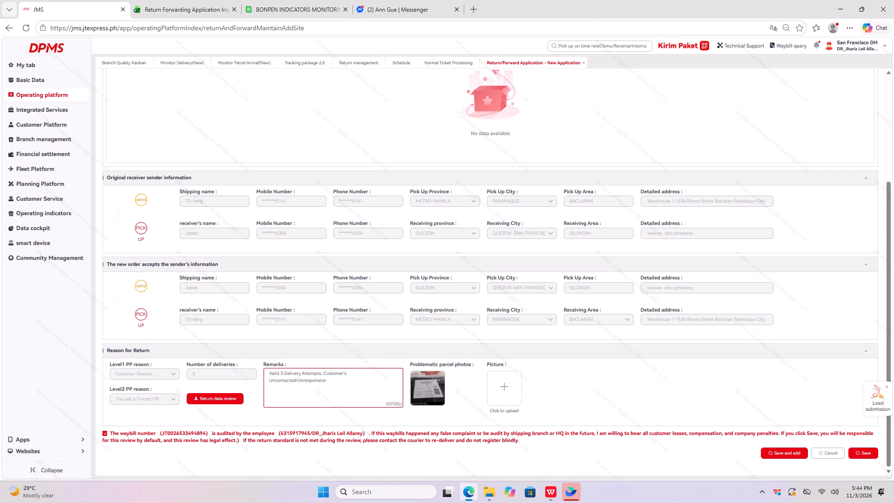
pyautogui.click(550, 489)
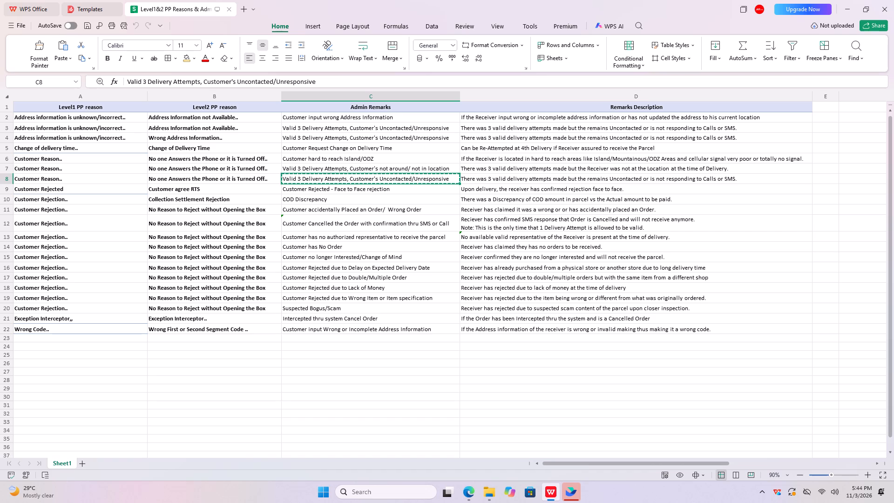
pyautogui.hotkey('ctrl', 'c')
pyautogui.click(848, 8)
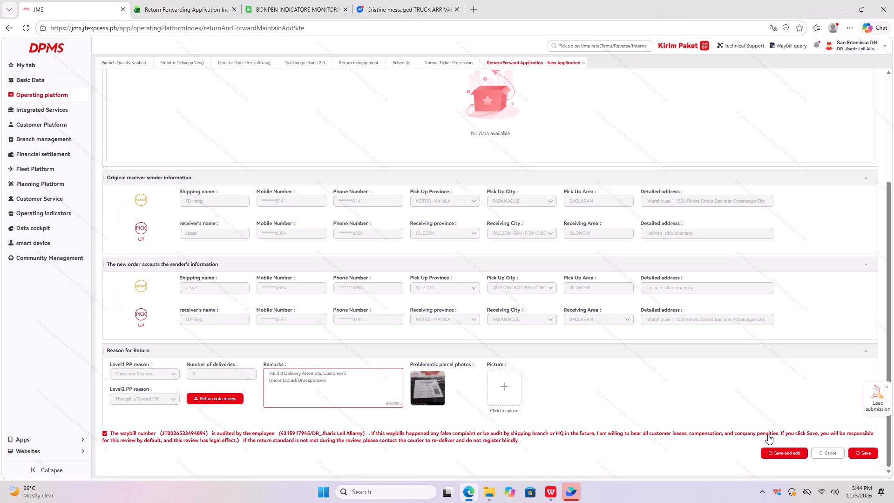
pyautogui.click(503, 380)
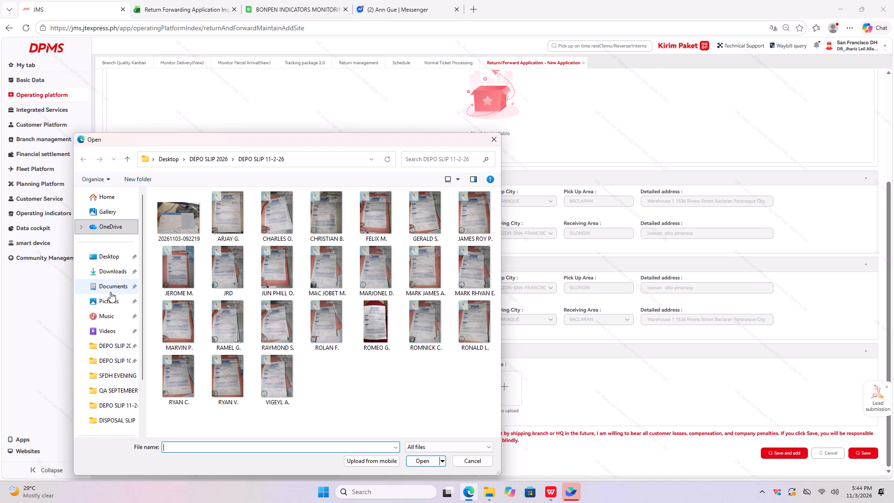
pyautogui.click(117, 273)
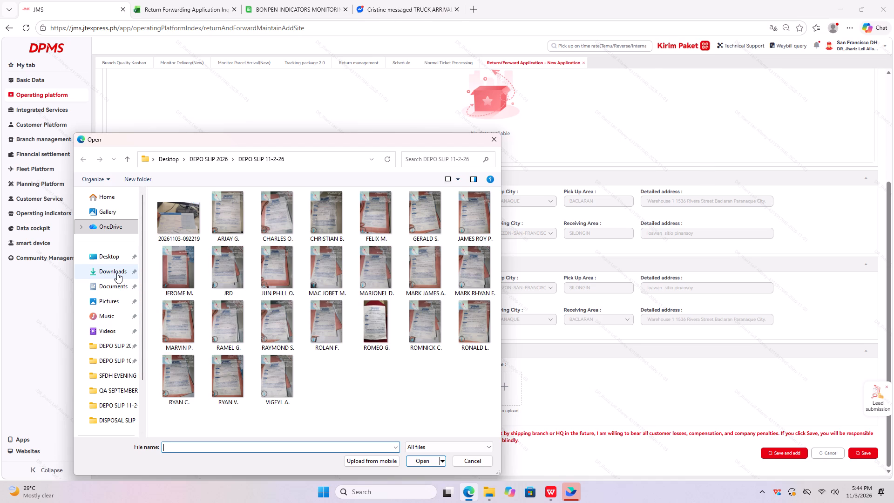
pyautogui.doubleClick(194, 218)
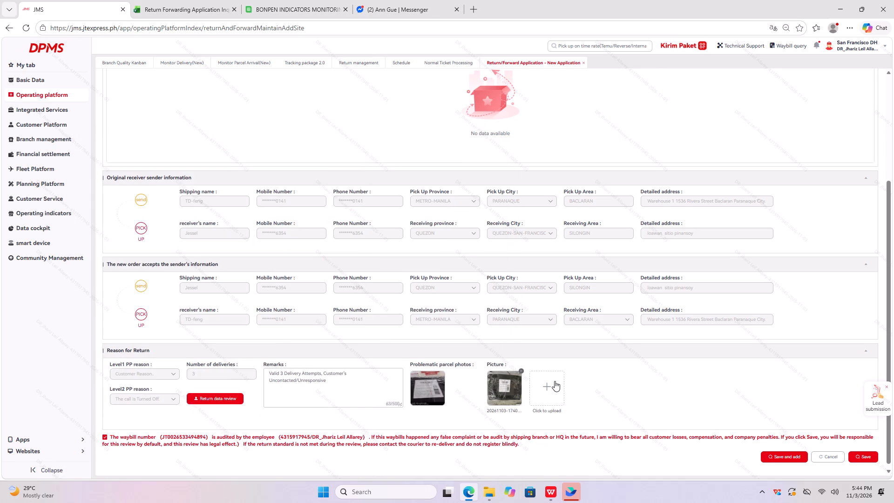
pyautogui.click(553, 383)
pyautogui.doubleClick(182, 231)
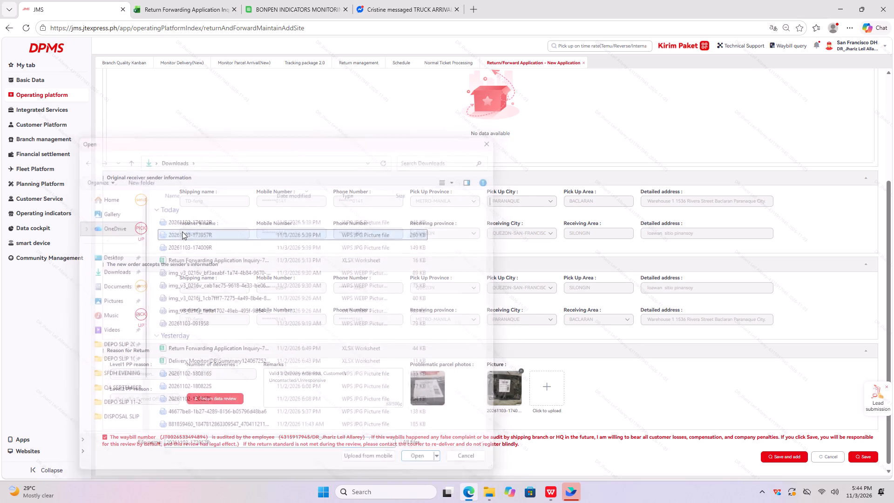
pyautogui.click(591, 383)
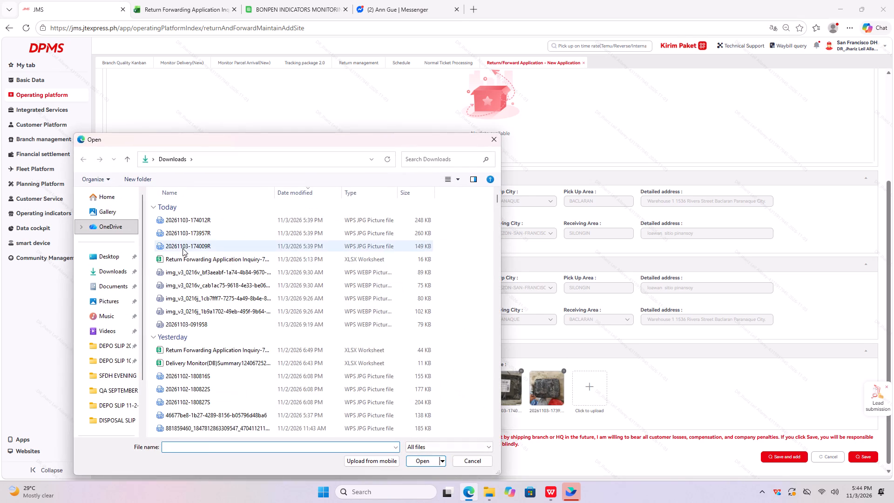
pyautogui.doubleClick(183, 248)
pyautogui.click(779, 454)
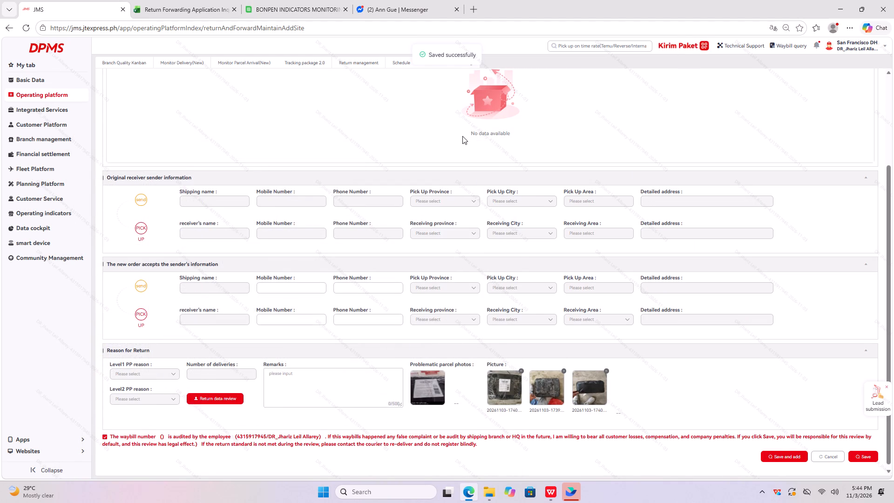
pyautogui.click(294, 61)
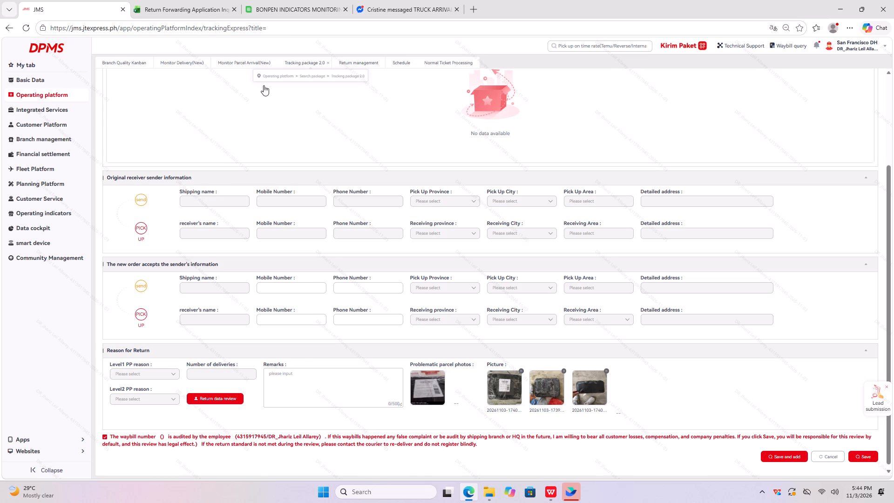
pyautogui.click(145, 215)
pyautogui.scroll(-7, 443, 253)
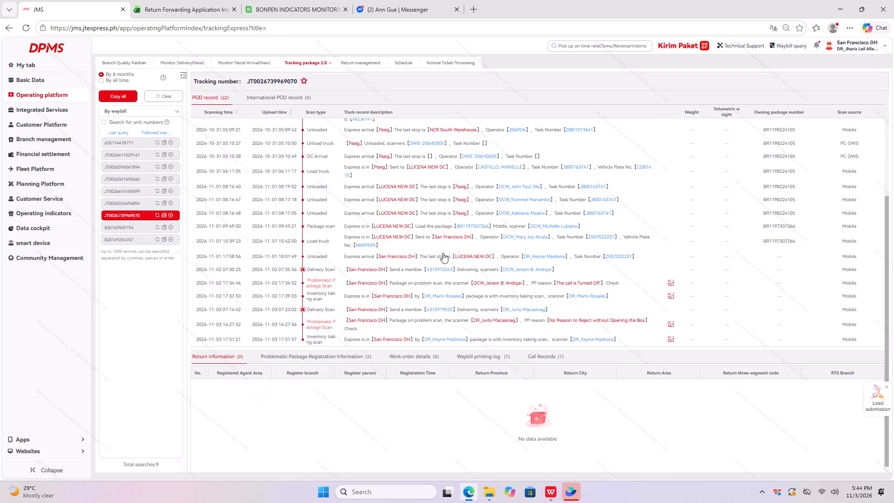
pyautogui.click(163, 216)
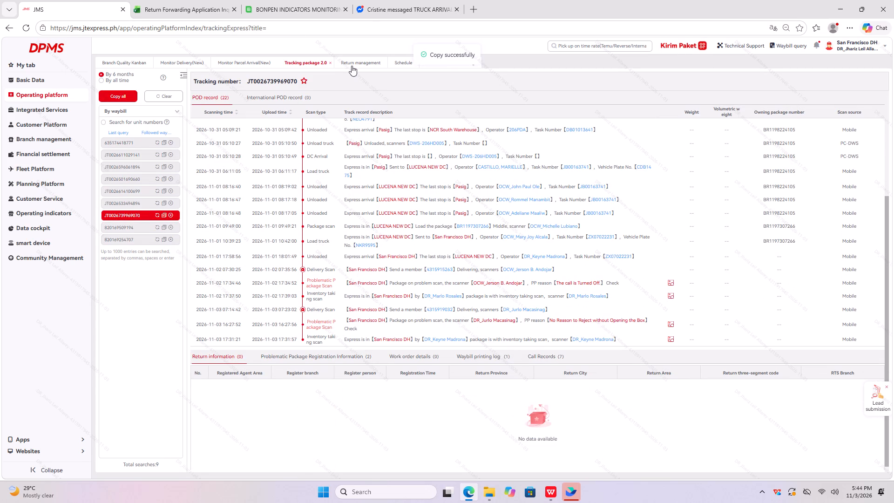
pyautogui.click(352, 63)
pyautogui.click(234, 98)
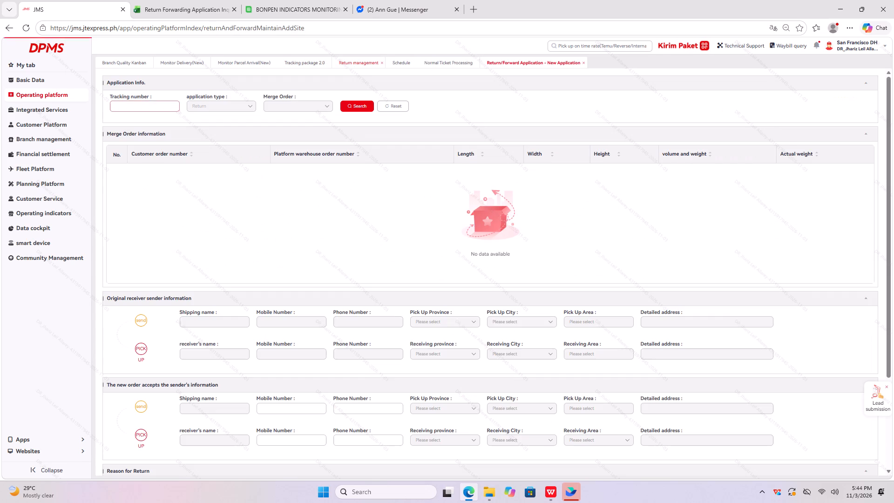
pyautogui.click(129, 106)
pyautogui.hotkey('ctrl', 'v')
pyautogui.click(356, 103)
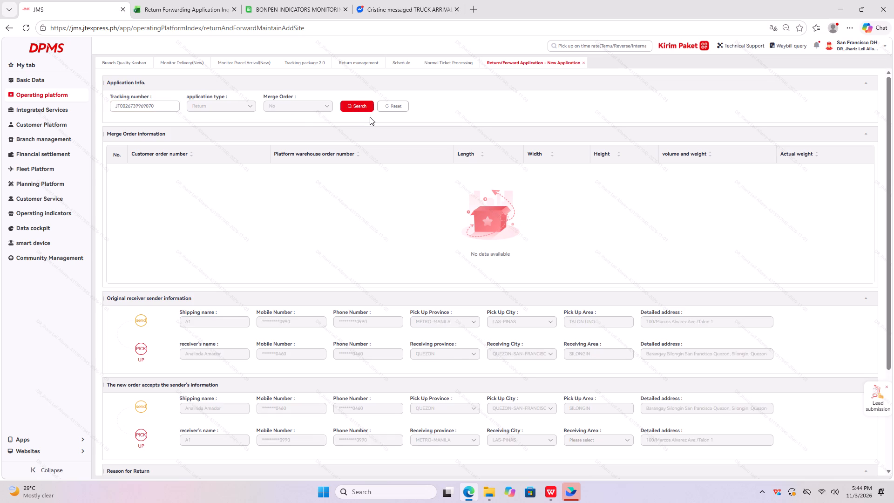
pyautogui.scroll(-8, 370, 117)
pyautogui.click(141, 413)
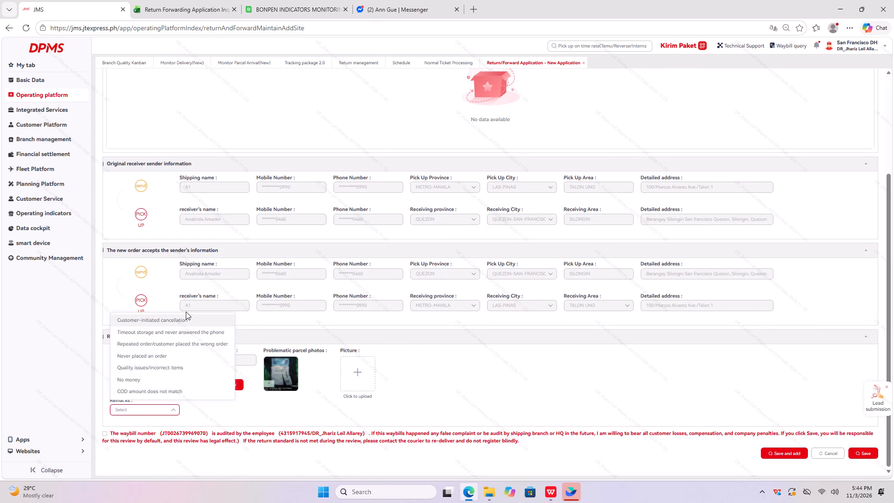
pyautogui.click(182, 317)
pyautogui.click(107, 431)
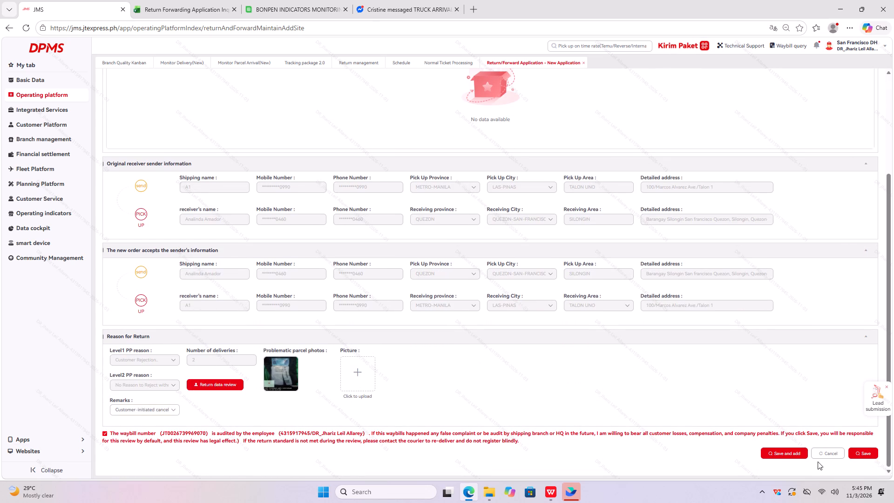
pyautogui.click(784, 449)
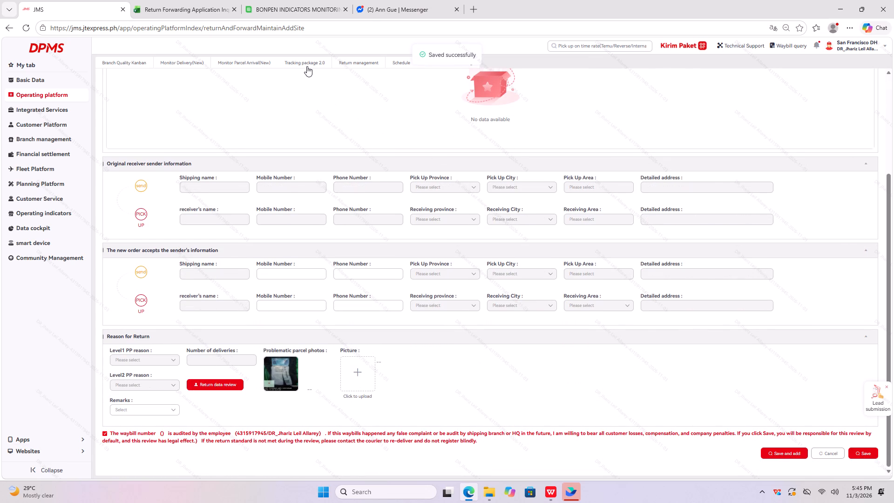
pyautogui.click(307, 66)
pyautogui.scroll(-6, 410, 215)
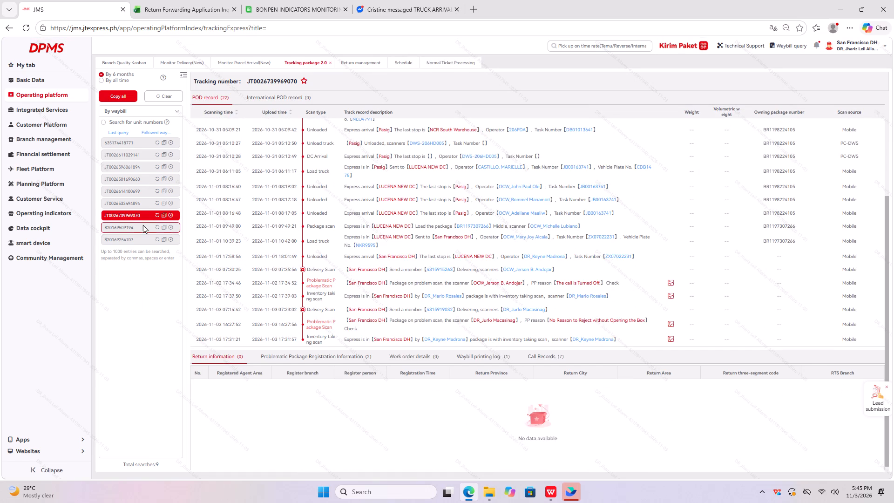
pyautogui.click(136, 224)
pyautogui.scroll(-6, 446, 209)
pyautogui.click(123, 237)
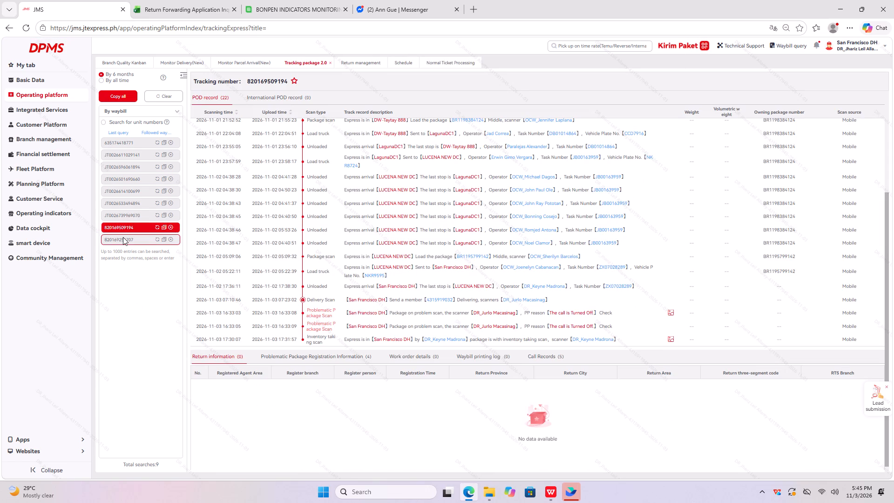
pyautogui.scroll(-4, 644, 260)
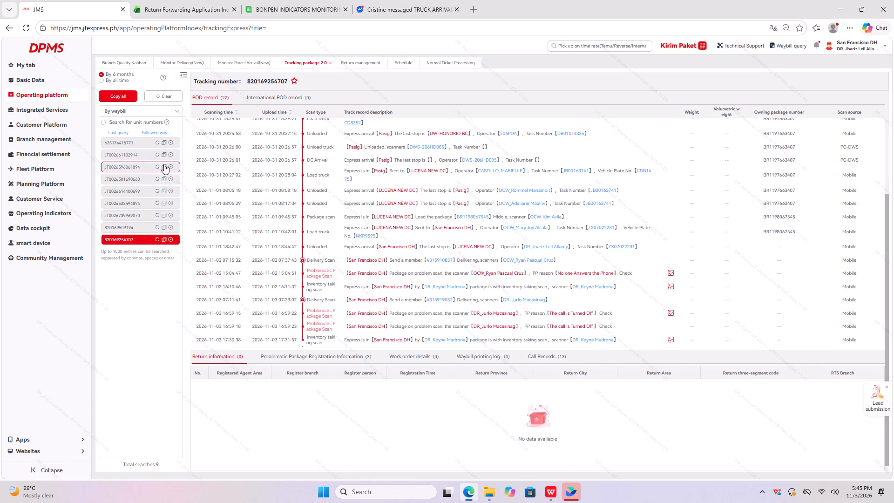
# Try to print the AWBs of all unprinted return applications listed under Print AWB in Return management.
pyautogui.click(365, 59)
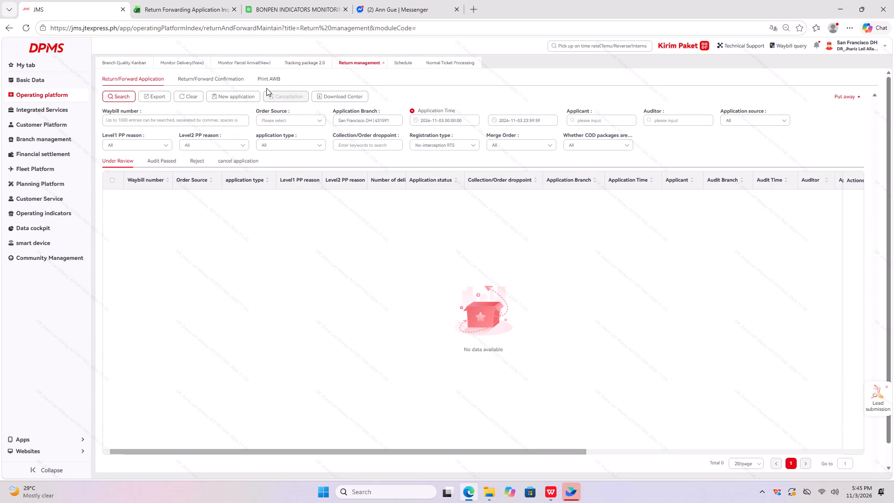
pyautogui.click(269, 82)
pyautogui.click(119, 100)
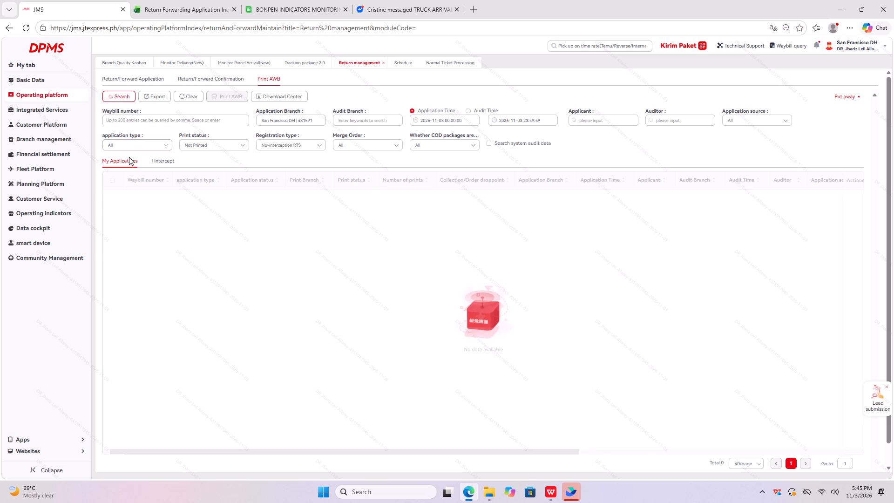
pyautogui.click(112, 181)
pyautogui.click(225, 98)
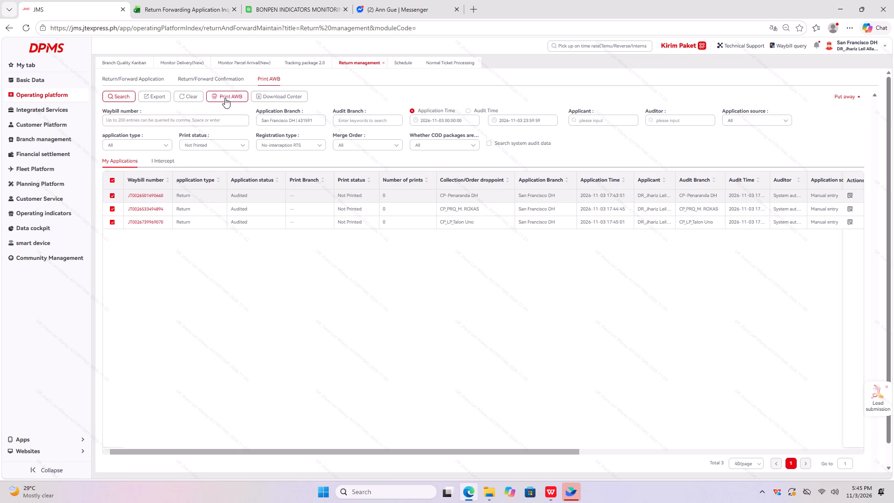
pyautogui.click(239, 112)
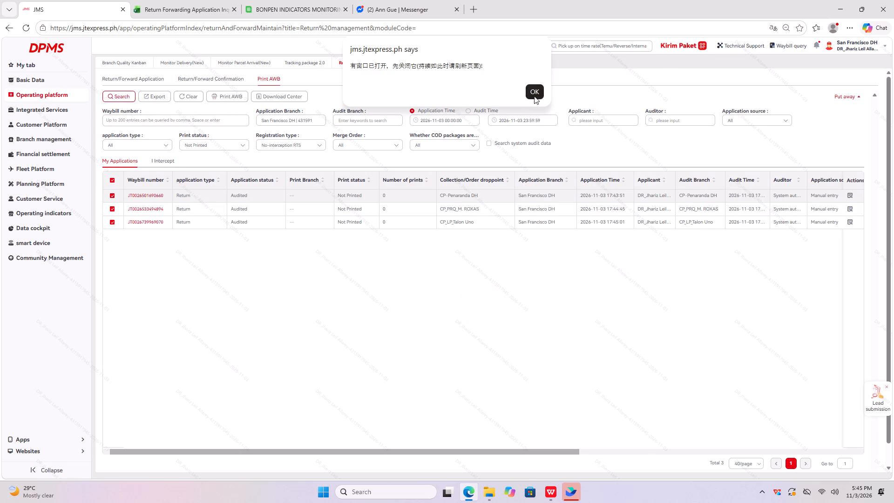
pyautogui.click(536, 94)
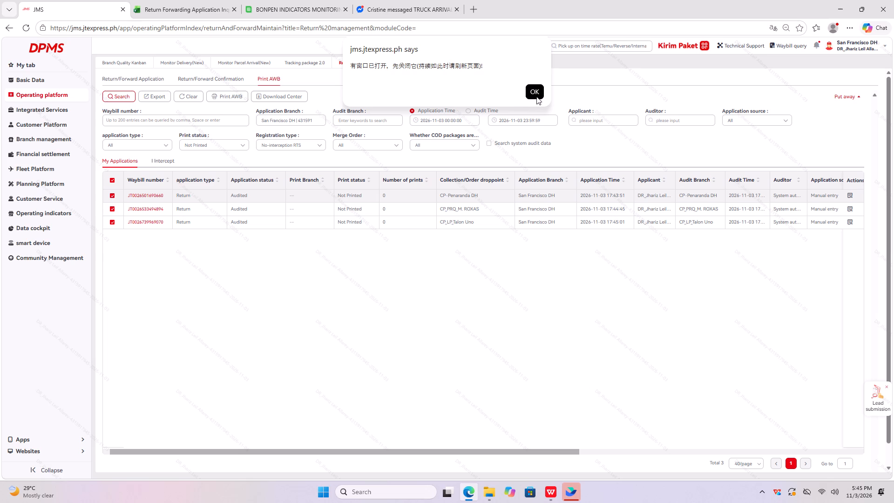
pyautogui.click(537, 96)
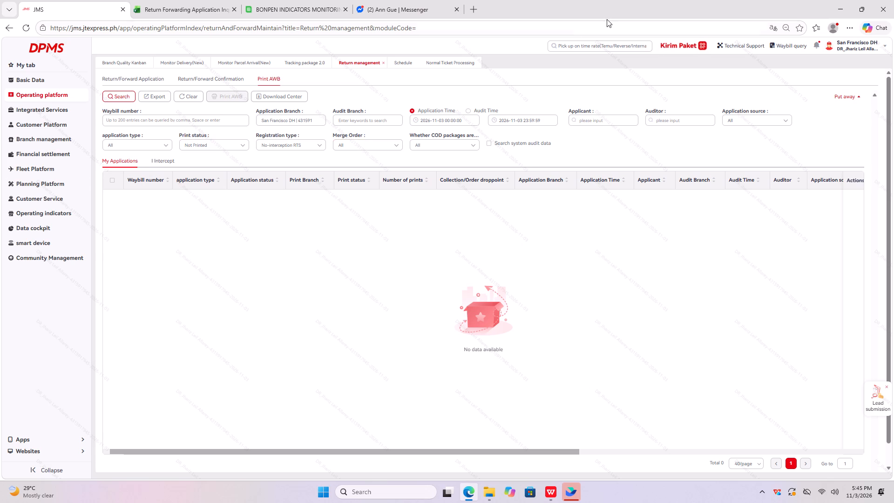
# Close the browser, open it again, and reload JMS with the page translated into English.
pyautogui.click(892, 0)
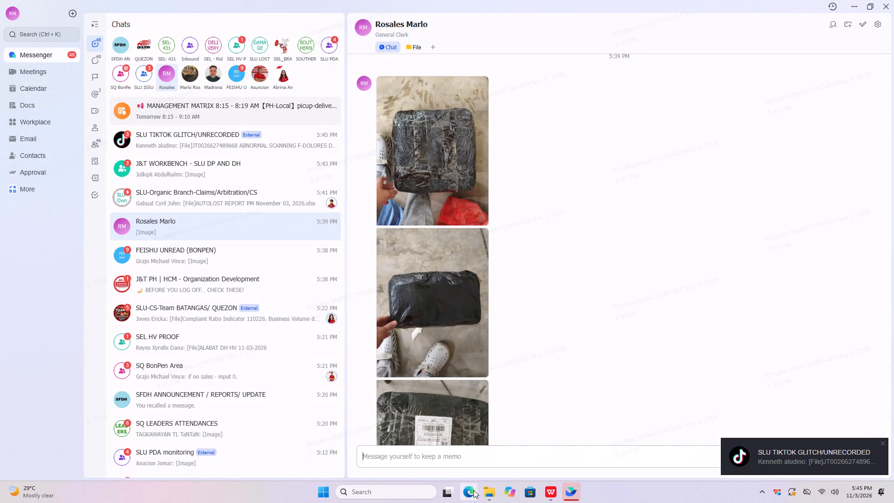
pyautogui.click(471, 490)
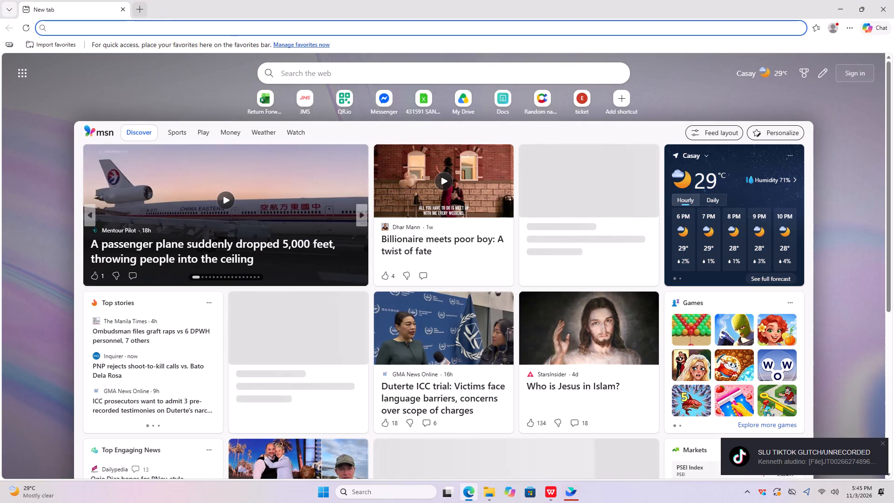
pyautogui.click(309, 108)
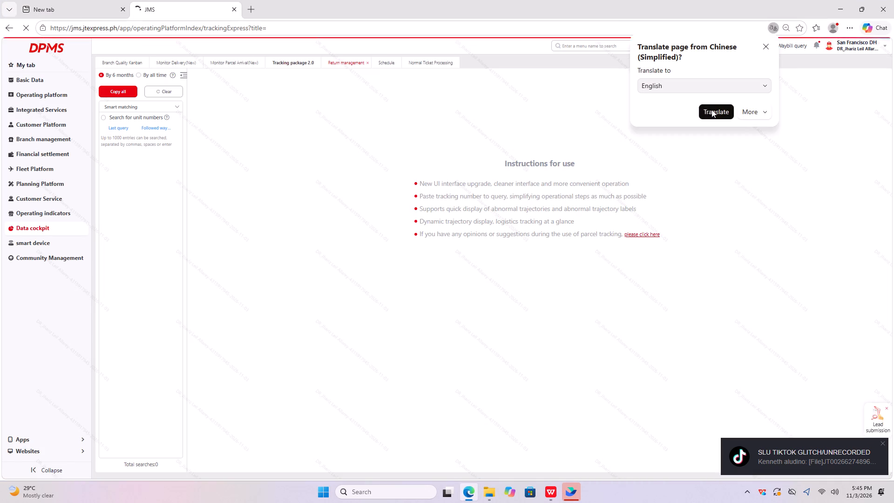
pyautogui.click(711, 109)
# Search the Print AWB records in Return management with print status Printed, showing 100 entries per page.
pyautogui.click(335, 63)
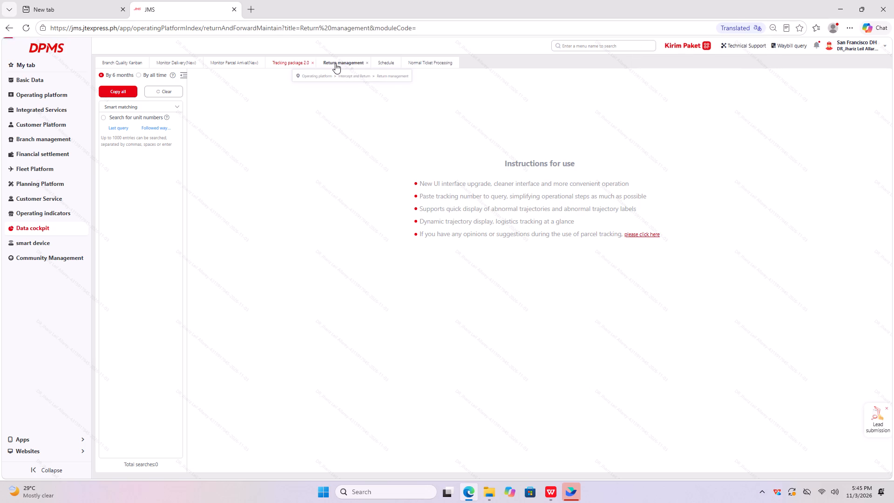
pyautogui.click(267, 77)
pyautogui.click(116, 96)
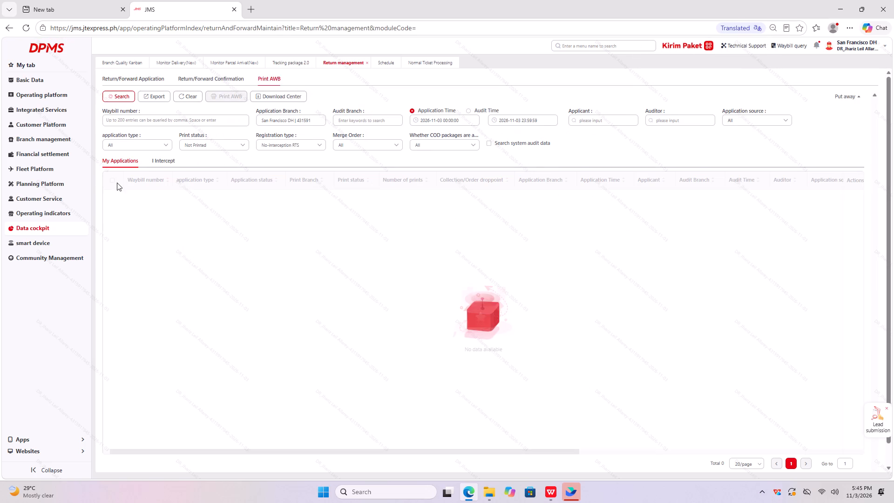
pyautogui.click(201, 147)
pyautogui.click(200, 173)
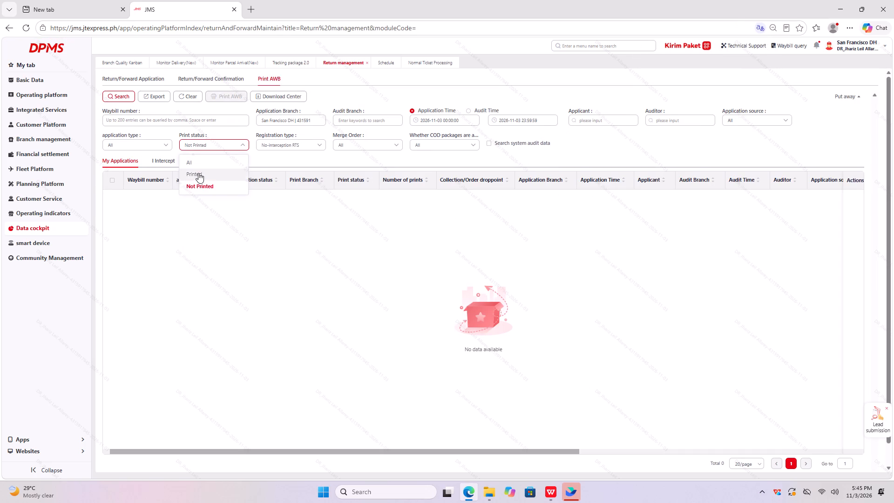
pyautogui.click(116, 95)
pyautogui.click(741, 467)
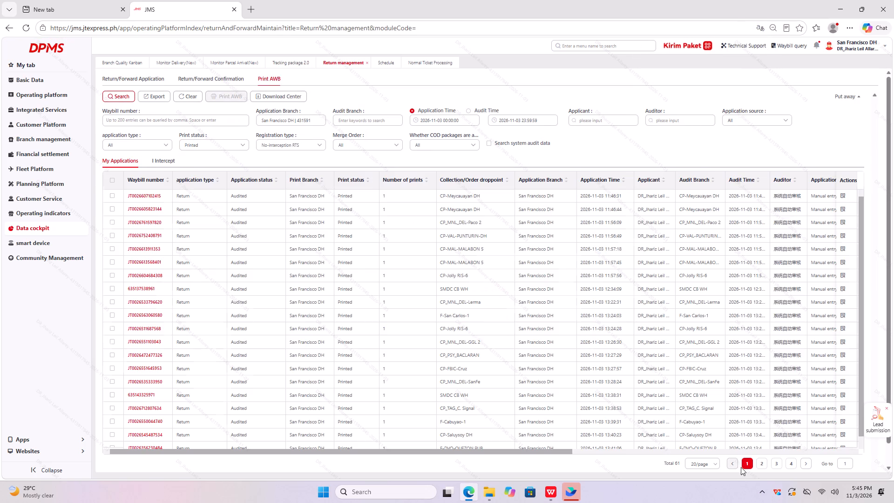
pyautogui.click(702, 466)
pyautogui.scroll(-4, 704, 455)
pyautogui.click(701, 446)
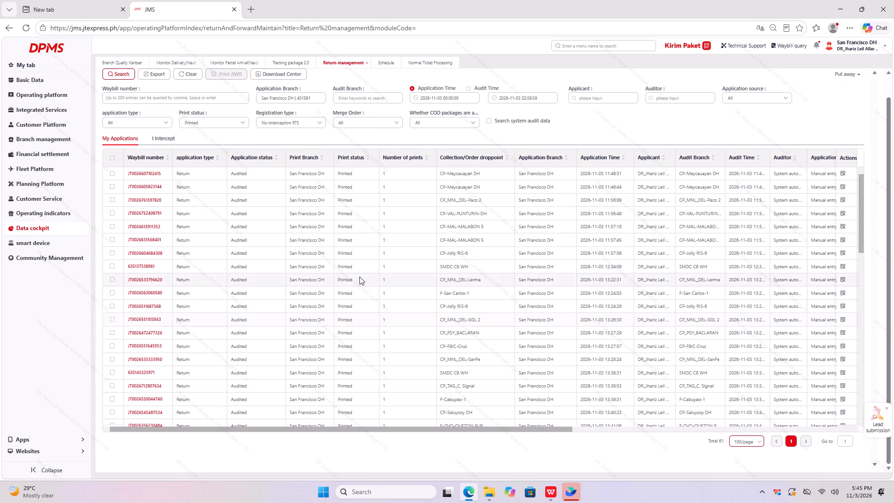
pyautogui.scroll(-20, 359, 291)
pyautogui.scroll(-19, 359, 291)
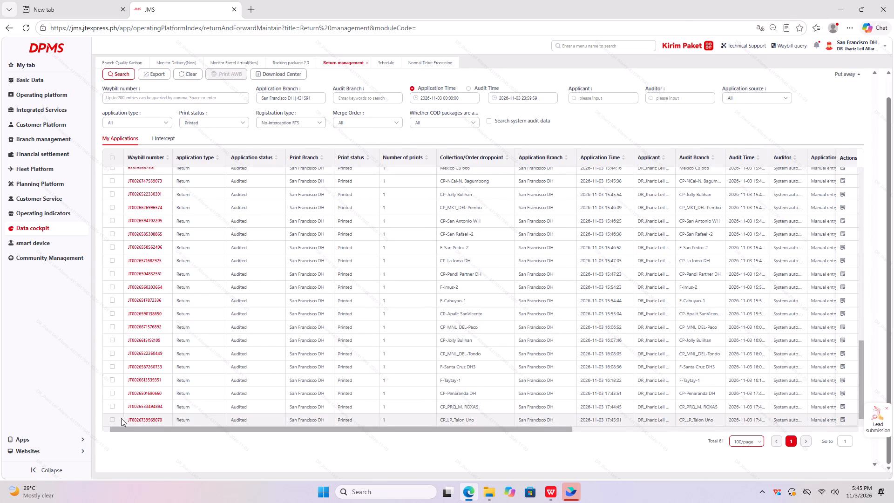
pyautogui.click(114, 419)
pyautogui.click(113, 408)
pyautogui.click(113, 393)
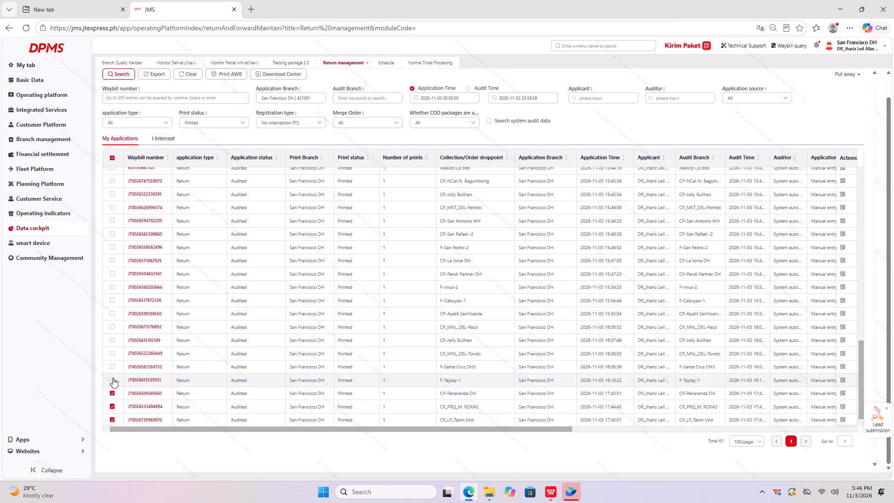
pyautogui.click(113, 378)
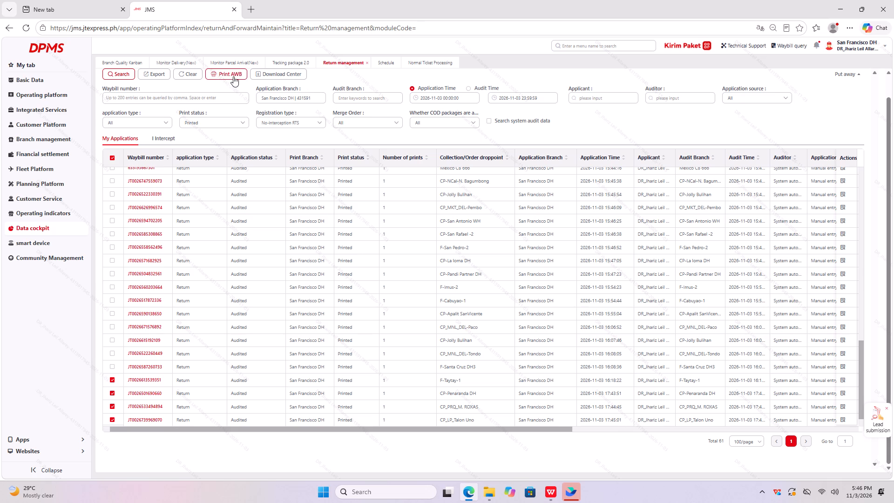
pyautogui.click(233, 76)
pyautogui.click(253, 94)
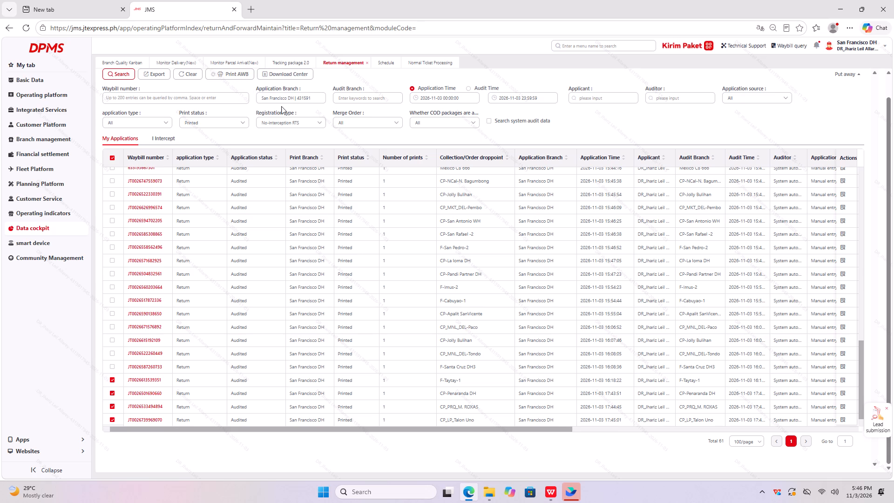
pyautogui.click(532, 93)
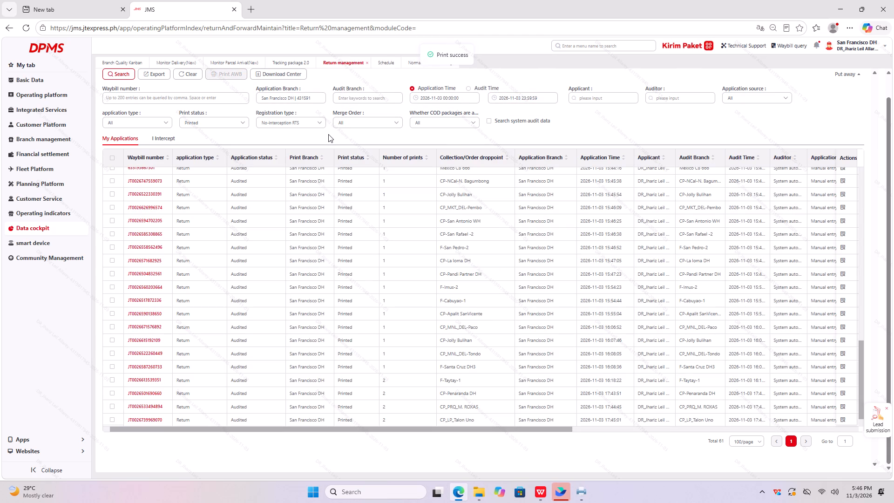
# Print all pages of the previewed return labels on the iDPRT iD400 - TSPL printer.
pyautogui.click(319, 13)
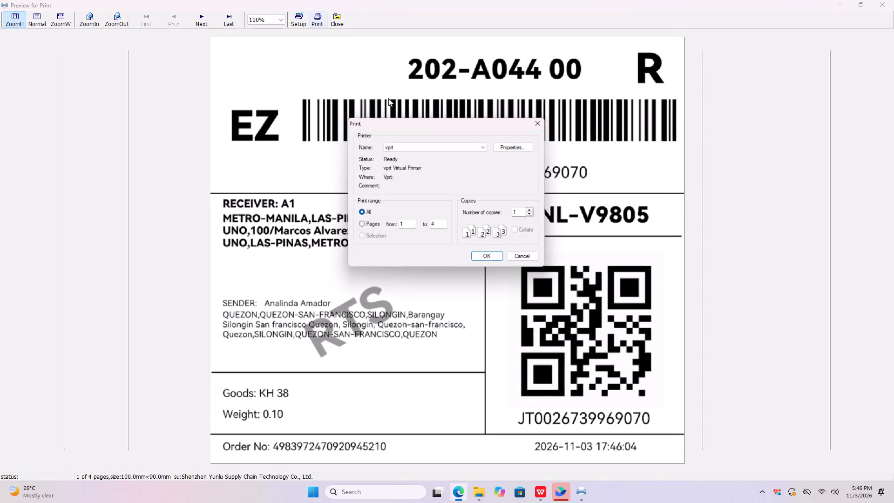
pyautogui.click(433, 147)
pyautogui.click(431, 155)
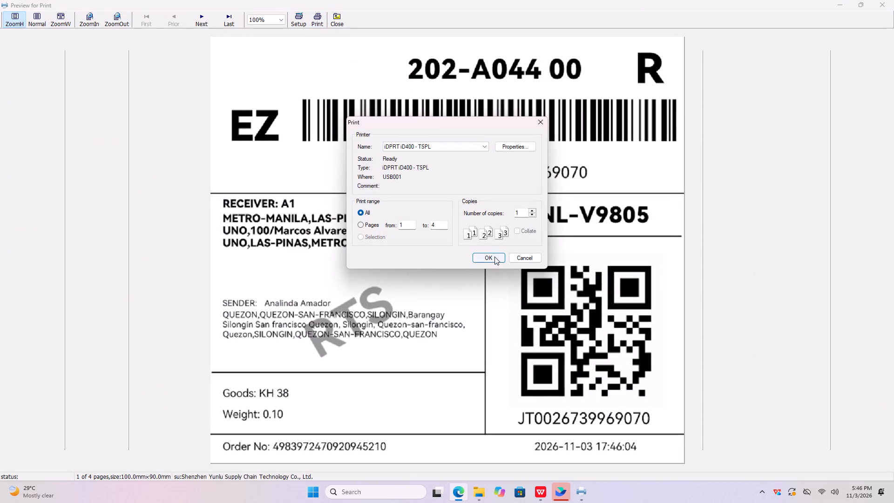
pyautogui.click(494, 257)
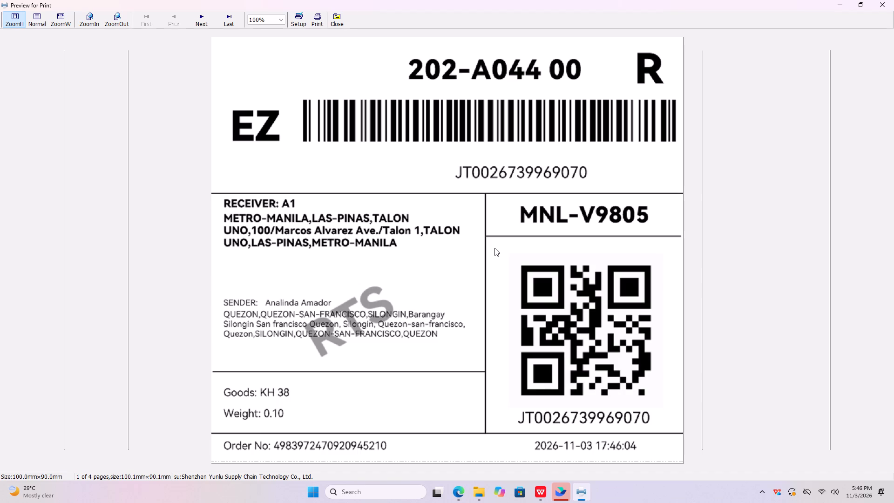
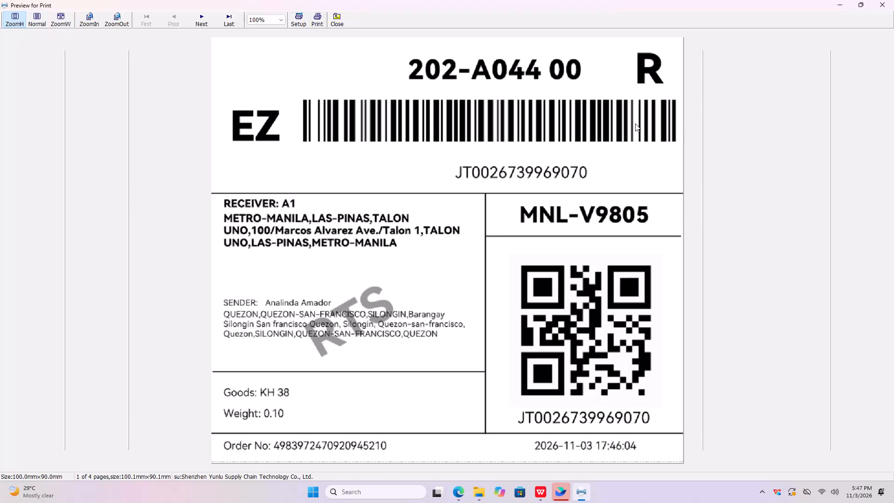
# Close the print preview of the return labels.
pyautogui.click(890, 6)
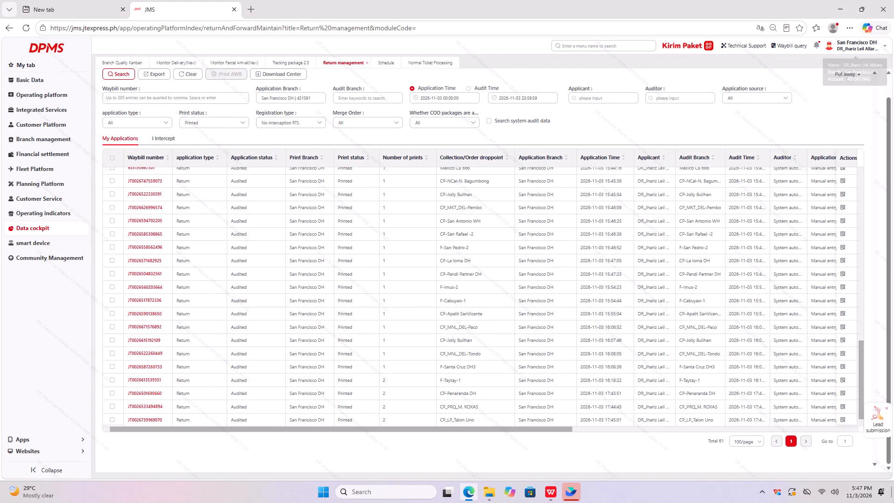
# Search the Monitor Delivery(New) summary for 2026-11-03 with the statistical dimension set to Courier.
pyautogui.click(158, 61)
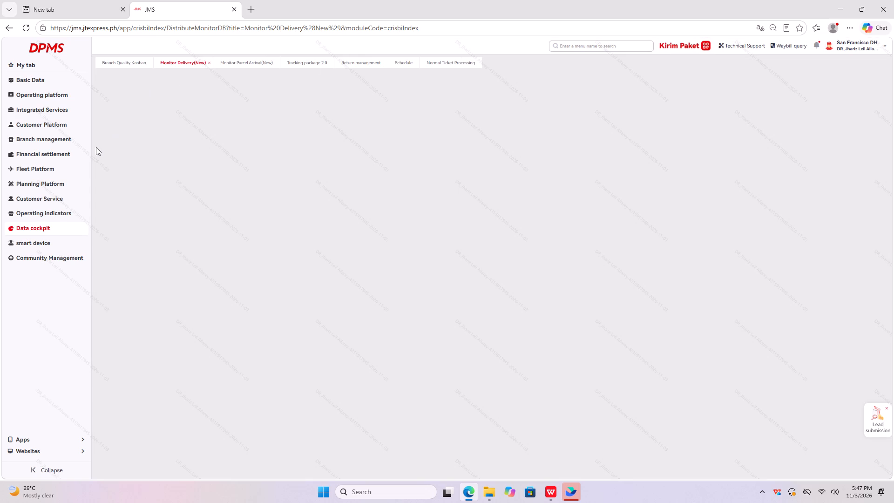
pyautogui.click(114, 94)
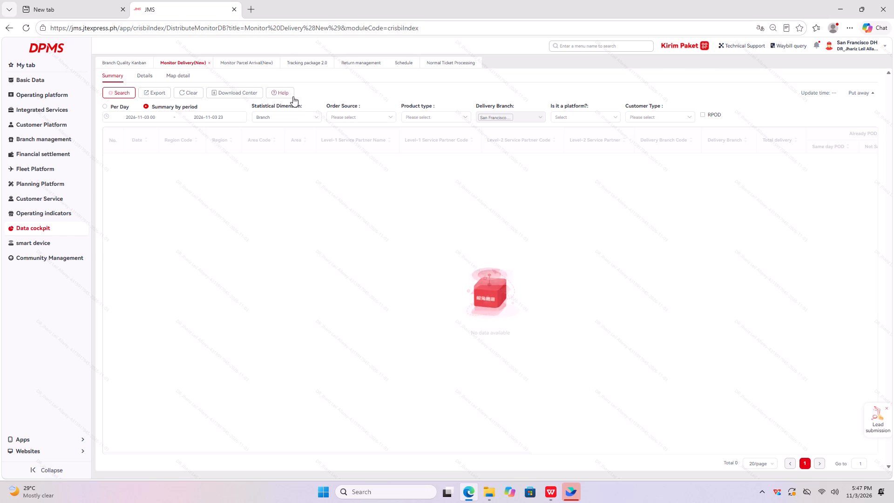
pyautogui.click(289, 118)
pyautogui.click(277, 146)
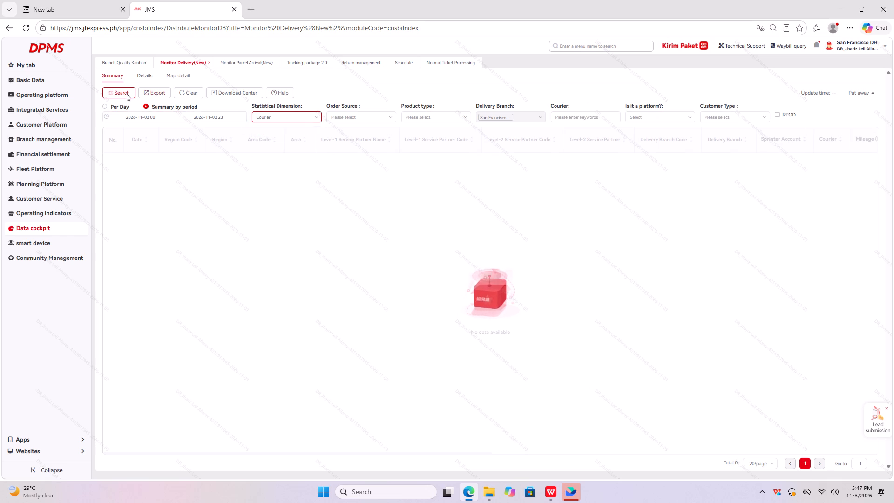
pyautogui.click(125, 93)
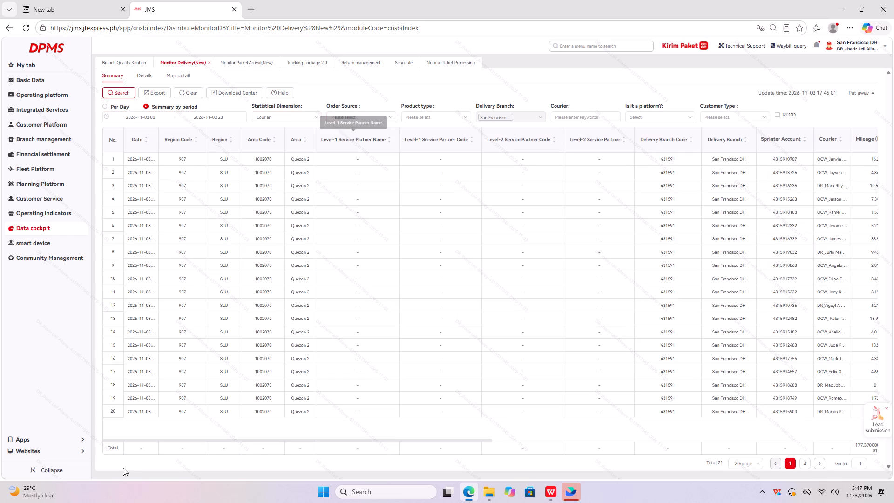
# Arrange the delivery summary for review: sort ascending by courier, widen the Courier column and show 40 entries per page.
pyautogui.moveTo(191, 442); pyautogui.dragTo(205, 440)
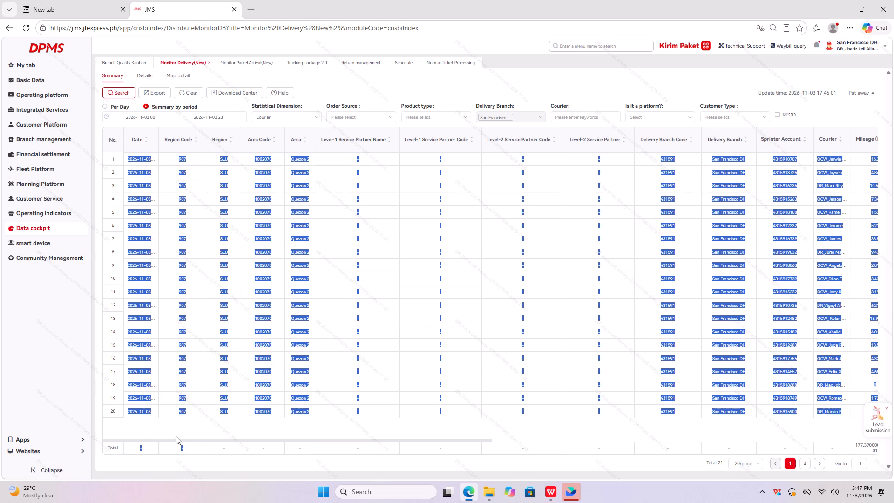
pyautogui.moveTo(207, 439); pyautogui.dragTo(507, 417)
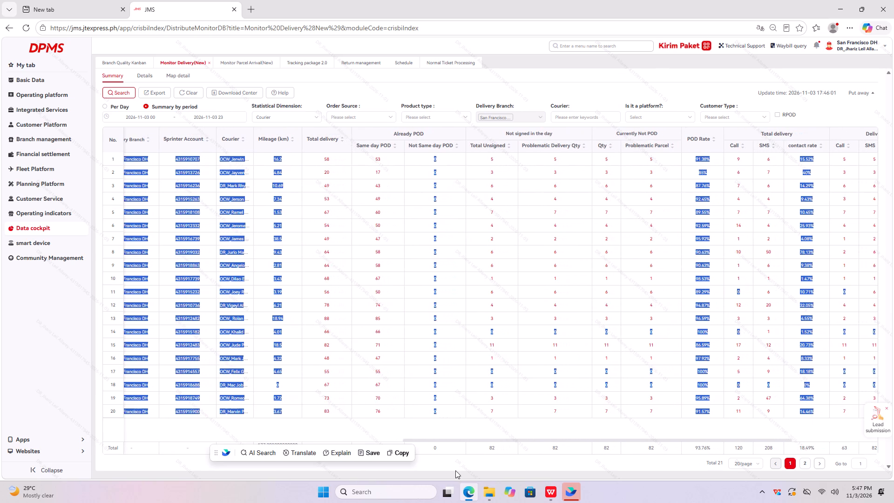
pyautogui.click(455, 470)
pyautogui.click(246, 137)
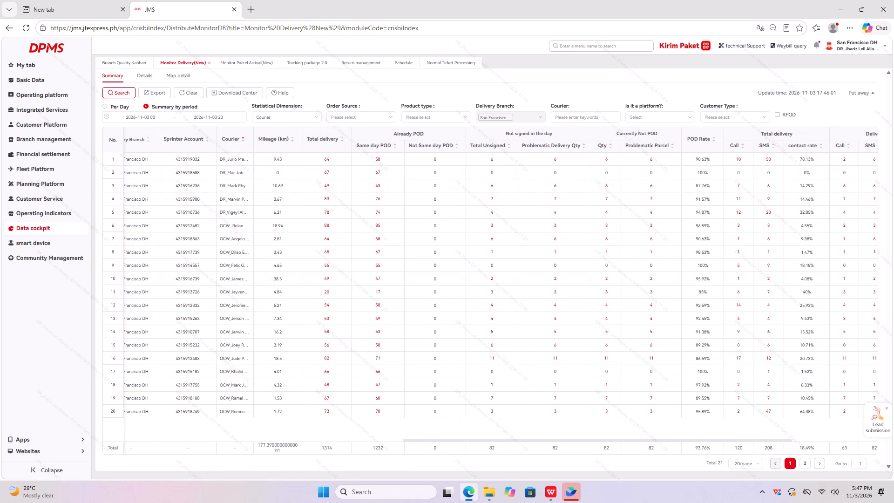
pyautogui.moveTo(252, 129); pyautogui.dragTo(303, 133)
pyautogui.click(745, 462)
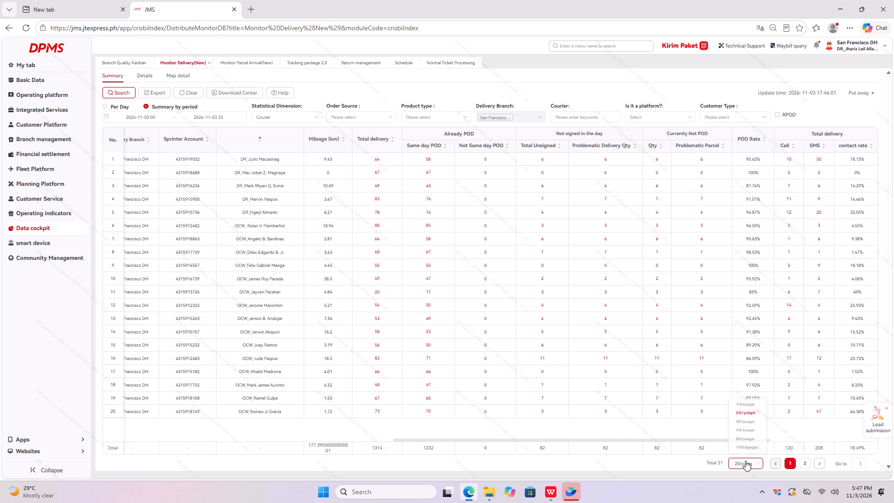
pyautogui.click(745, 422)
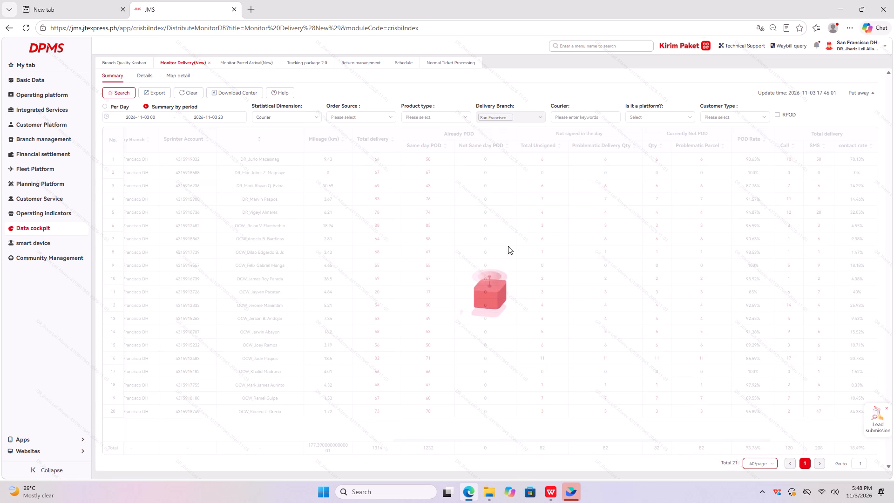
pyautogui.scroll(-1, 629, 202)
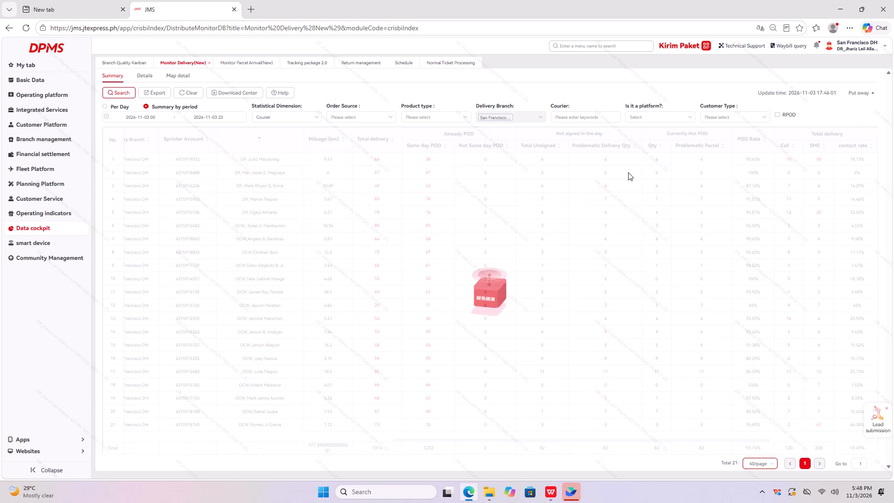
pyautogui.scroll(-9, 724, 246)
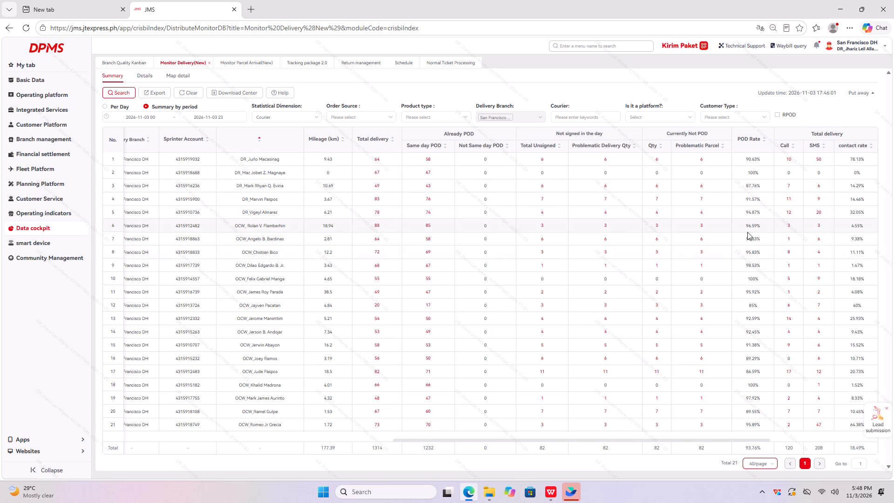
pyautogui.scroll(-3, 747, 232)
pyautogui.scroll(4, 627, 312)
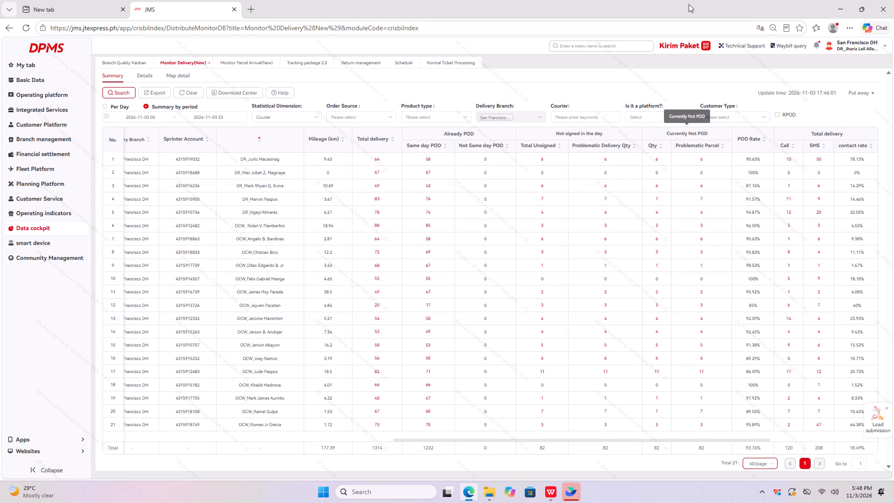
# Find the No POD Accumulate report and search its summary from 2026-10-31 to 2026-11-03.
pyautogui.click(624, 40)
pyautogui.click(616, 42)
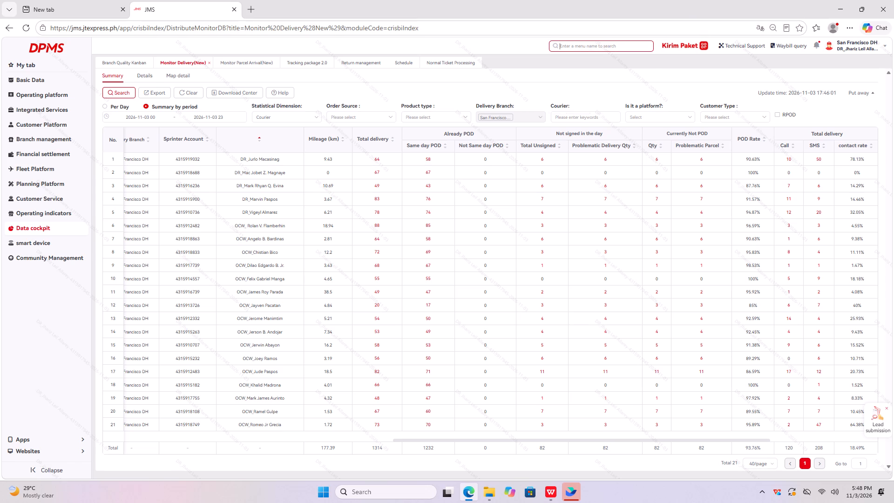
pyautogui.write('NOP')
pyautogui.press('BackSpace')
pyautogui.press('space')
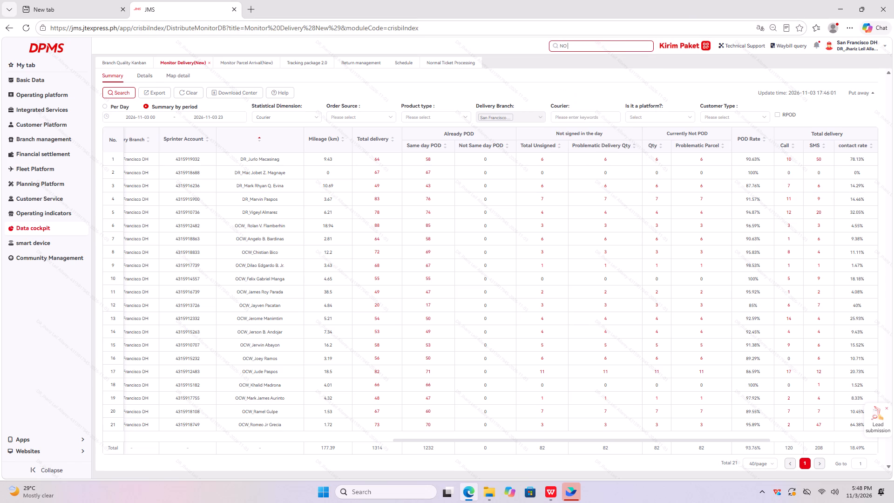
pyautogui.write('POD')
pyautogui.click(592, 81)
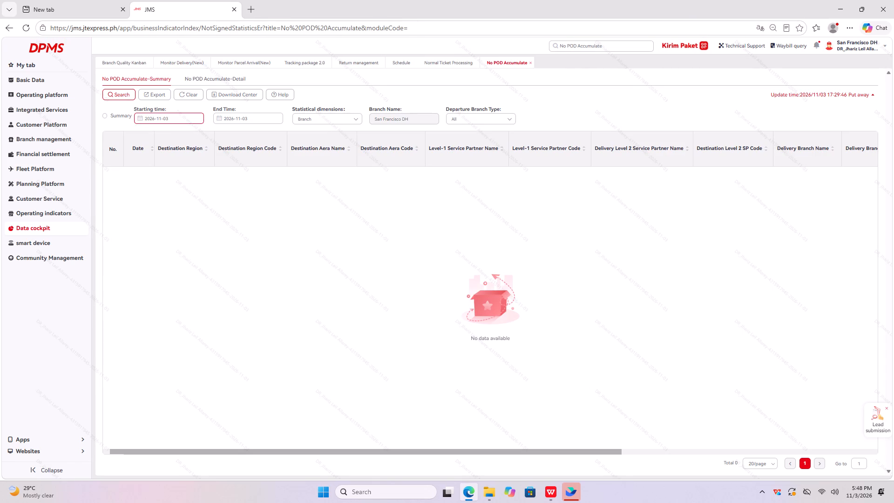
pyautogui.click(190, 118)
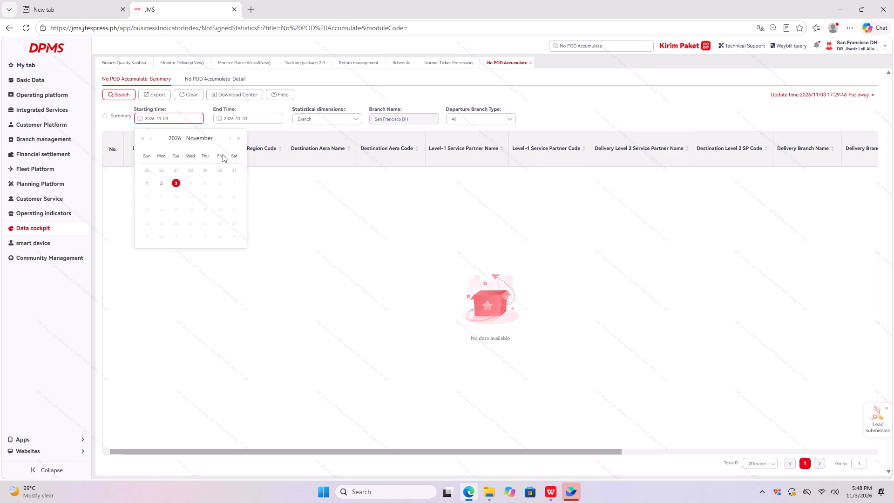
pyautogui.click(150, 137)
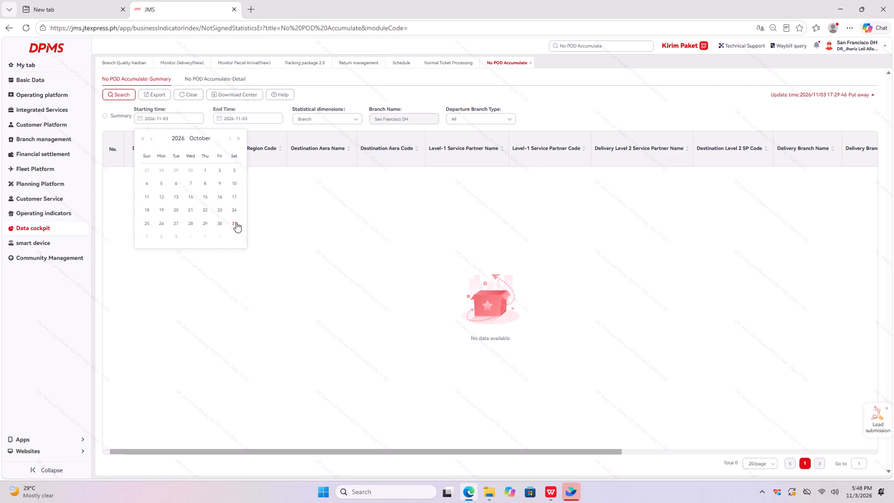
pyautogui.click(236, 222)
pyautogui.click(105, 90)
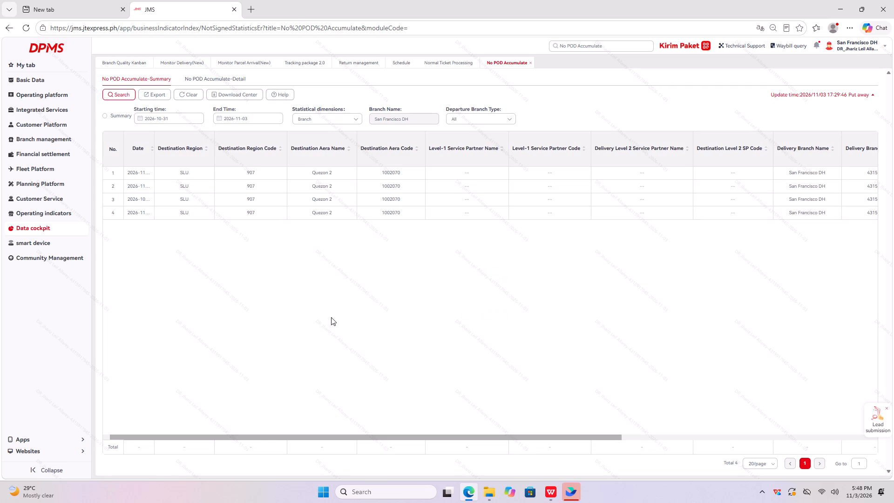
# Open the detail list behind the 4 Day No POD quantity for 2026-10-31.
pyautogui.moveTo(312, 437); pyautogui.dragTo(651, 425)
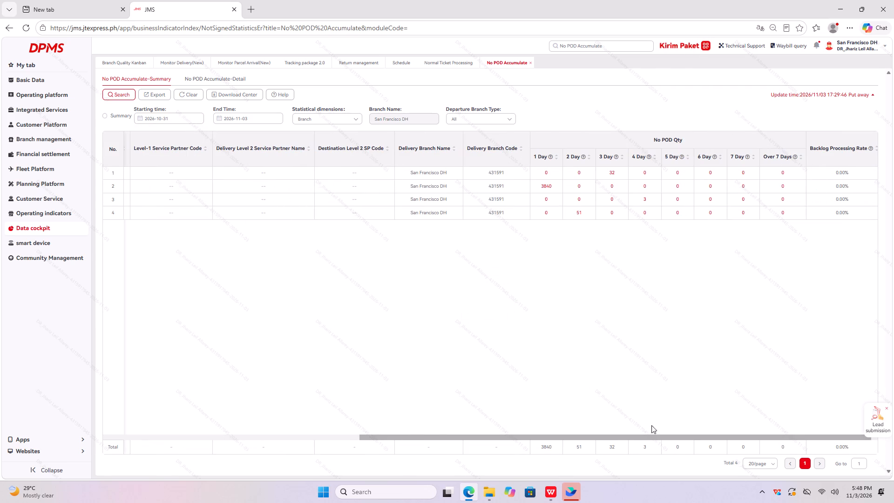
pyautogui.moveTo(651, 425); pyautogui.dragTo(797, 427)
pyautogui.click(644, 198)
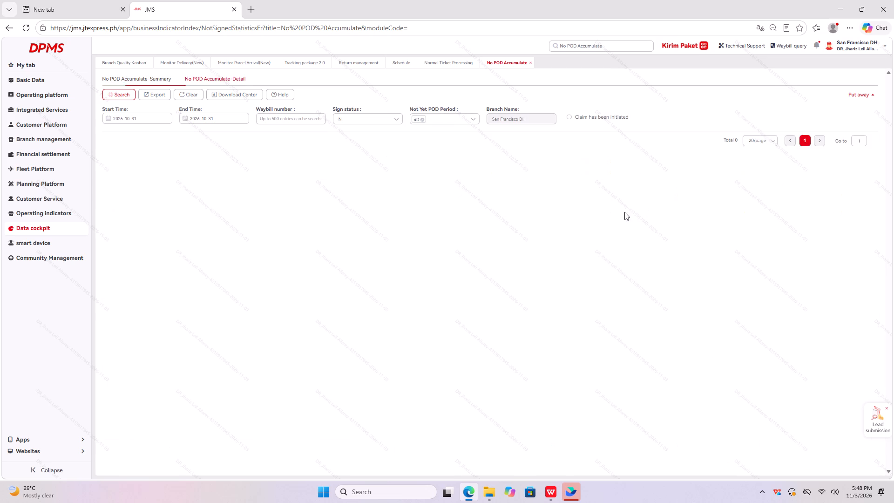
# Capture the waybill numbers in the No POD detail list and copy them using Image to text.
pyautogui.hotkey('ctrl', 'shift', 'a')
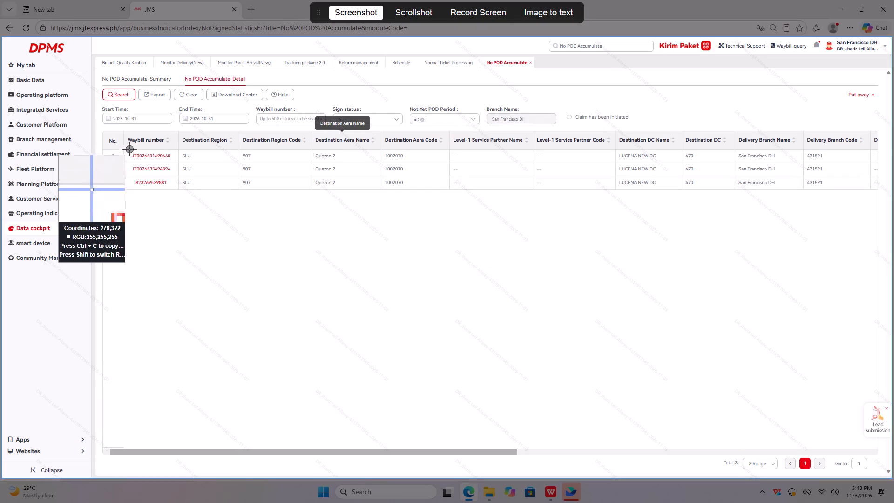
pyautogui.moveTo(127, 150); pyautogui.dragTo(180, 196)
pyautogui.click(551, 11)
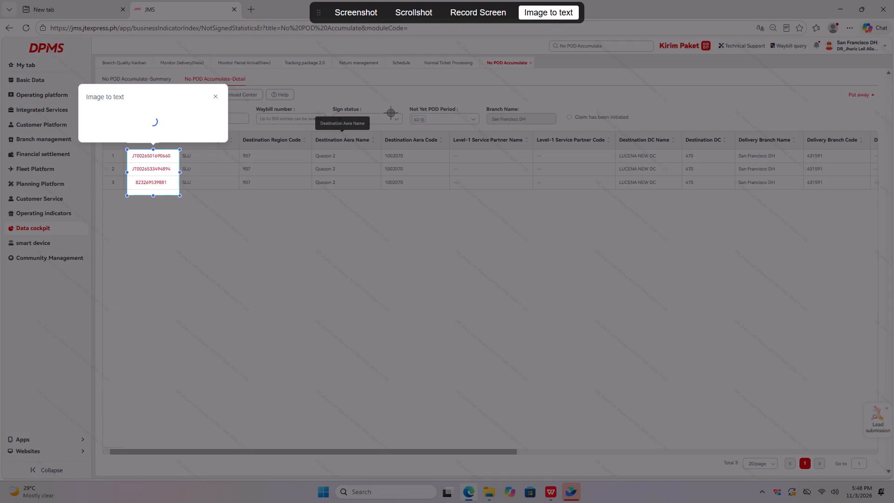
pyautogui.click(205, 129)
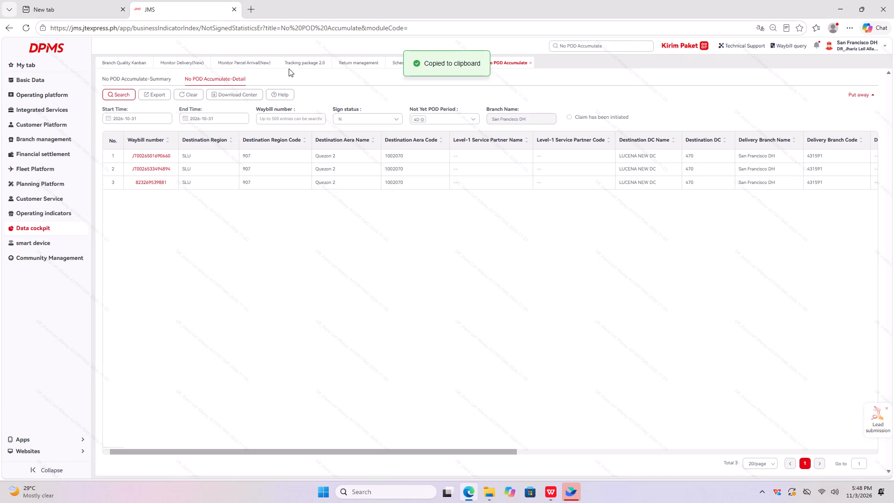
# Track the copied waybills in Tracking package 2.0, examine each one's scan and return records, and clear the query.
pyautogui.click(299, 65)
pyautogui.click(136, 168)
pyautogui.hotkey('ctrl', 'v')
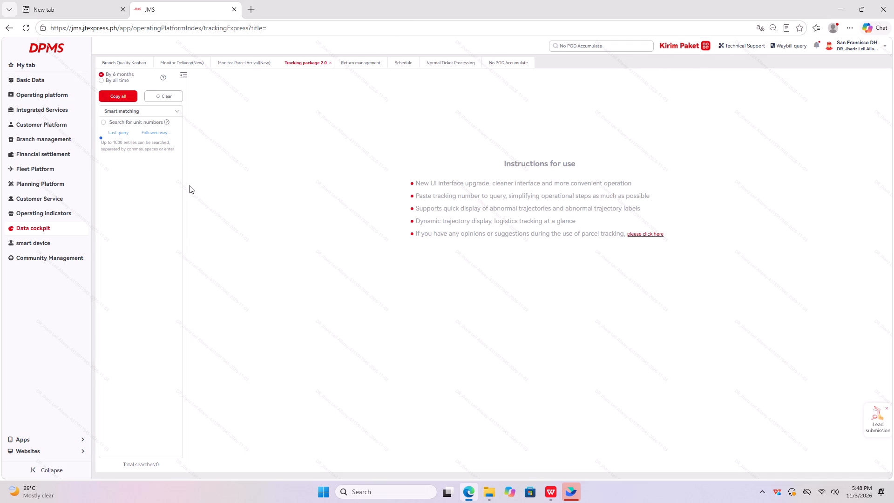
pyautogui.scroll(-7, 447, 197)
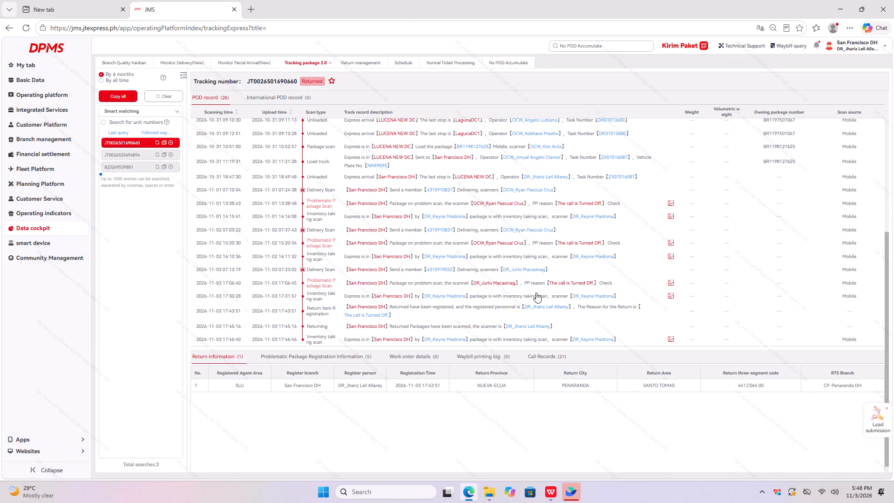
pyautogui.click(138, 154)
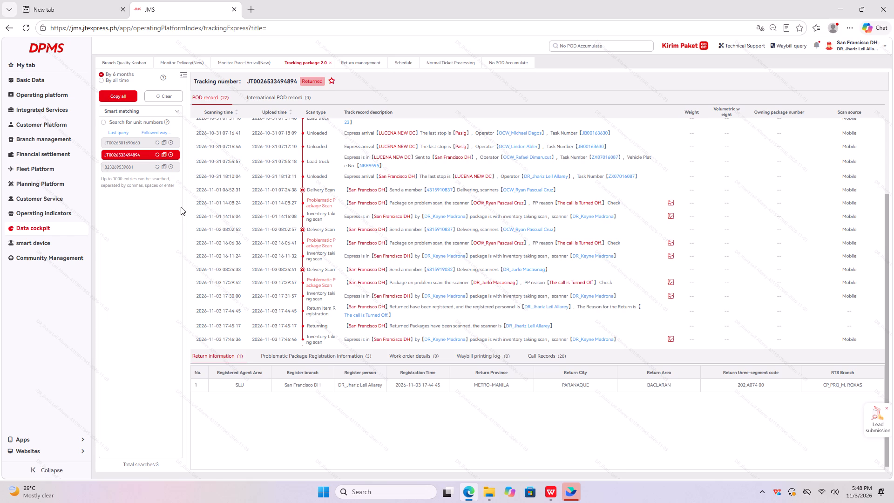
pyautogui.click(137, 166)
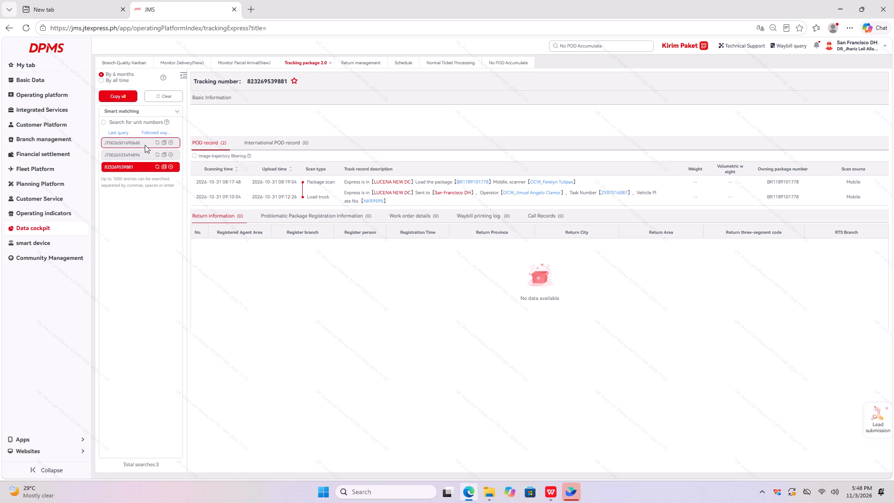
pyautogui.click(129, 139)
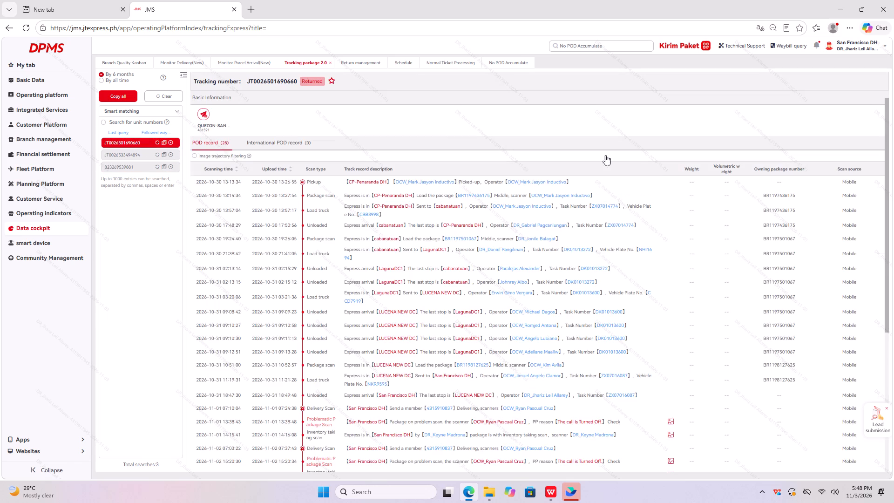
pyautogui.scroll(-6, 653, 175)
pyautogui.click(142, 149)
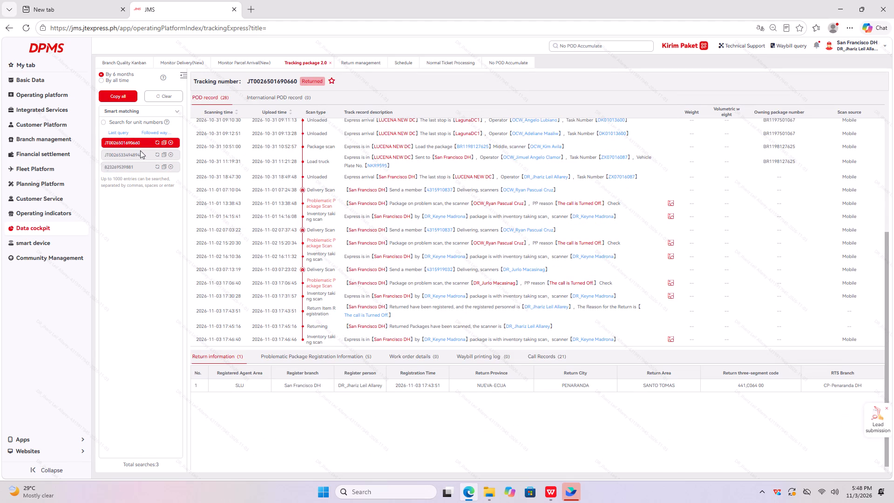
pyautogui.click(140, 151)
pyautogui.scroll(-7, 549, 157)
pyautogui.scroll(4, 548, 187)
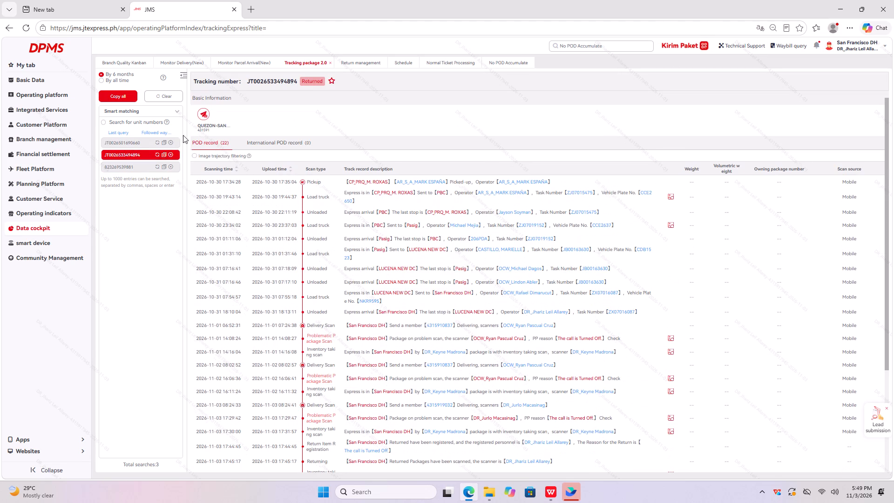
pyautogui.click(168, 94)
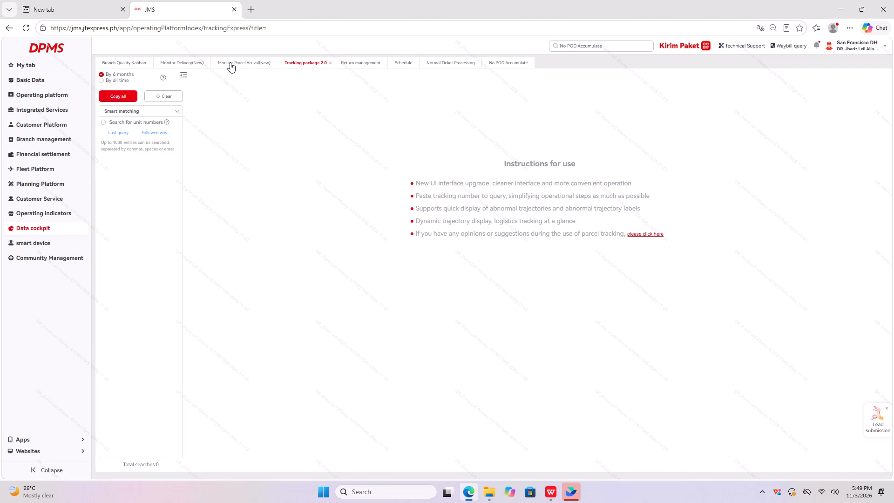
# Check the export files in the Download Center of Monitor Delivery(New), and close the list.
pyautogui.click(170, 63)
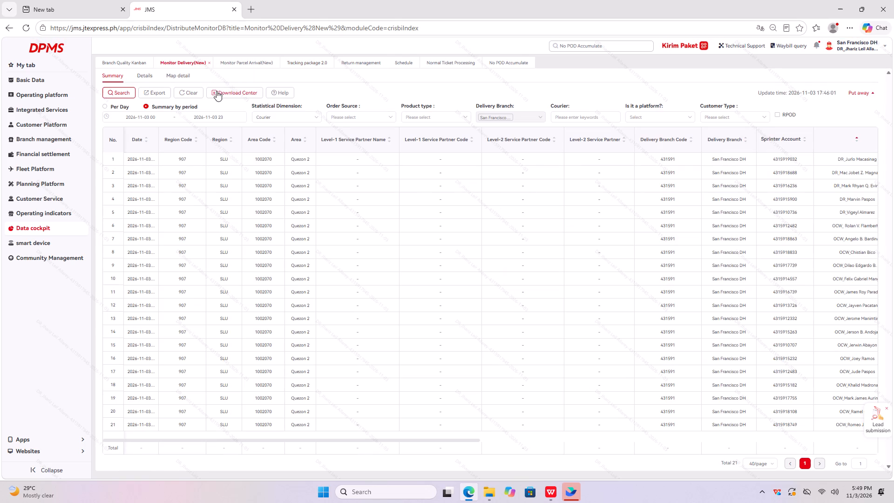
pyautogui.click(218, 91)
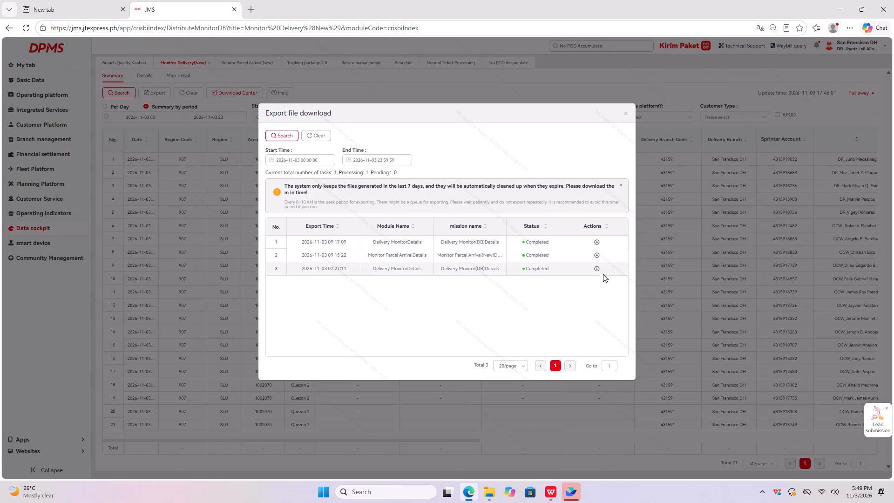
pyautogui.click(626, 113)
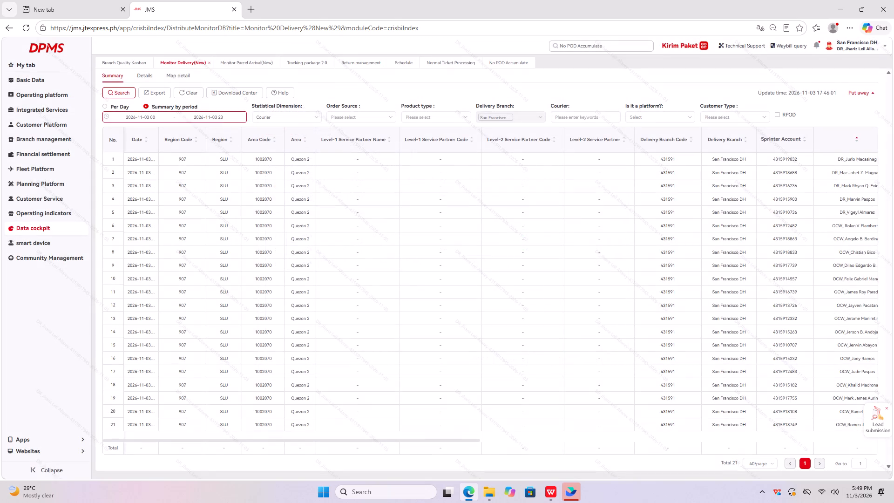
# Export the Monitor Delivery(New) courier summary for 2026-11-03.
pyautogui.click(159, 90)
pyautogui.click(506, 276)
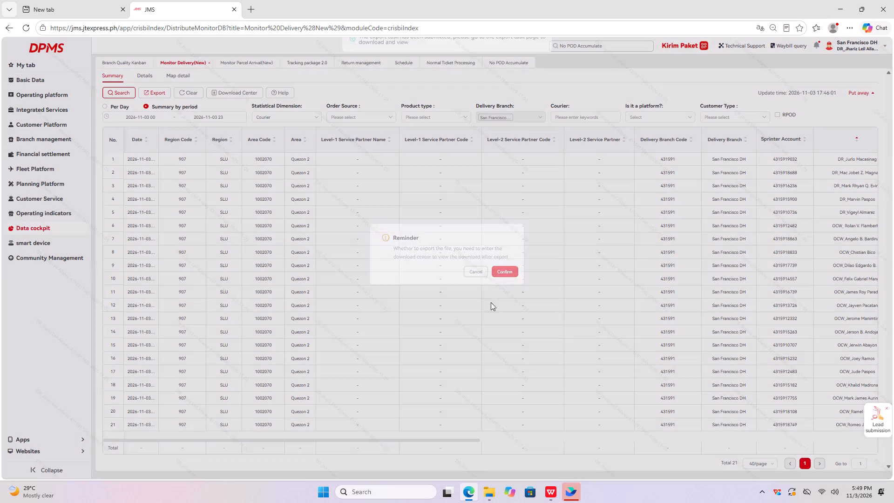
# Download the newest Delivery MonitorSummary file from the Download Center and open it in WPS Office.
pyautogui.click(245, 88)
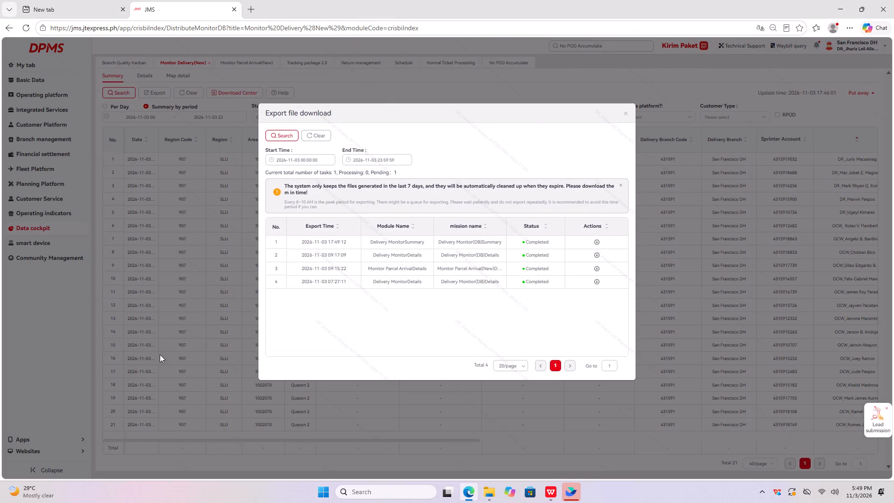
pyautogui.click(597, 242)
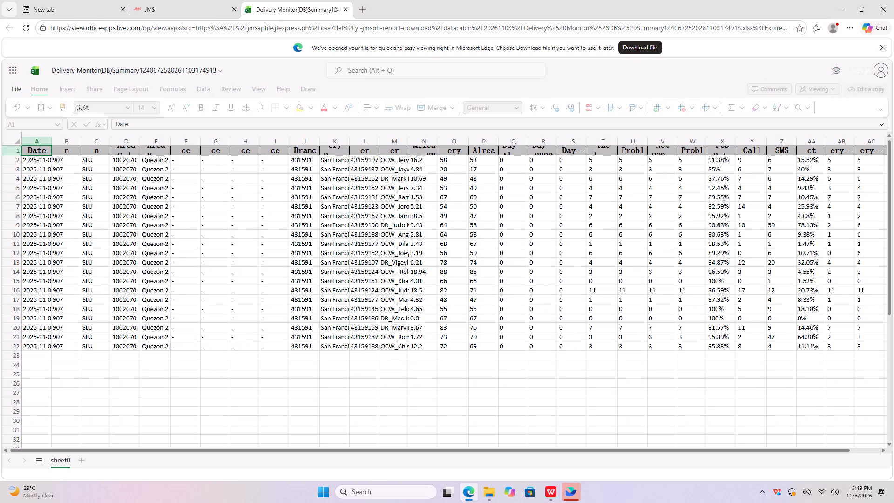
pyautogui.click(635, 47)
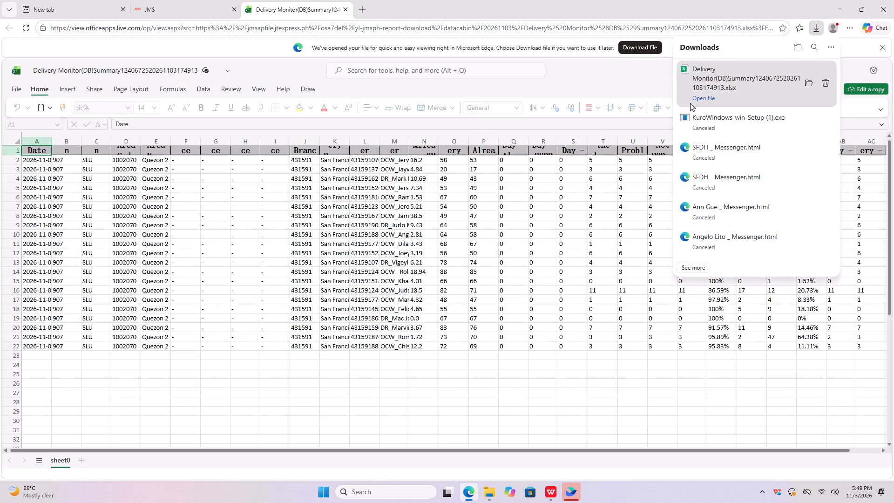
pyautogui.click(700, 100)
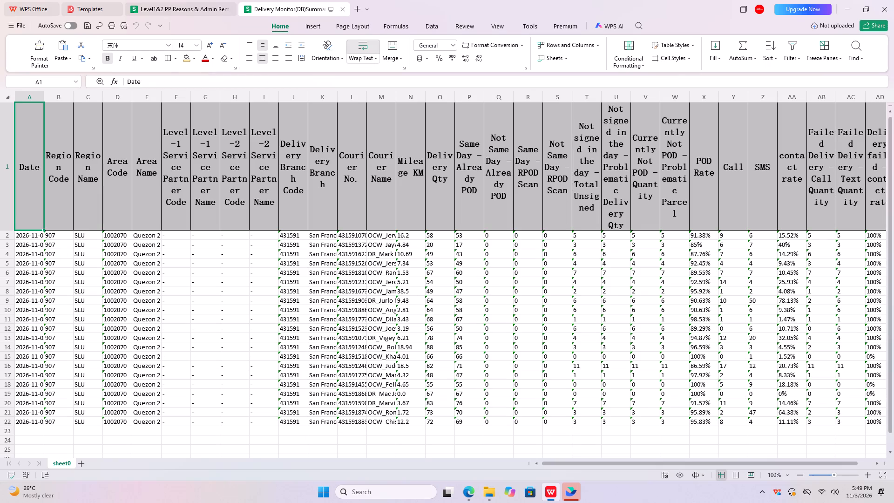
# Delete every column of the exported summary except Courier Name, Delivery Qty and Same Day - Already POD.
pyautogui.moveTo(35, 98); pyautogui.dragTo(331, 134)
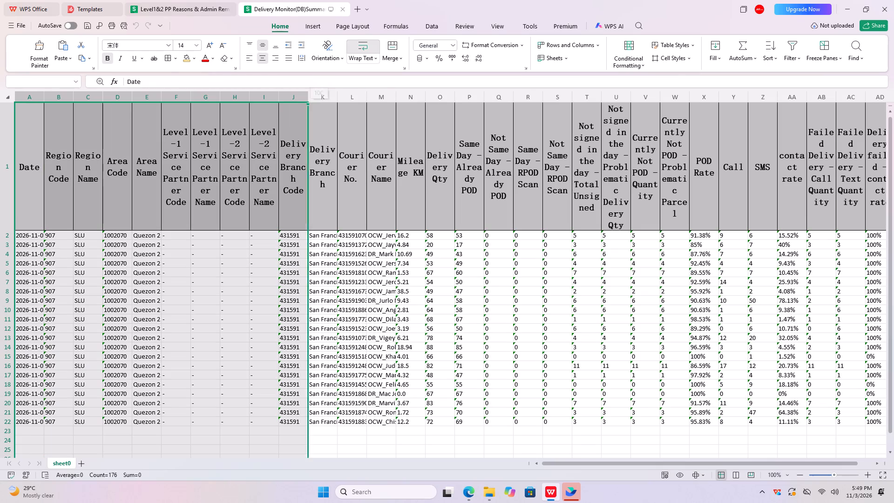
pyautogui.moveTo(331, 134); pyautogui.dragTo(352, 137)
pyautogui.rightClick(352, 99)
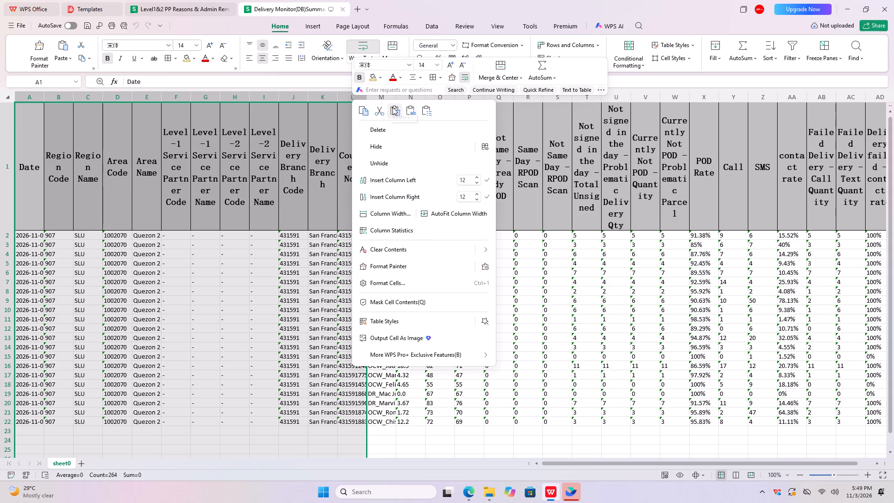
pyautogui.click(384, 131)
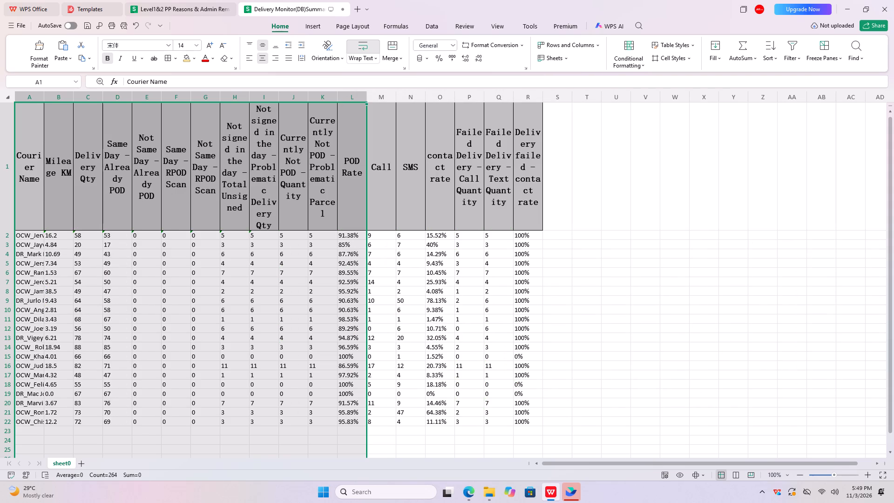
pyautogui.click(59, 99)
pyautogui.rightClick(59, 99)
pyautogui.click(94, 129)
pyautogui.click(291, 227)
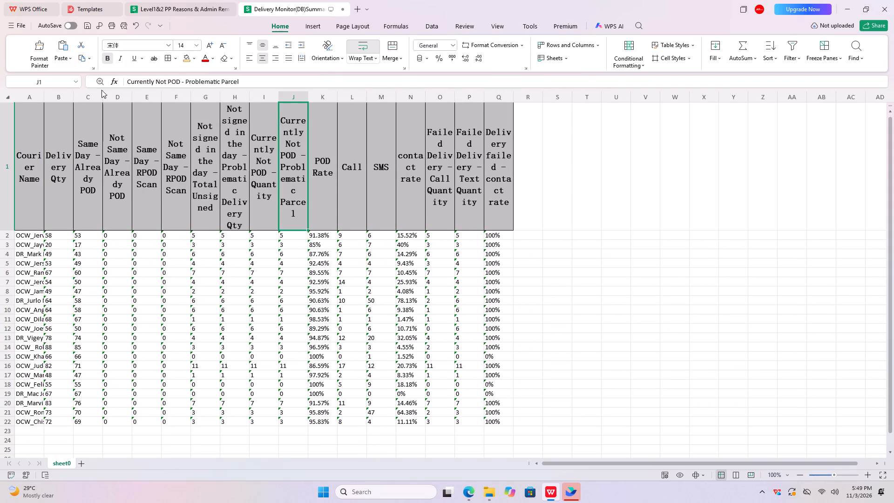
pyautogui.moveTo(116, 99); pyautogui.dragTo(509, 107)
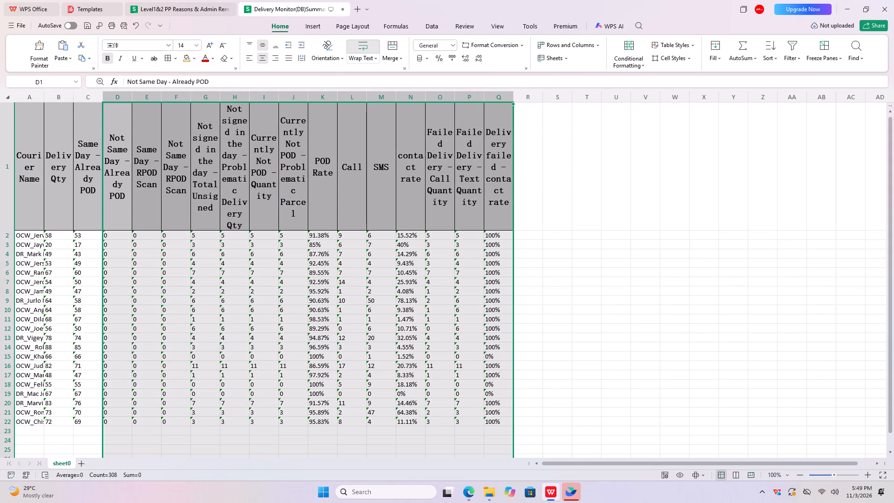
pyautogui.rightClick(506, 101)
pyautogui.click(541, 130)
pyautogui.click(324, 203)
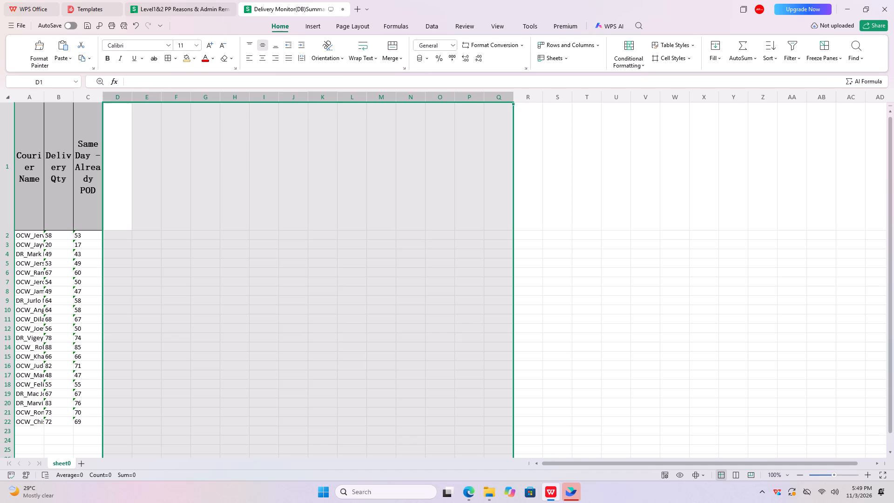
# Widen the Courier Name column so the full names fit.
pyautogui.click(39, 97)
pyautogui.moveTo(250, 198); pyautogui.dragTo(239, 190)
pyautogui.click(24, 98)
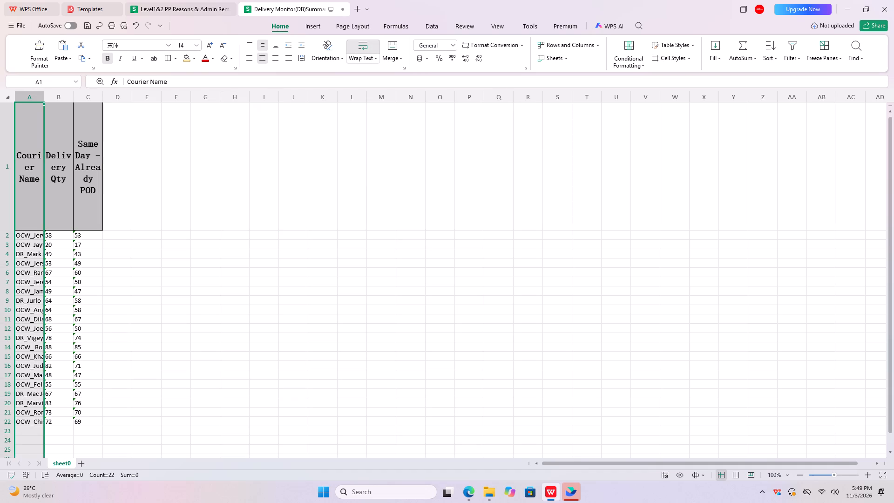
pyautogui.moveTo(43, 98); pyautogui.dragTo(125, 108)
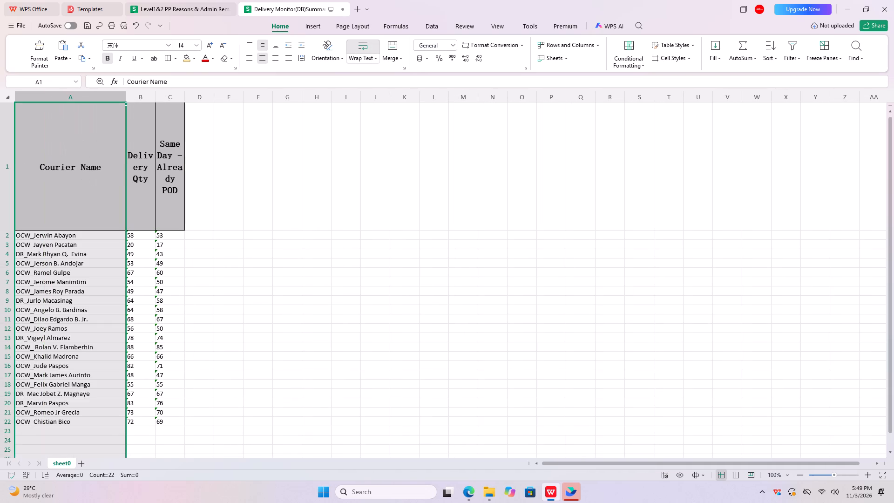
pyautogui.click(381, 253)
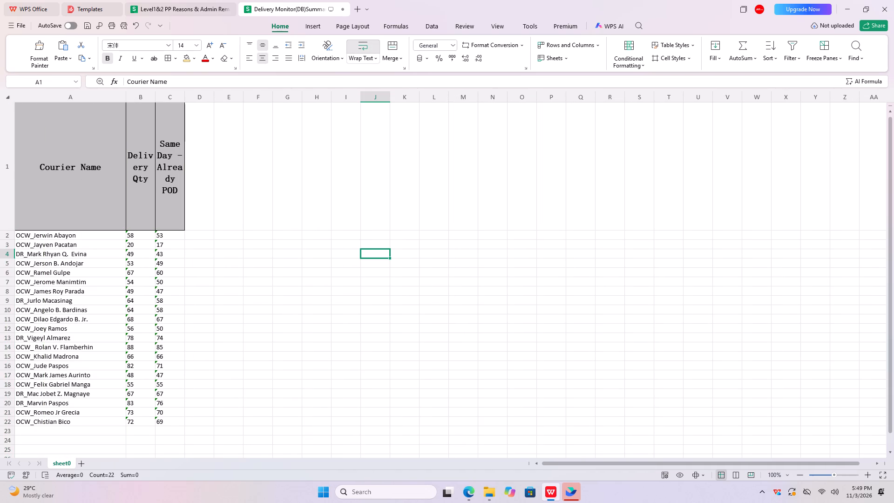
# Sort the courier rows by Courier Name in ascending order, expanding the selection to include their quantities.
pyautogui.moveTo(62, 425); pyautogui.dragTo(67, 238)
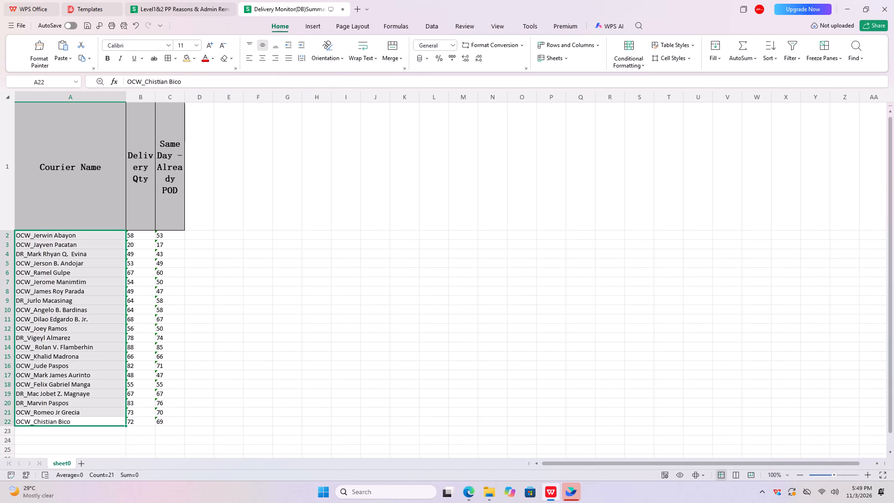
pyautogui.click(777, 61)
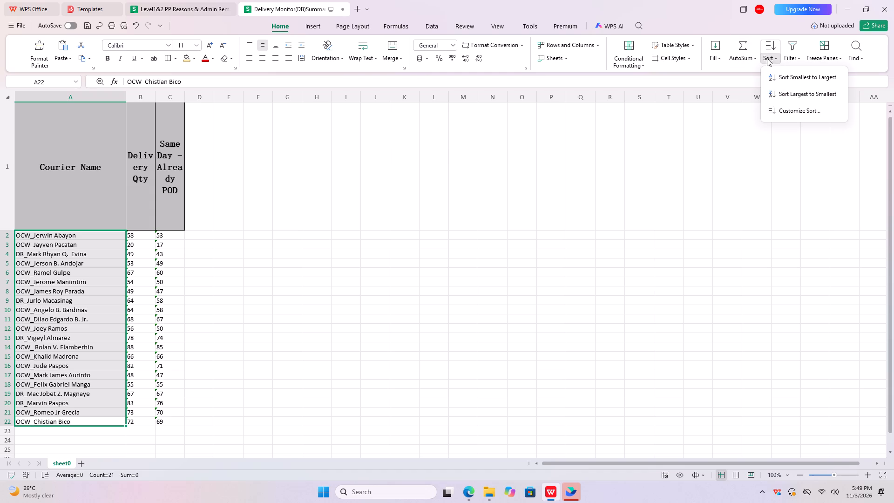
pyautogui.click(730, 65)
pyautogui.click(801, 60)
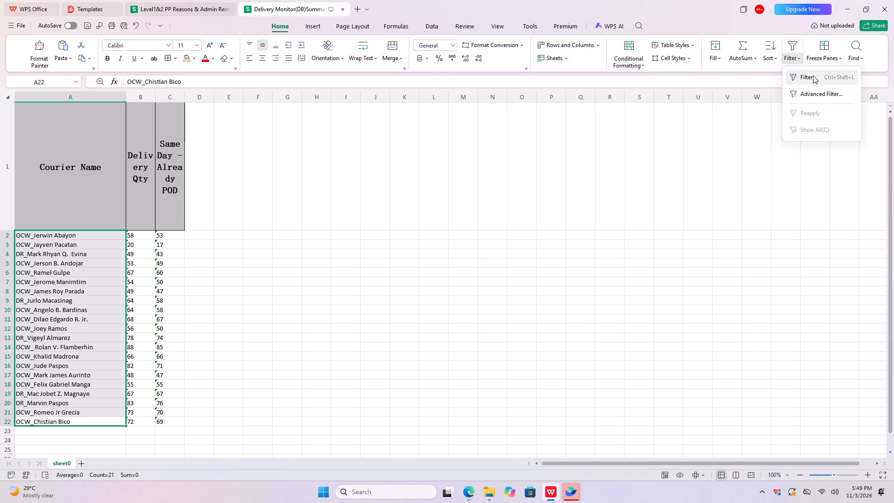
pyautogui.click(773, 58)
pyautogui.click(794, 77)
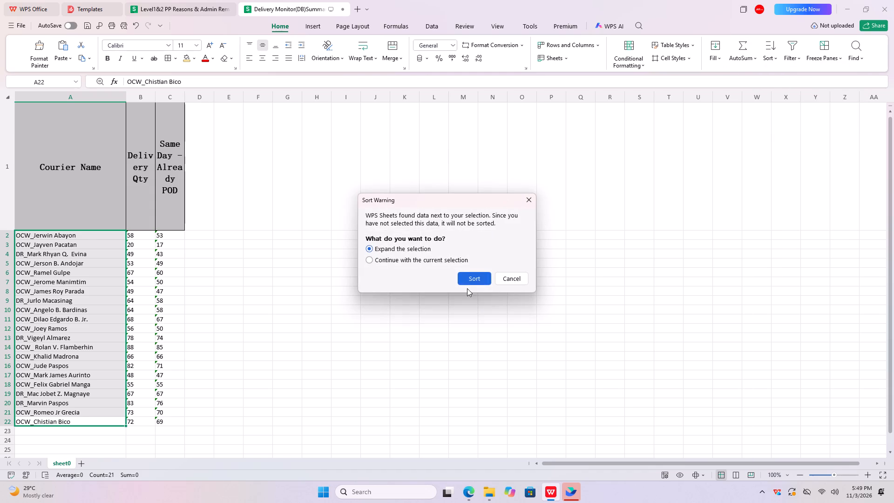
pyautogui.click(468, 285)
pyautogui.moveTo(267, 257); pyautogui.dragTo(266, 270)
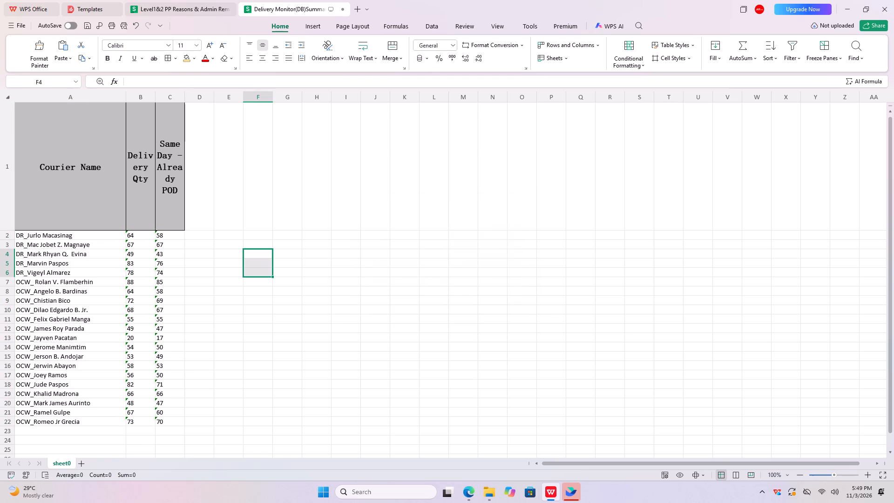
# Copy the sorted courier names with both quantity columns, excluding headers, and open the SFDH-DELIVERY-PERFORMANCE-REPORT_NOVEMBER workbook.
pyautogui.moveTo(158, 426); pyautogui.dragTo(43, 237)
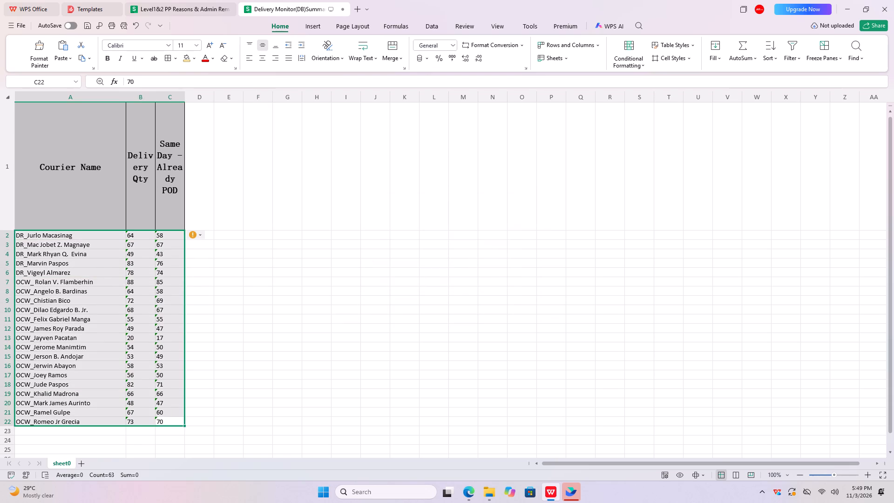
pyautogui.hotkey('ctrl', 'c')
pyautogui.click(552, 493)
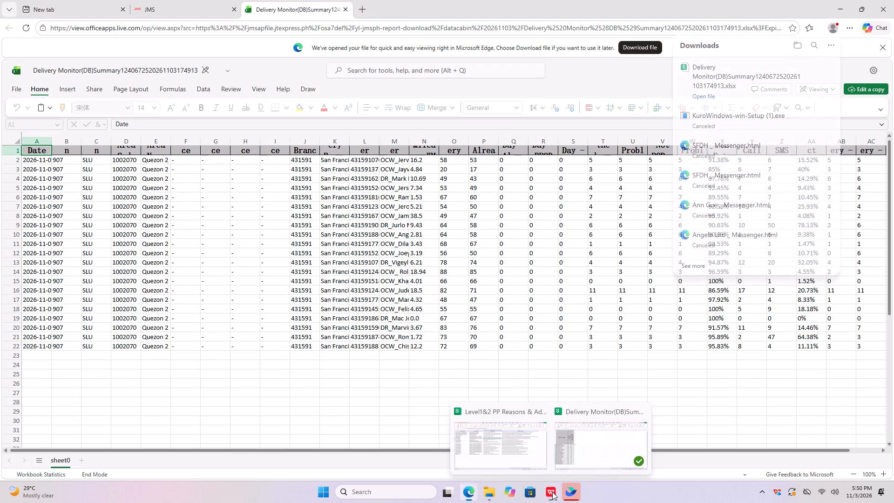
pyautogui.click(551, 488)
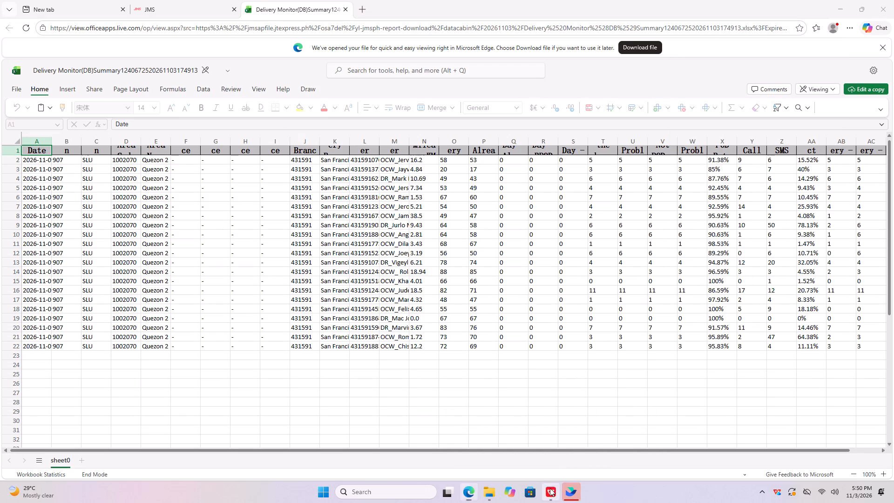
pyautogui.click(553, 491)
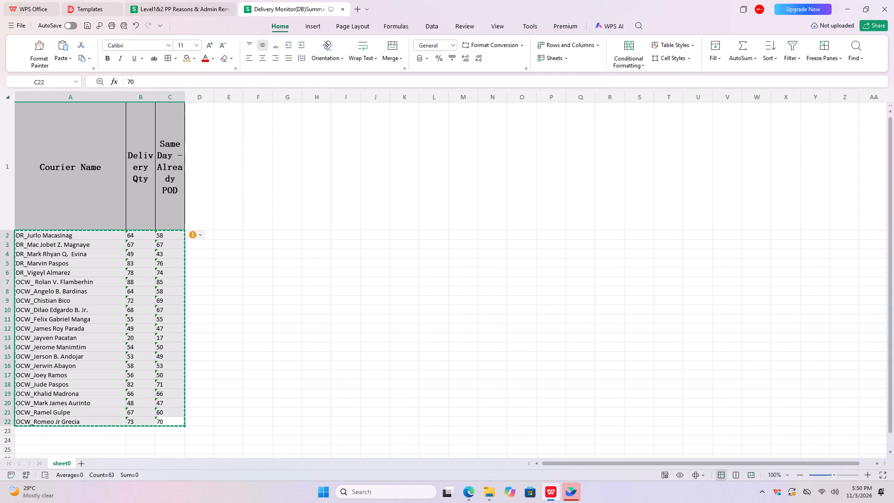
pyautogui.click(40, 3)
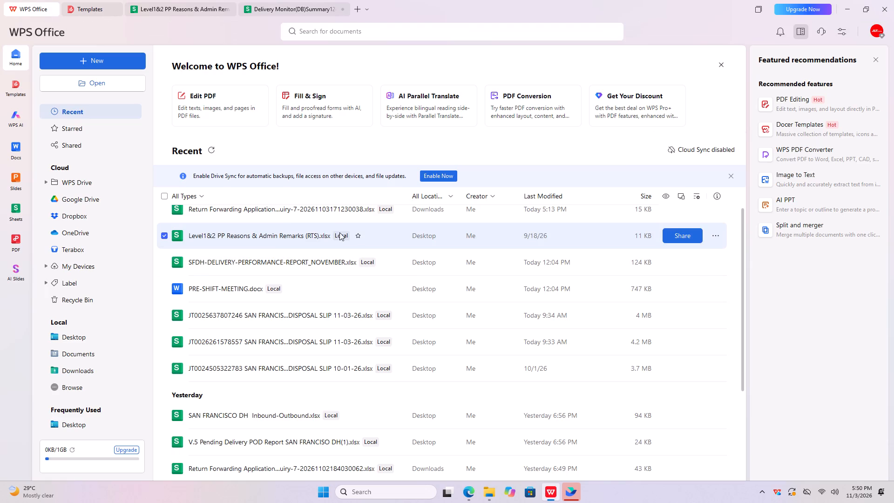
pyautogui.click(267, 261)
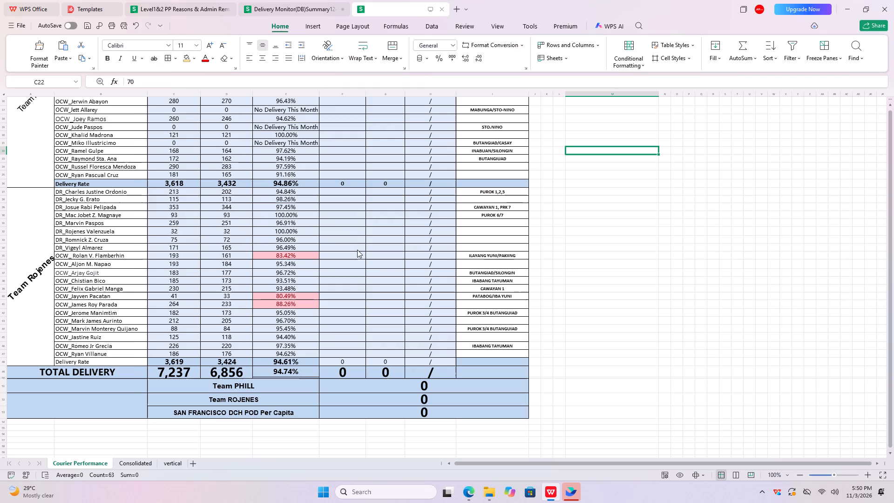
# Paste the copied courier data into the vertical sheet from cell BR70, below the yellow divider row.
pyautogui.click(167, 463)
pyautogui.scroll(-3, 322, 363)
pyautogui.click(43, 367)
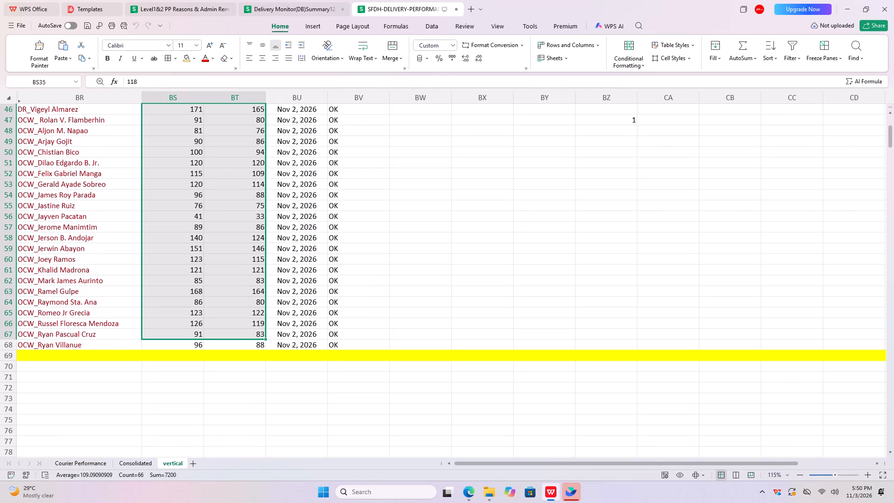
pyautogui.hotkey('ctrl', 'v')
pyautogui.scroll(-3, 367, 300)
pyautogui.click(497, 325)
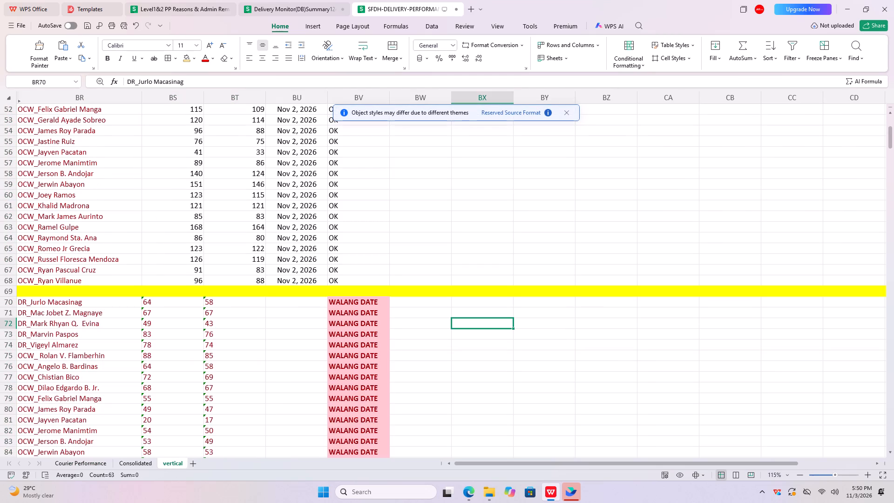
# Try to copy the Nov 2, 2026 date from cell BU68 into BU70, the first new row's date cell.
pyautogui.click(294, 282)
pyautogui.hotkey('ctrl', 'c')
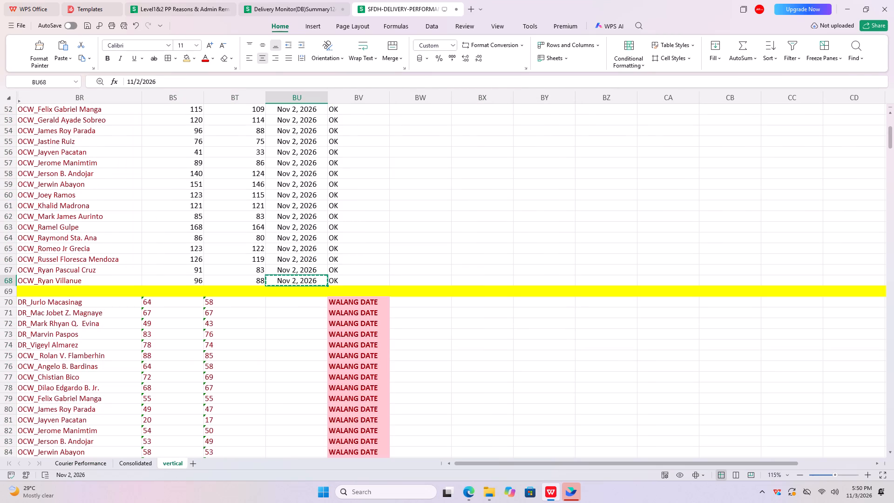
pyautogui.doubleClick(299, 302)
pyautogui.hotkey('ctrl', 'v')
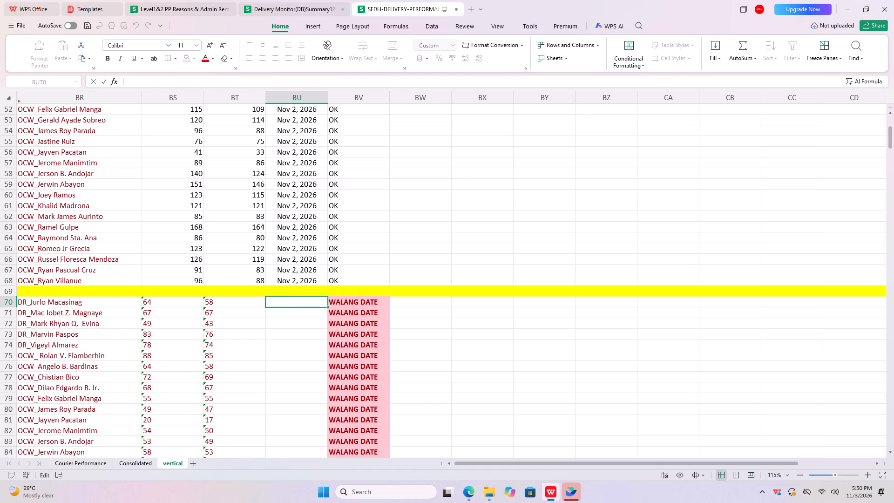
# Copy the date 11/3/2026 from the Consolidated sheet's Tuesday header into cell BU70 of the vertical sheet.
pyautogui.click(140, 461)
pyautogui.click(419, 105)
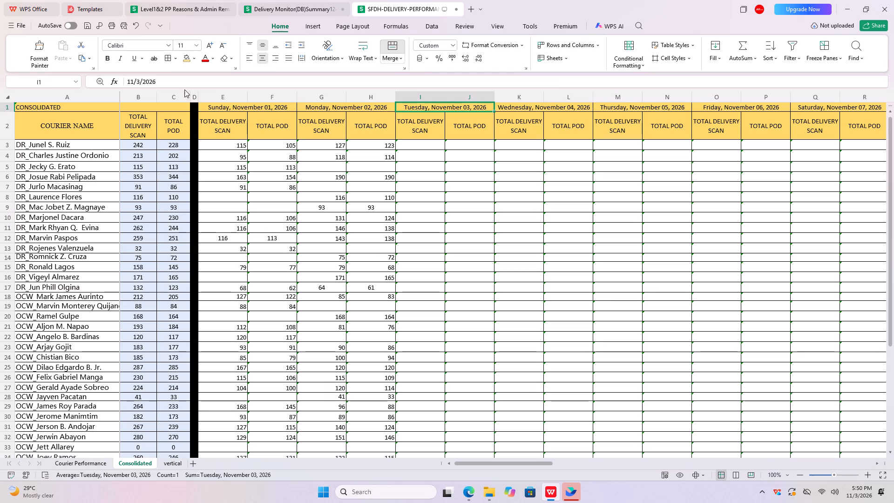
pyautogui.moveTo(185, 81); pyautogui.dragTo(87, 77)
pyautogui.hotkey('ctrl', 'c')
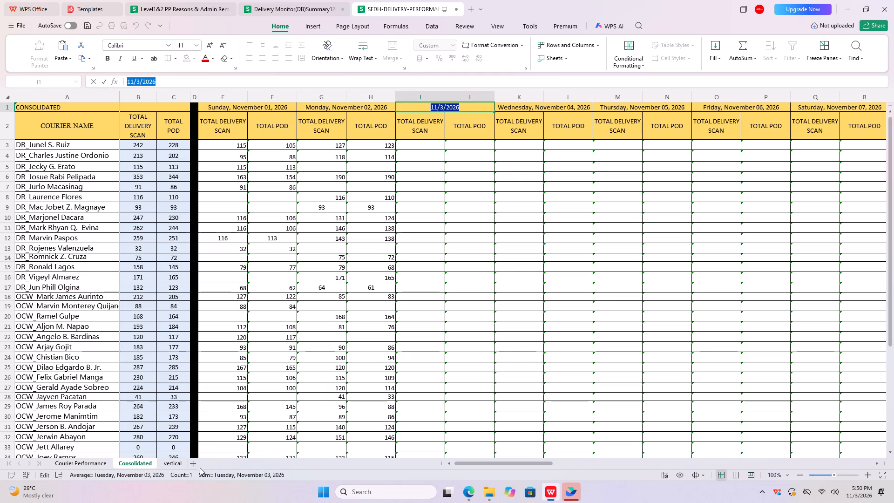
pyautogui.click(172, 461)
pyautogui.doubleClick(300, 303)
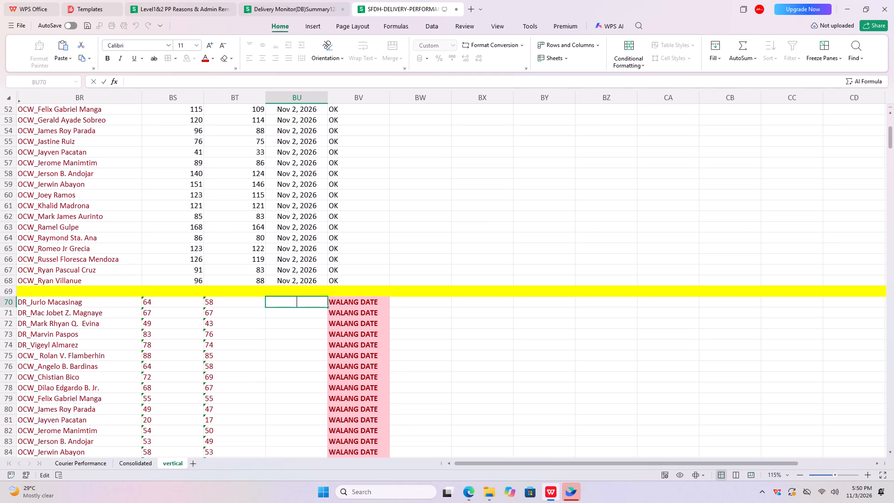
pyautogui.hotkey('ctrl', 'v')
pyautogui.click(511, 338)
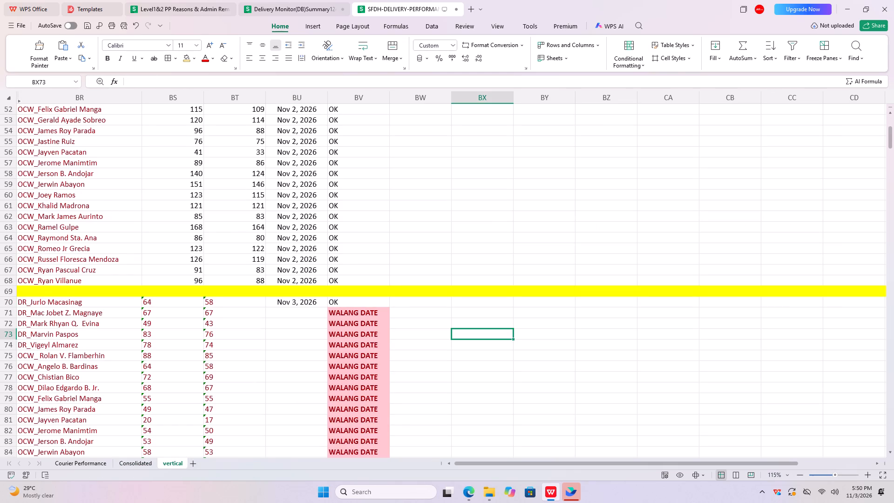
pyautogui.click(644, 368)
# Copy the Nov 3, 2026 date from BU70 into the date cells of the remaining new courier rows, BU71 to BU90.
pyautogui.click(295, 301)
pyautogui.hotkey('ctrl', 'c')
pyautogui.moveTo(300, 313); pyautogui.dragTo(298, 386)
pyautogui.scroll(-6, 299, 318)
pyautogui.hotkey('ctrl', 'v')
pyautogui.click(584, 303)
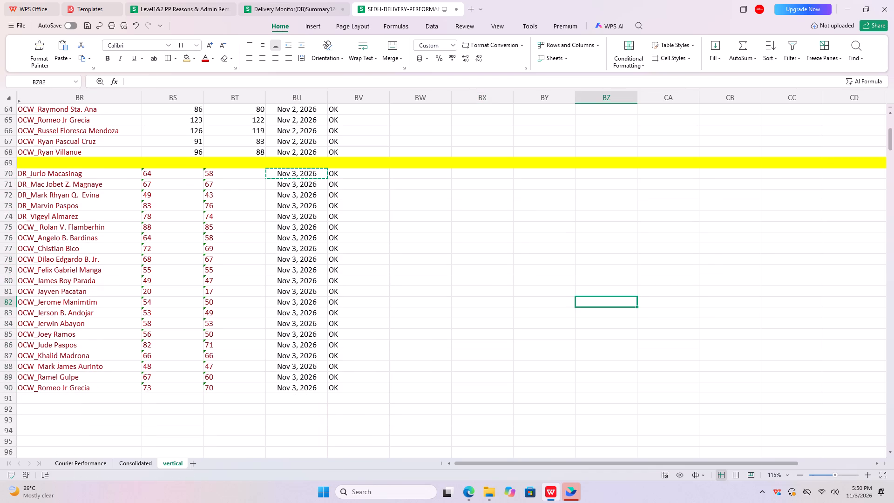
# Convert the text figures in BS70:BT90 to numbers by multiplying them by a 1 entered in BY77 with Paste Special.
pyautogui.click(538, 247)
pyautogui.press('1')
pyautogui.click(640, 275)
pyautogui.click(541, 249)
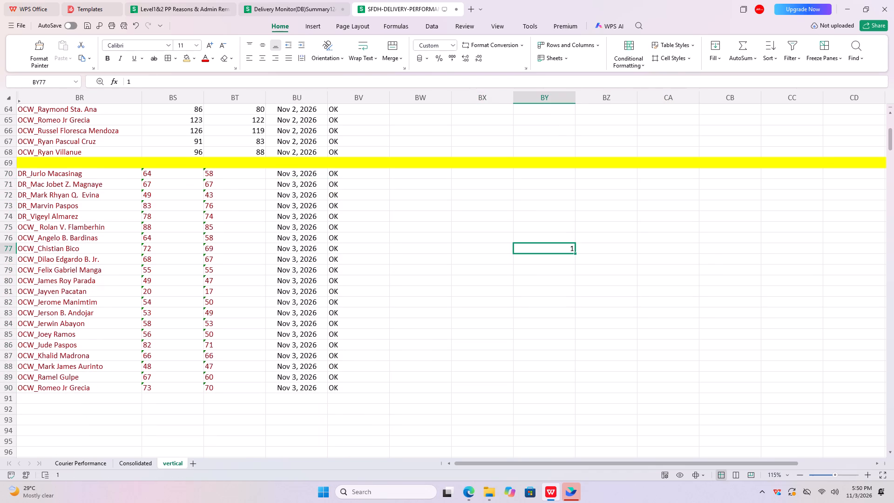
pyautogui.hotkey('ctrl', 'c')
pyautogui.moveTo(145, 173); pyautogui.dragTo(210, 387)
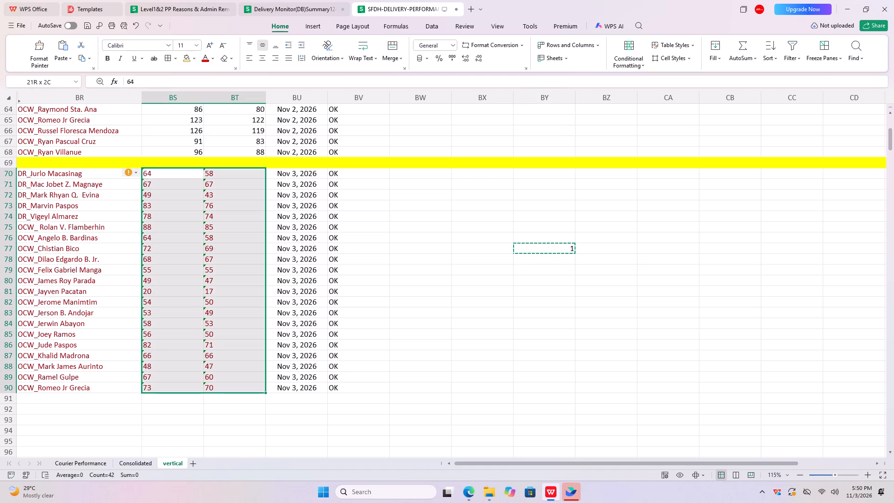
pyautogui.moveTo(210, 387); pyautogui.dragTo(210, 385)
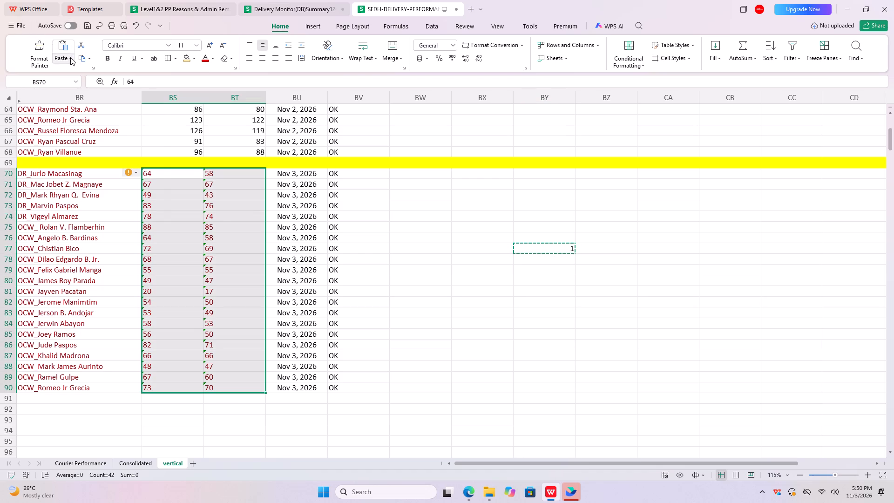
pyautogui.click(70, 57)
pyautogui.click(106, 219)
pyautogui.click(441, 264)
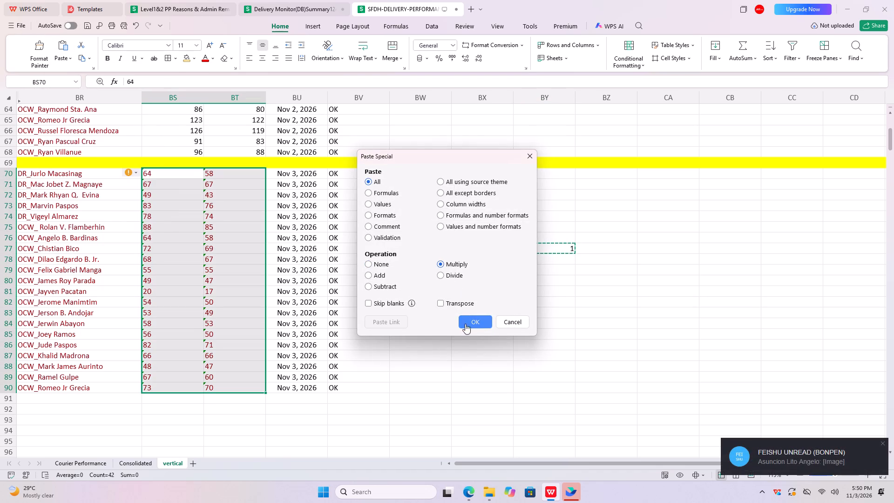
pyautogui.click(469, 317)
pyautogui.click(654, 319)
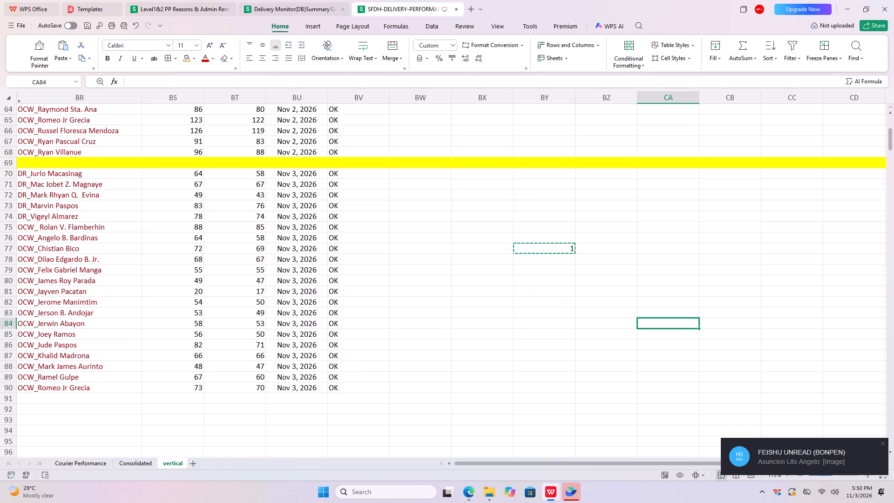
# Check the Consolidated sheet's Nov 3 totals and delivery rate against the Total row of the JMS Monitor Delivery summary in Edge.
pyautogui.click(129, 466)
pyautogui.scroll(-3, 587, 231)
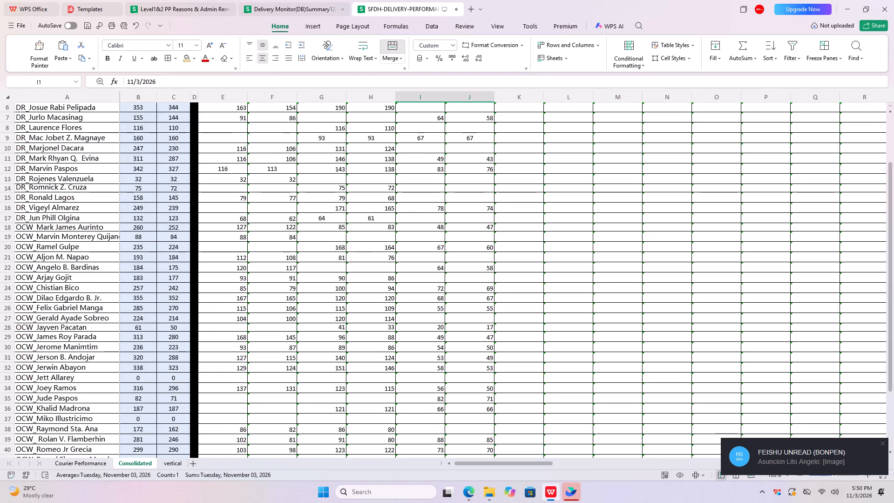
pyautogui.scroll(-3, 574, 258)
pyautogui.scroll(-2, 614, 293)
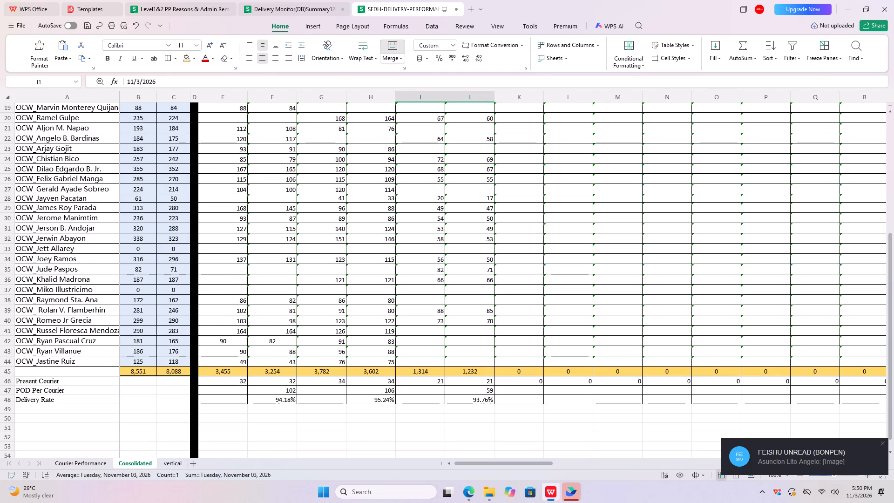
pyautogui.click(467, 500)
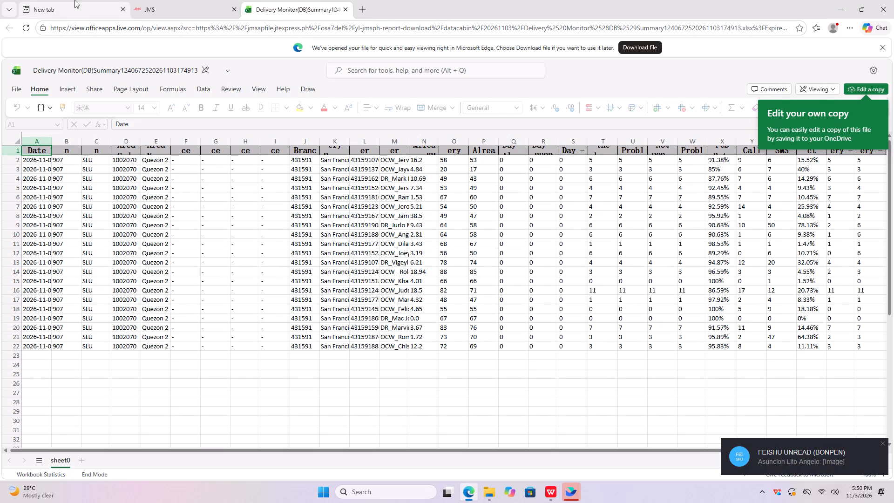
pyautogui.click(182, 3)
pyautogui.click(623, 112)
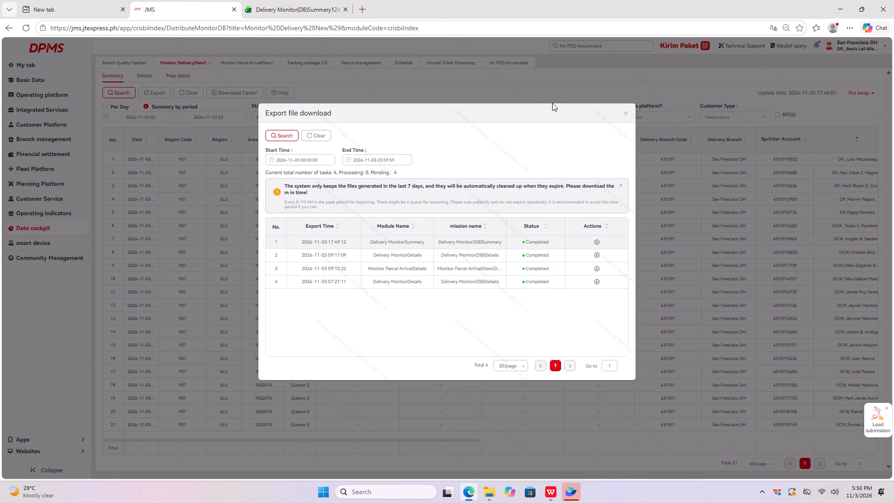
pyautogui.click(628, 114)
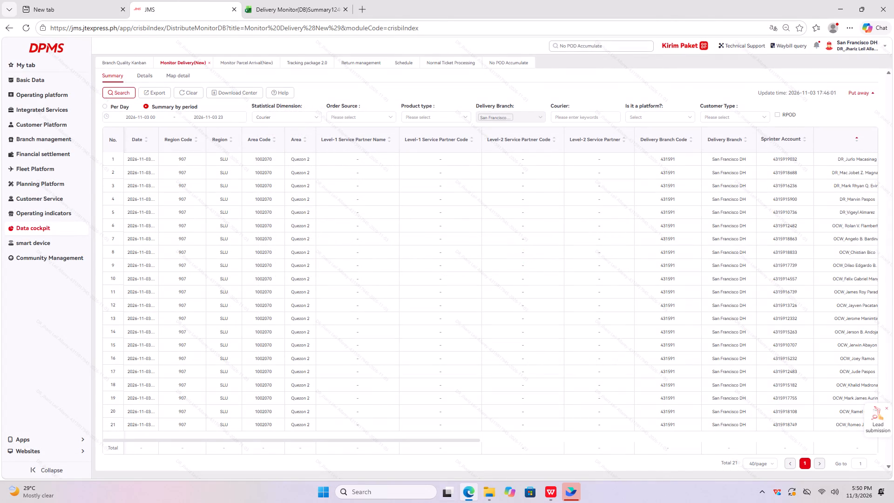
pyautogui.moveTo(387, 440); pyautogui.dragTo(697, 420)
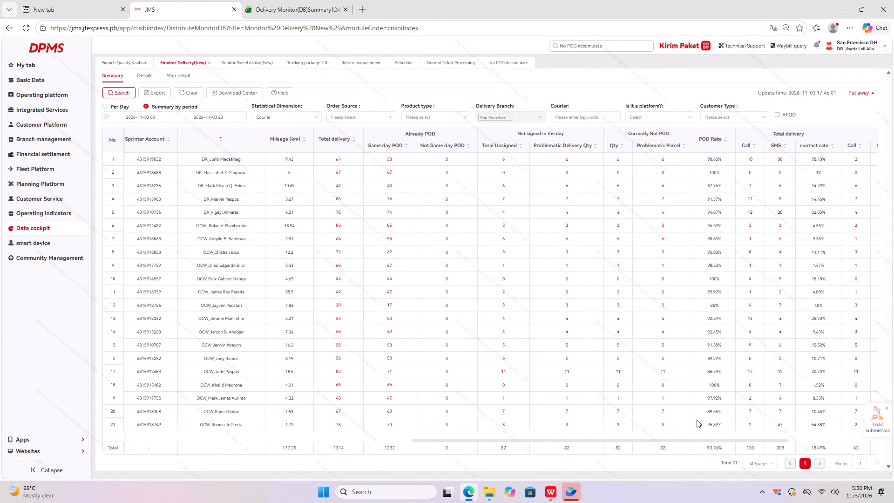
pyautogui.moveTo(697, 420); pyautogui.dragTo(714, 421)
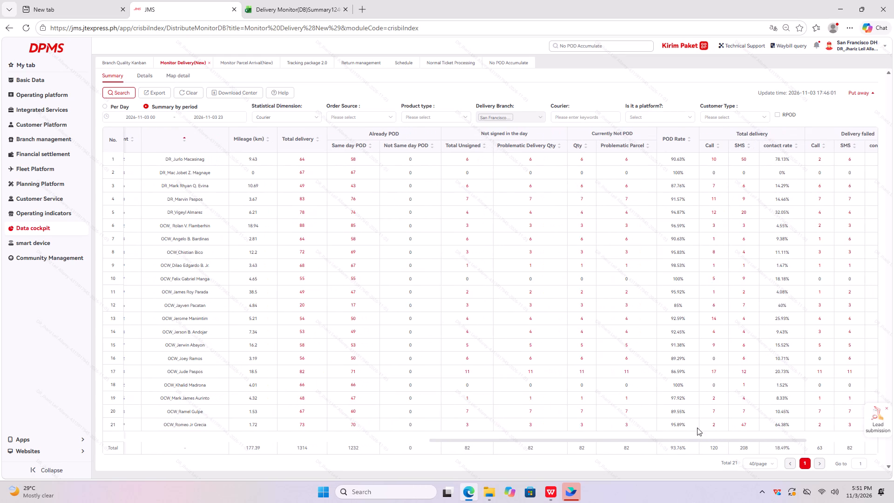
pyautogui.scroll(-15, 697, 389)
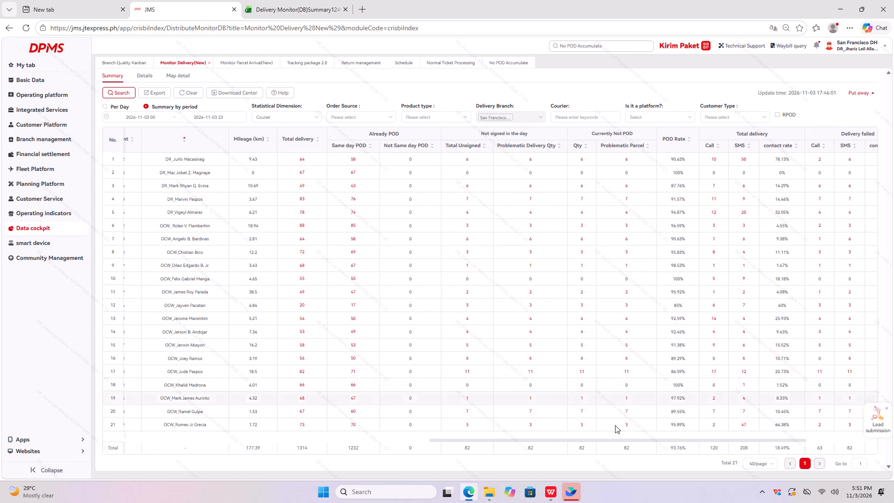
# On the WPS Courier Performance sheet, fill the Nov 3 cells F48:H48 of Team Rojenes' Delivery Rate row with a darker light-blue theme shade.
pyautogui.click(551, 498)
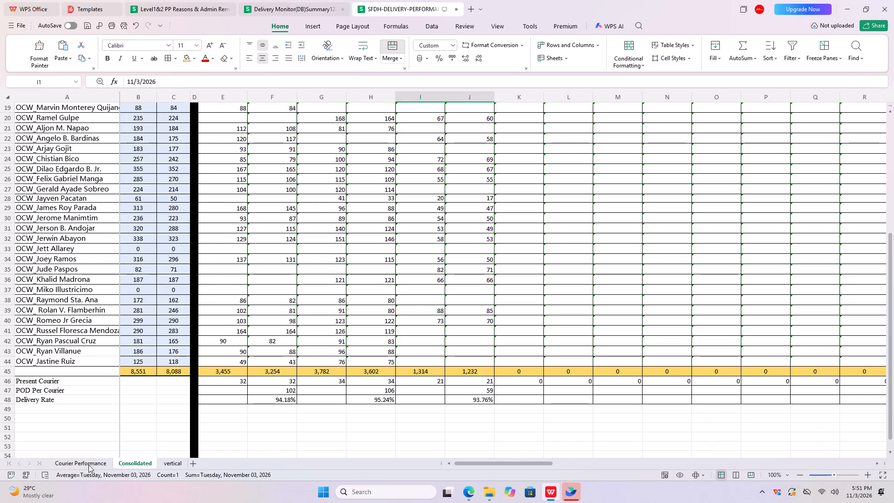
pyautogui.click(88, 465)
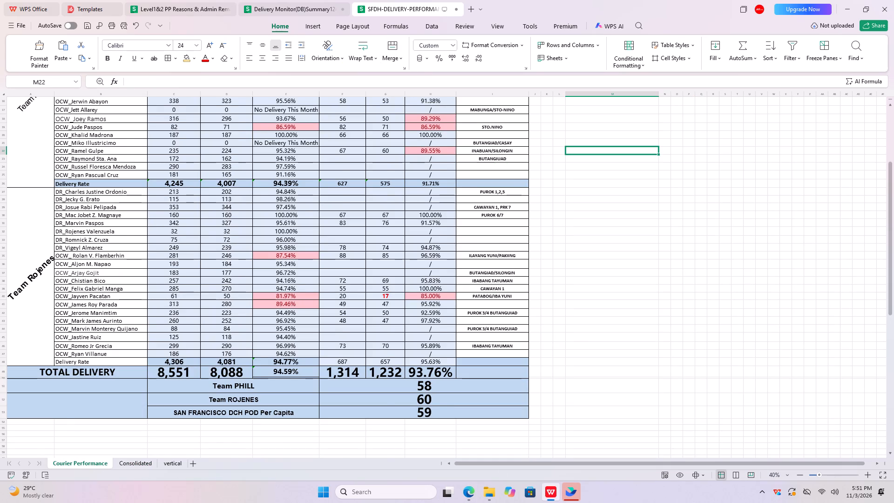
pyautogui.scroll(3, 751, 256)
pyautogui.click(652, 210)
pyautogui.scroll(6, 718, 216)
pyautogui.click(666, 156)
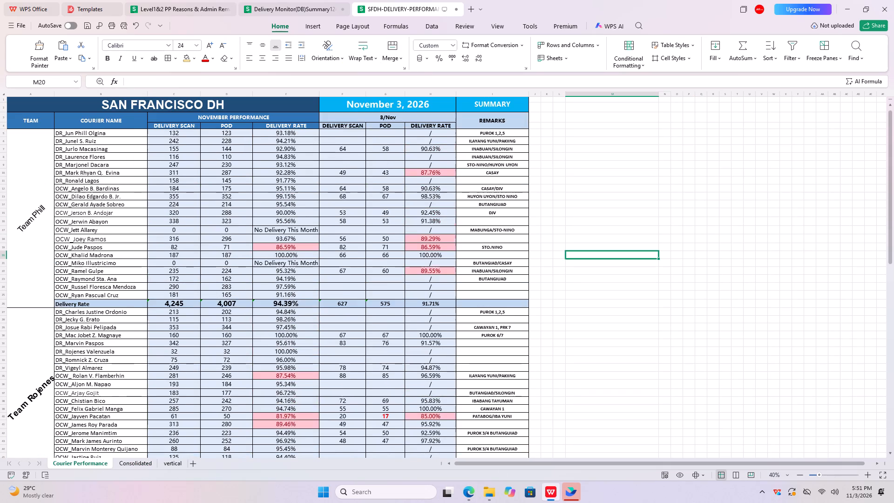
pyautogui.scroll(-3, 677, 163)
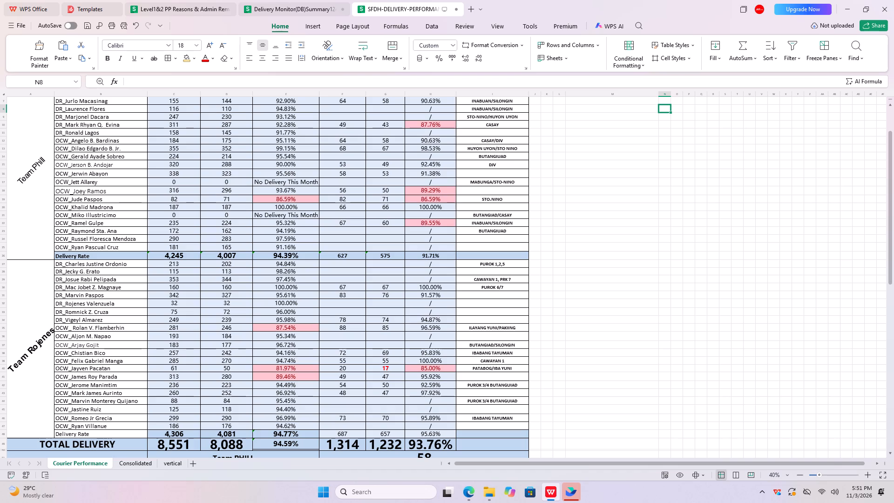
pyautogui.moveTo(332, 410); pyautogui.dragTo(425, 411)
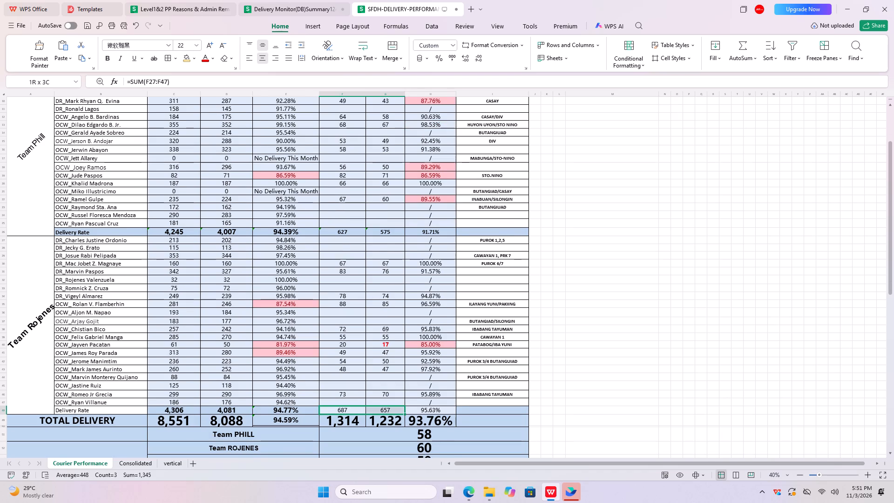
pyautogui.moveTo(425, 411); pyautogui.dragTo(425, 410)
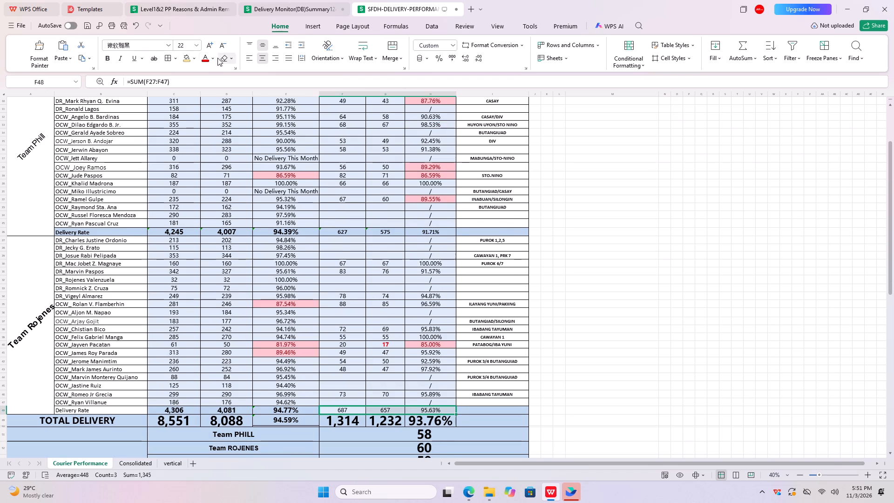
pyautogui.click(194, 58)
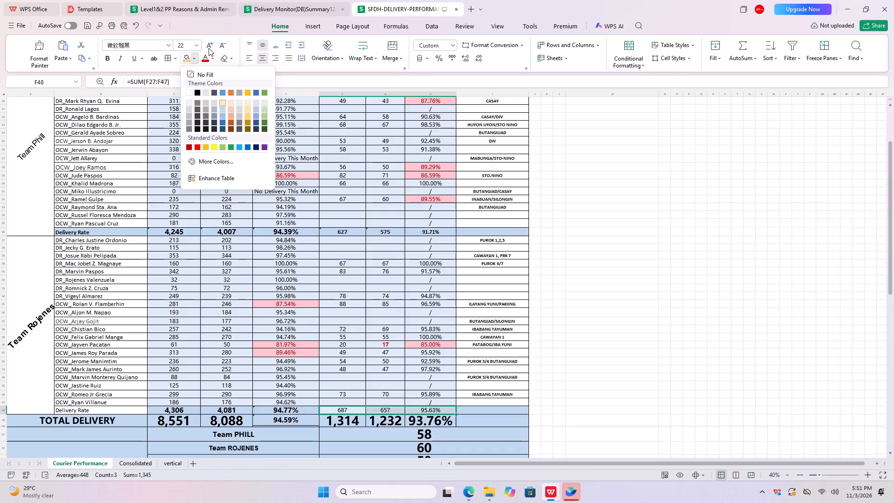
pyautogui.click(222, 109)
pyautogui.click(756, 277)
# Bold the Nov 3 figures in Team Rojenes' Delivery Rate row, F48:H48, and enlarge their font.
pyautogui.moveTo(336, 410); pyautogui.dragTo(402, 409)
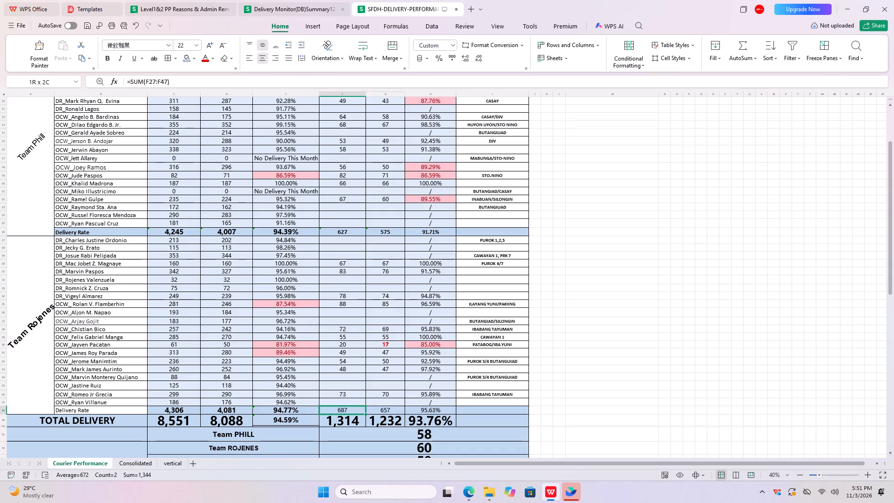
pyautogui.moveTo(402, 409); pyautogui.dragTo(415, 408)
pyautogui.hotkey('ctrl', 'b')
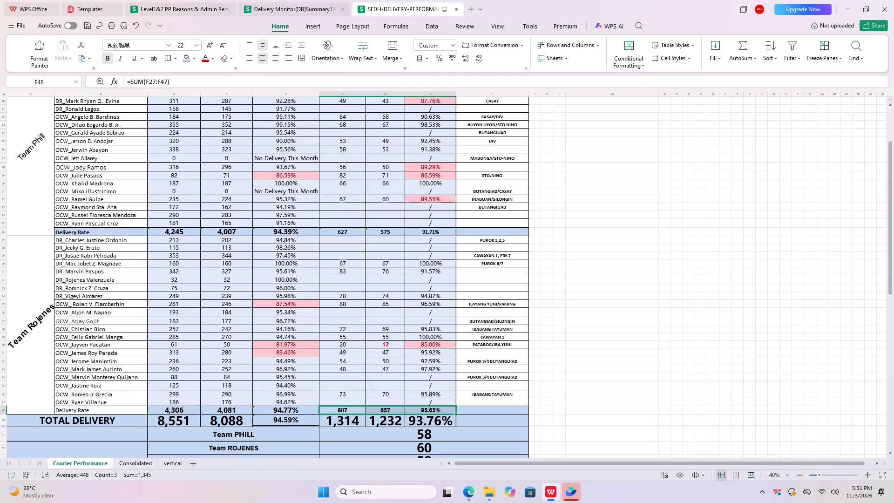
pyautogui.click(207, 46)
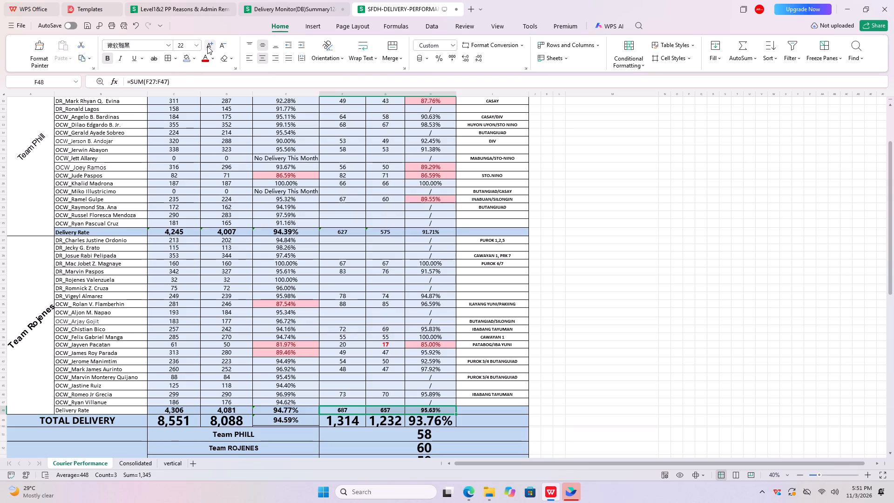
pyautogui.click(207, 46)
pyautogui.click(698, 272)
# Copy the entire San Francisco DH performance table, header through POD Per Capita rows, and send it as an image in the pinned external contact's Feishu chat.
pyautogui.scroll(-3, 704, 279)
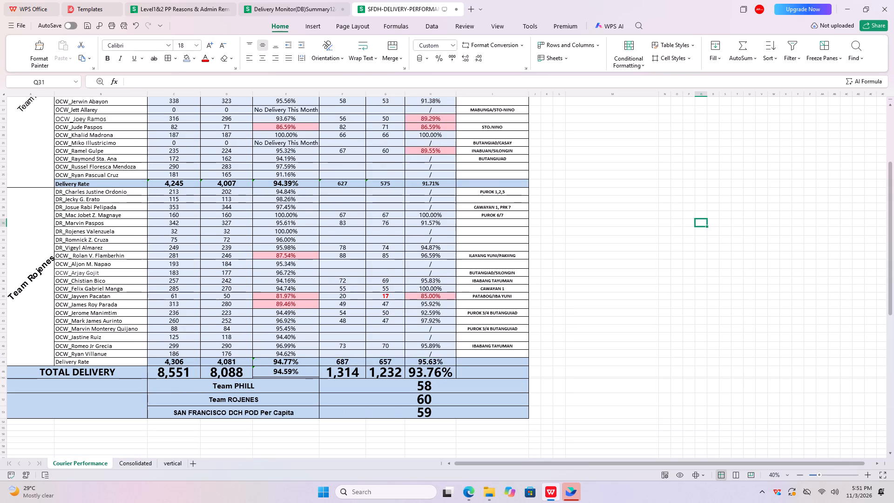
pyautogui.click(672, 292)
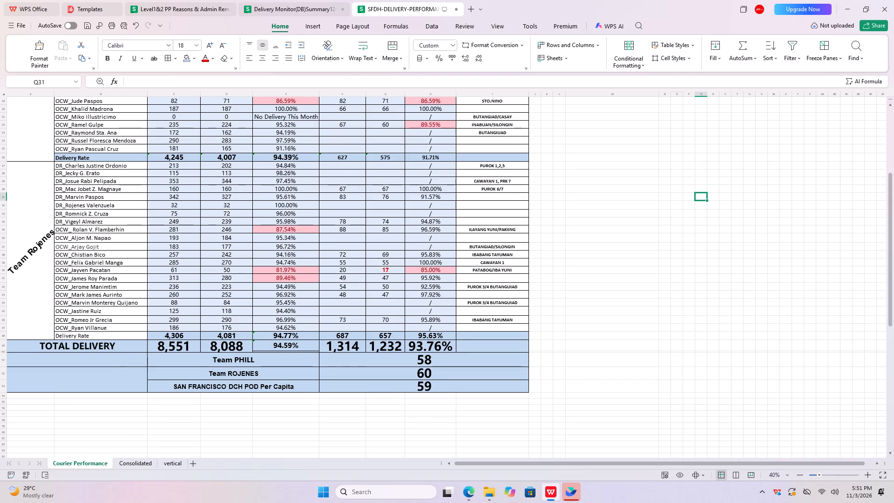
pyautogui.moveTo(523, 387); pyautogui.dragTo(96, 224)
pyautogui.scroll(6, 97, 264)
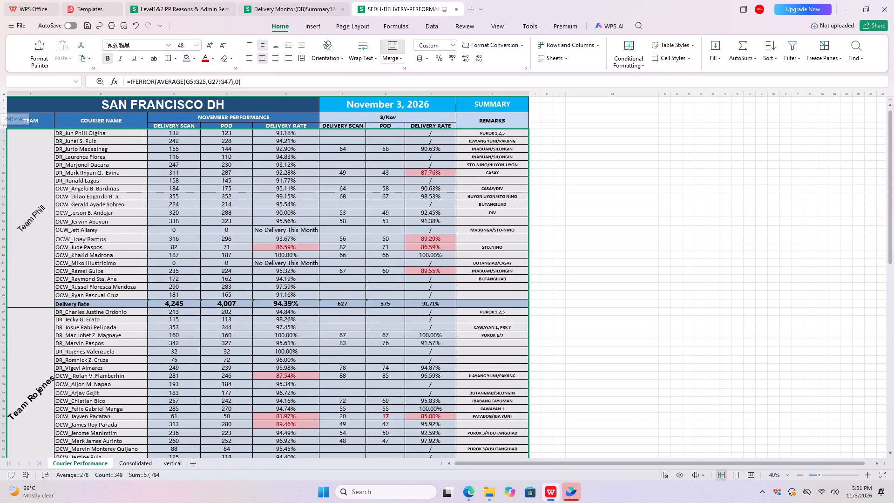
pyautogui.moveTo(96, 224); pyautogui.dragTo(75, 104)
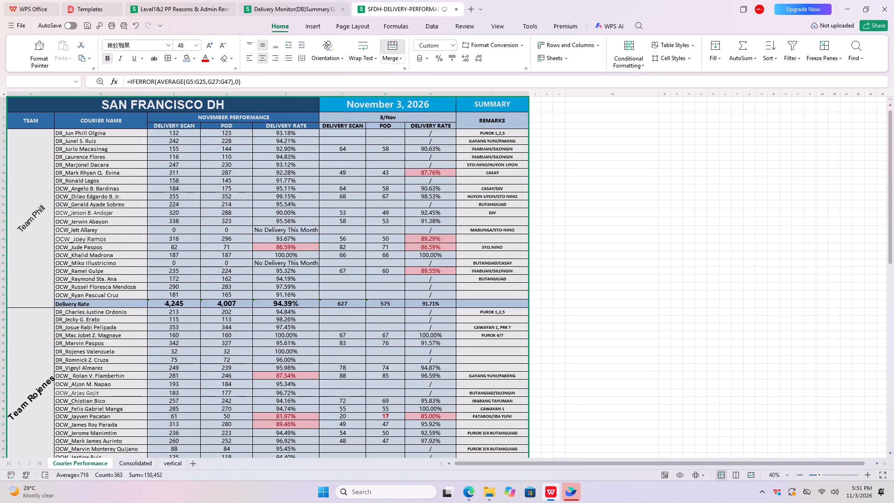
pyautogui.hotkey('ctrl', 'c')
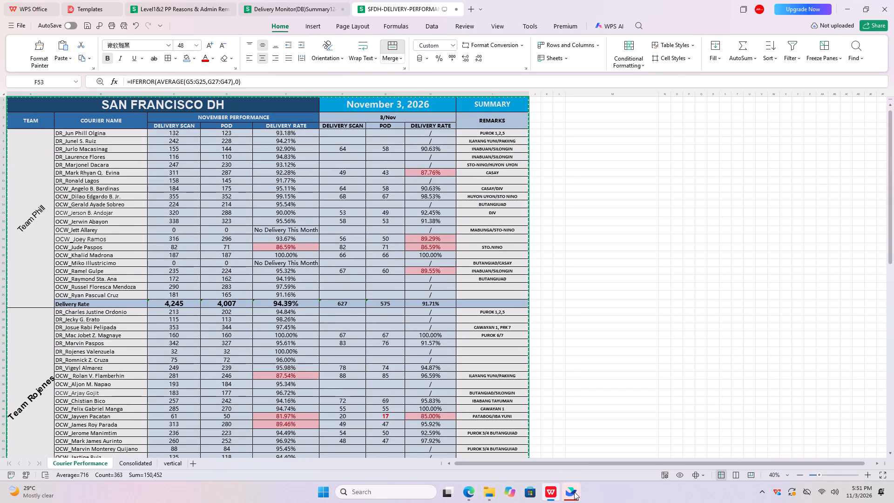
pyautogui.click(576, 491)
pyautogui.click(196, 80)
pyautogui.scroll(-2, 399, 282)
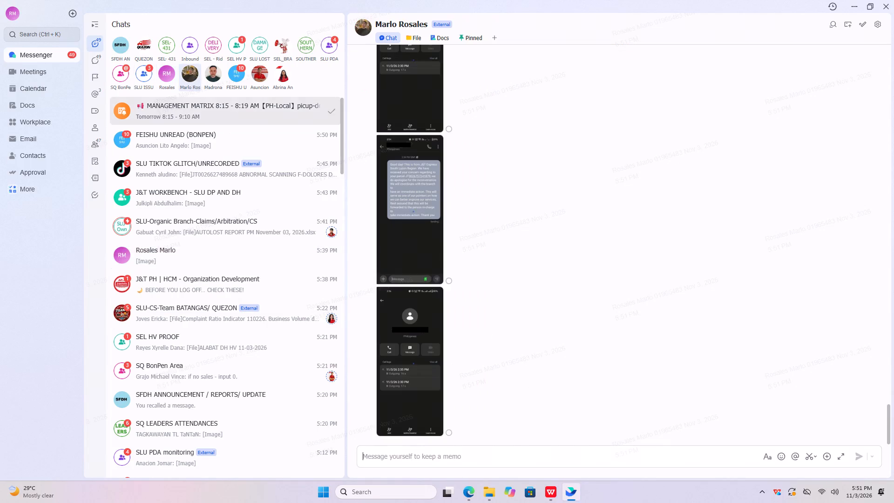
pyautogui.scroll(-10, 416, 299)
pyautogui.click(387, 459)
pyautogui.hotkey('ctrl', 'v')
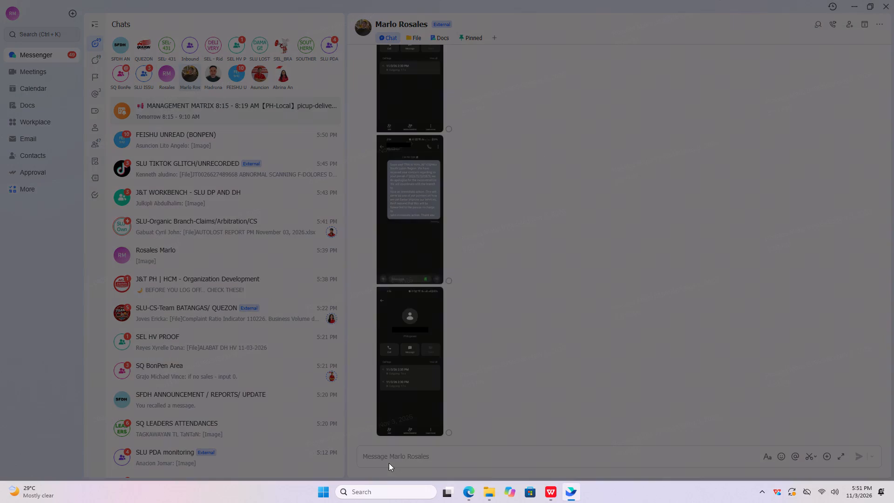
pyautogui.click(503, 300)
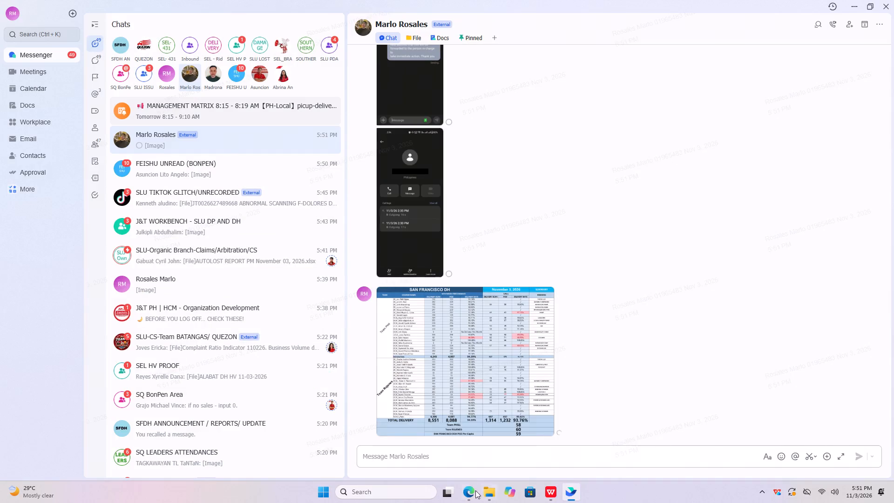
# Return to the delivery performance workbook in WPS and clear the copy selection on the report table.
pyautogui.click(469, 495)
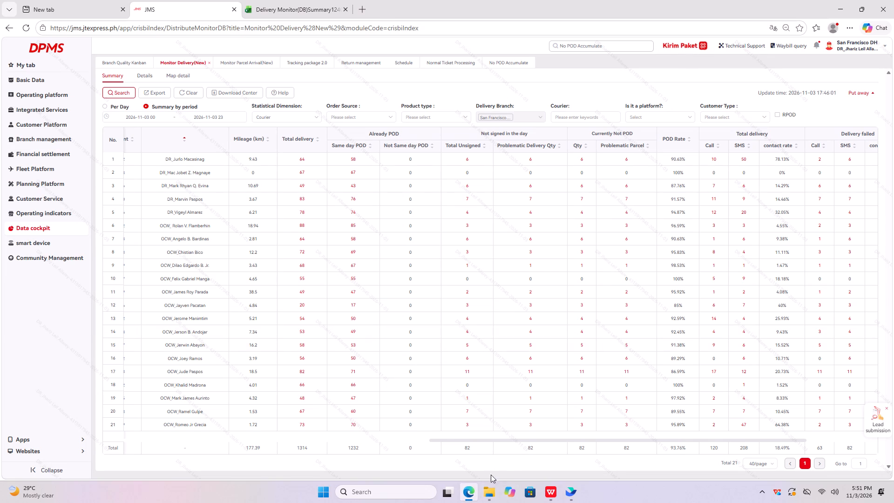
pyautogui.click(549, 494)
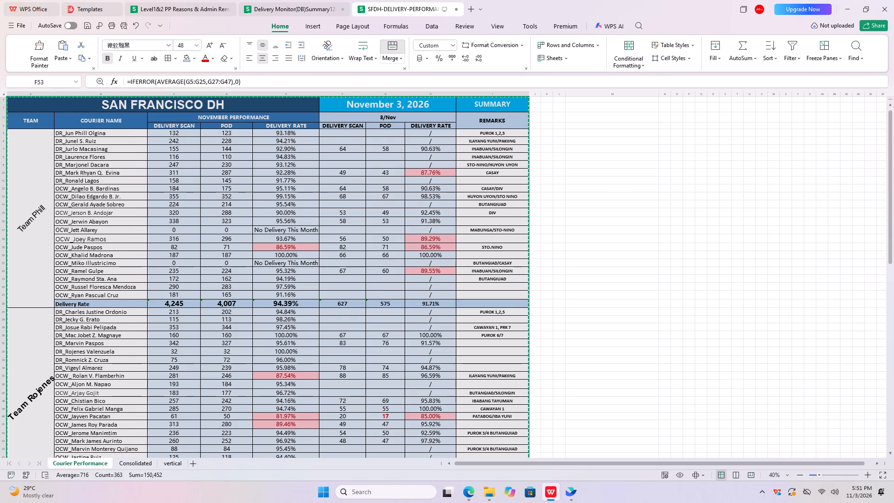
pyautogui.press('Escape')
pyautogui.click(614, 292)
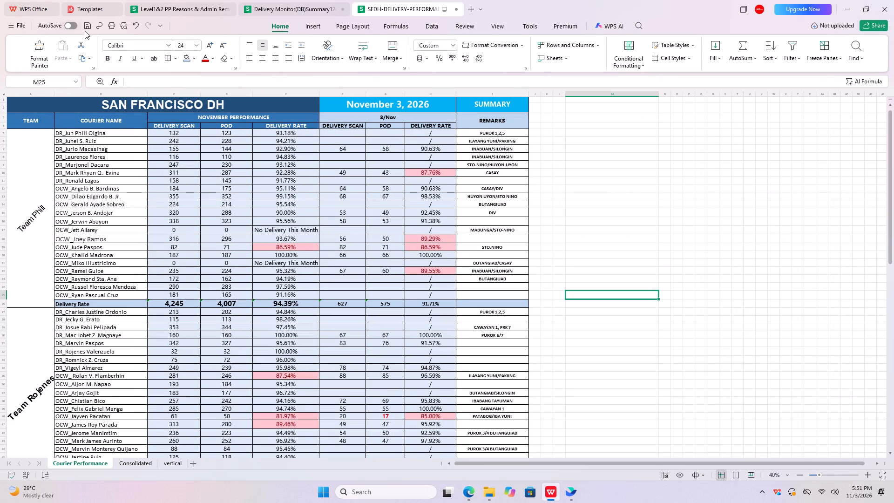
# Save and close the delivery performance report and Delivery Monitor workbooks, and close the Level1&2 PP Reasons workbook.
pyautogui.click(89, 27)
pyautogui.click(88, 27)
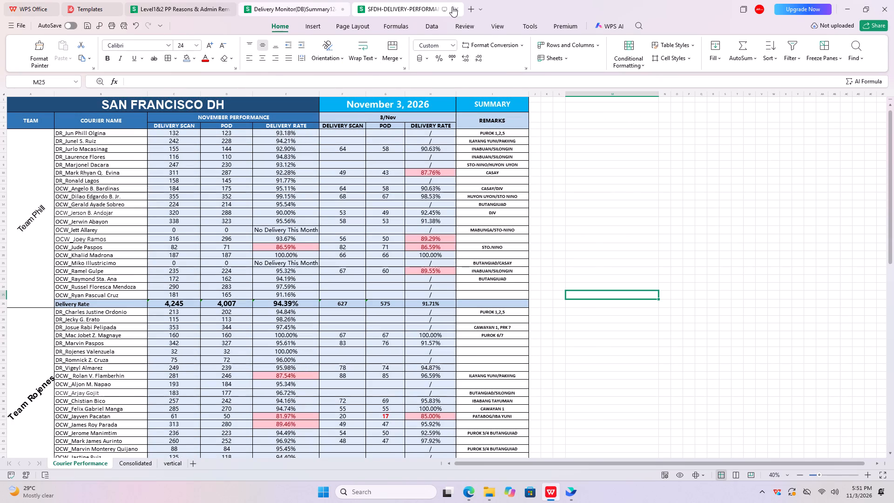
pyautogui.click(455, 8)
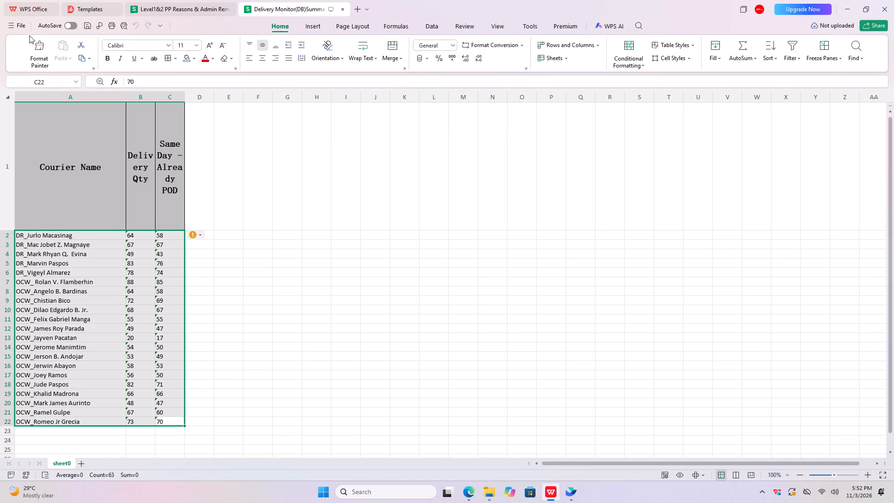
pyautogui.click(87, 26)
pyautogui.click(344, 13)
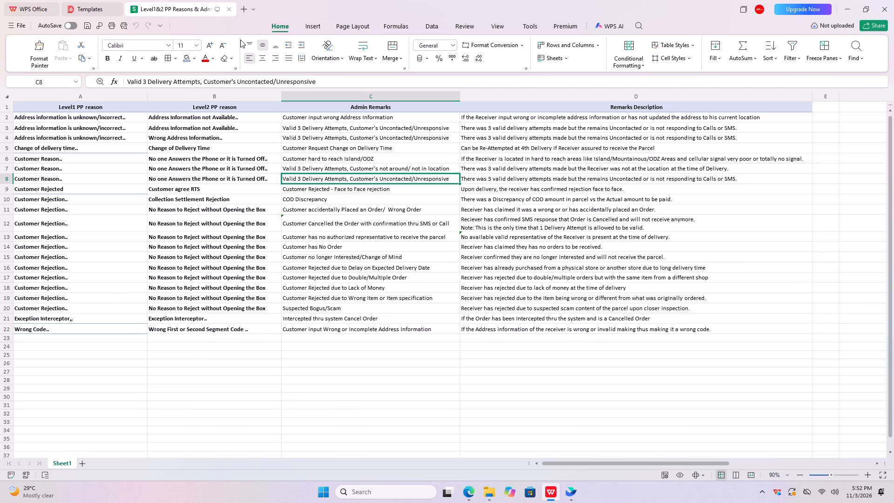
pyautogui.click(228, 10)
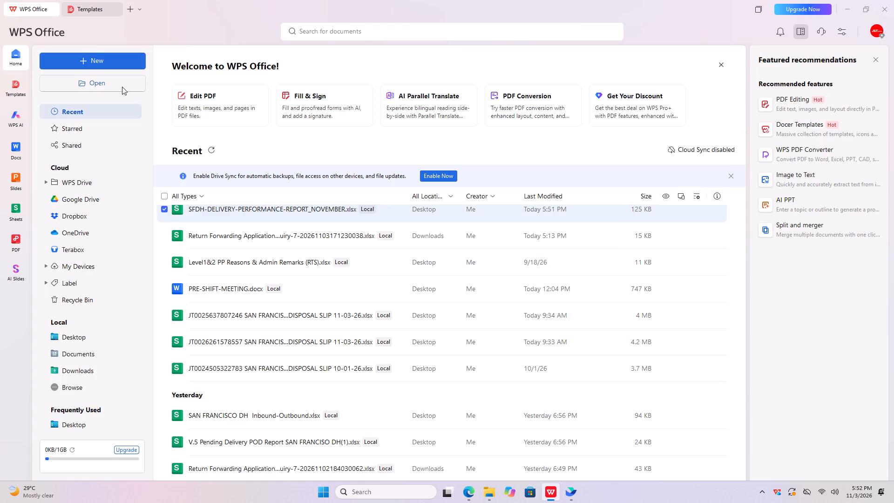
# Switch to JMS in Edge and search Return management for San Francisco DH's audit-passed return/forward applications of 2026-11-03.
pyautogui.click(848, 0)
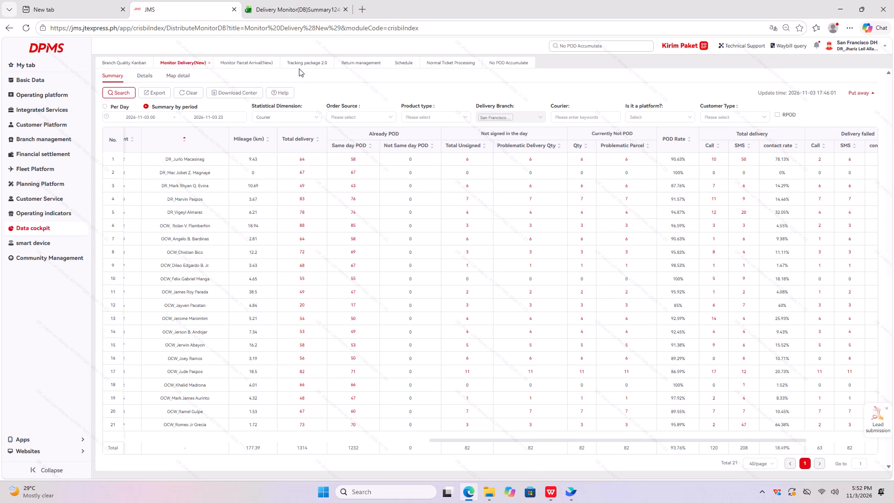
pyautogui.click(348, 63)
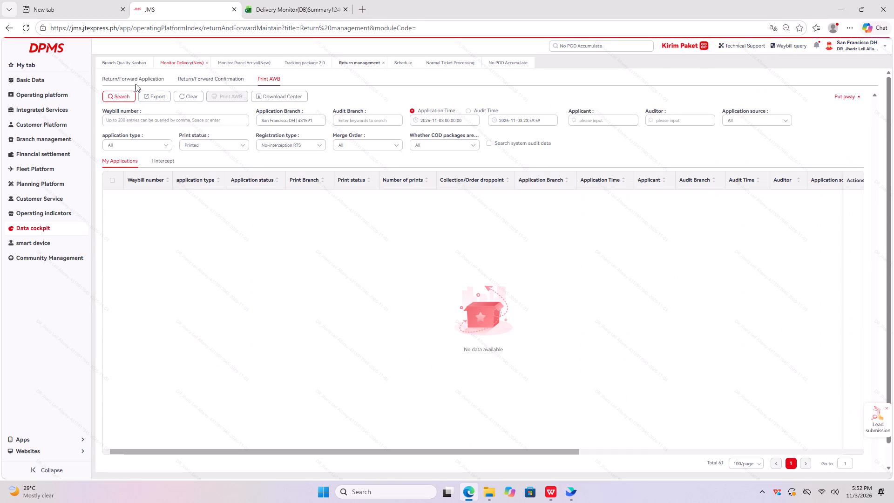
pyautogui.click(132, 82)
pyautogui.click(125, 95)
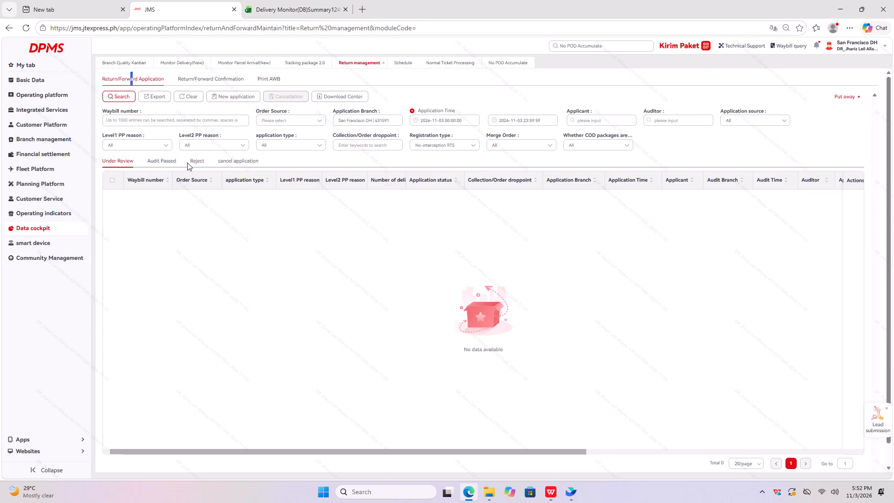
pyautogui.click(167, 161)
pyautogui.click(122, 98)
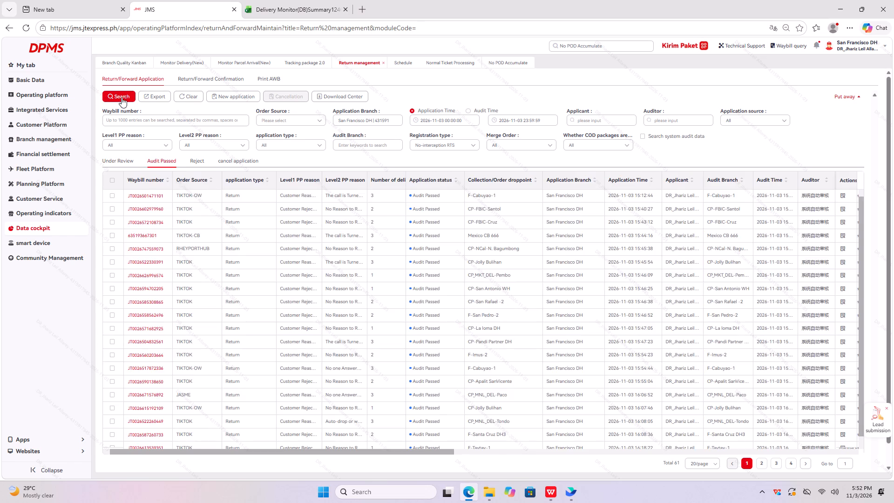
# Export the audit-passed return applications, download the newest export from the Download Center, and open the file in WPS.
pyautogui.click(156, 98)
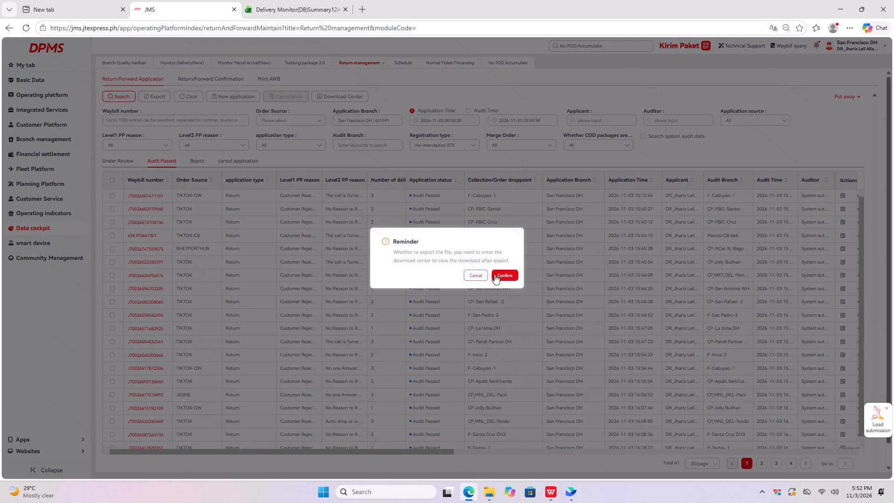
pyautogui.click(497, 275)
pyautogui.click(346, 97)
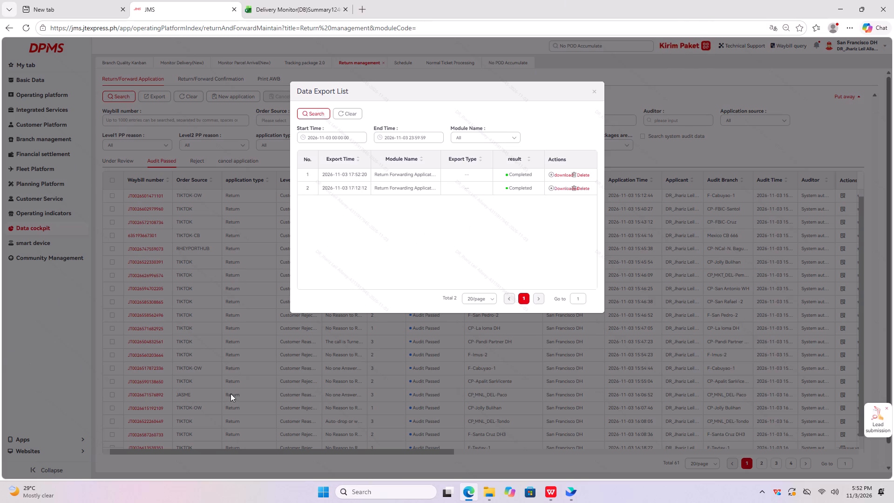
pyautogui.click(551, 175)
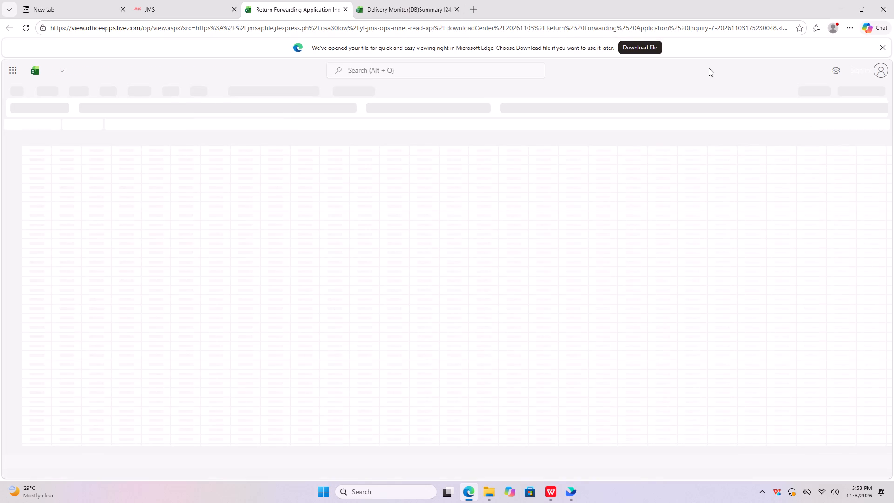
pyautogui.click(653, 48)
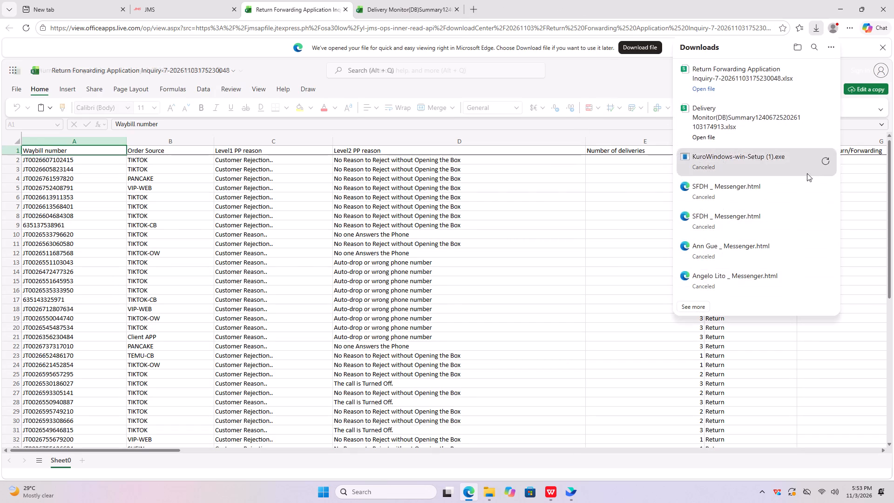
pyautogui.click(710, 90)
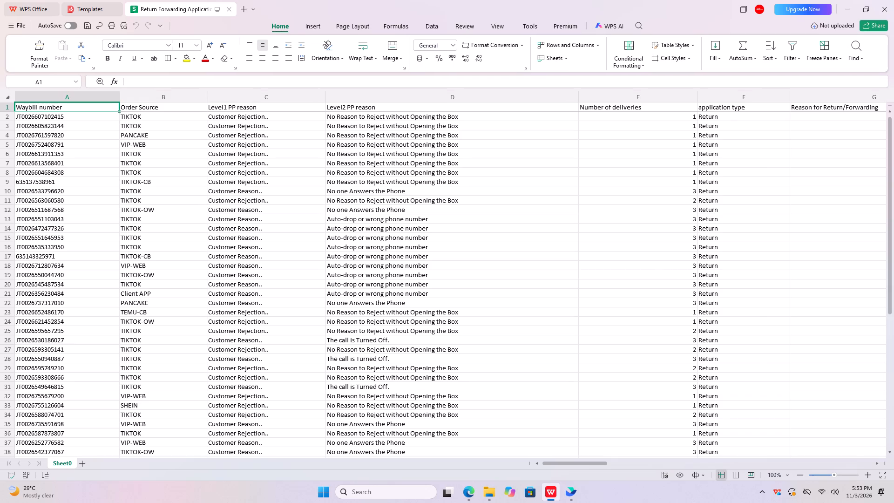
# Insert a PivotTable of the exported return application data on a new sheet.
pyautogui.click(307, 28)
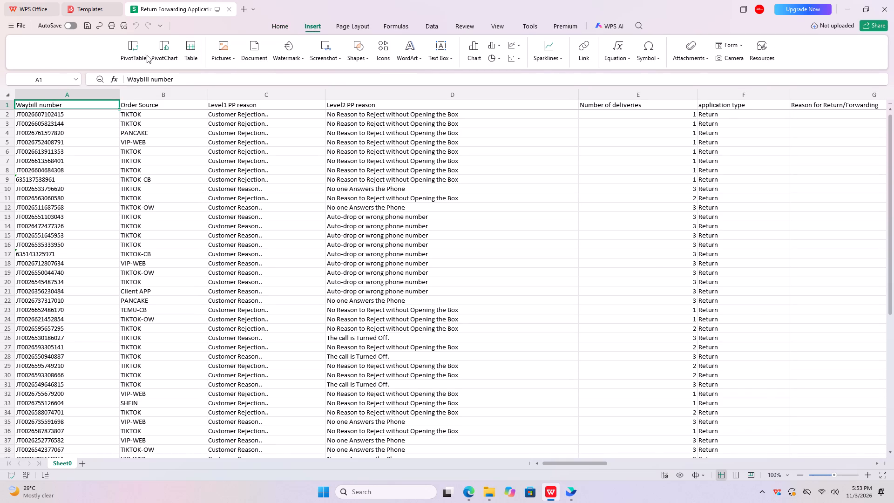
pyautogui.click(132, 54)
pyautogui.click(488, 362)
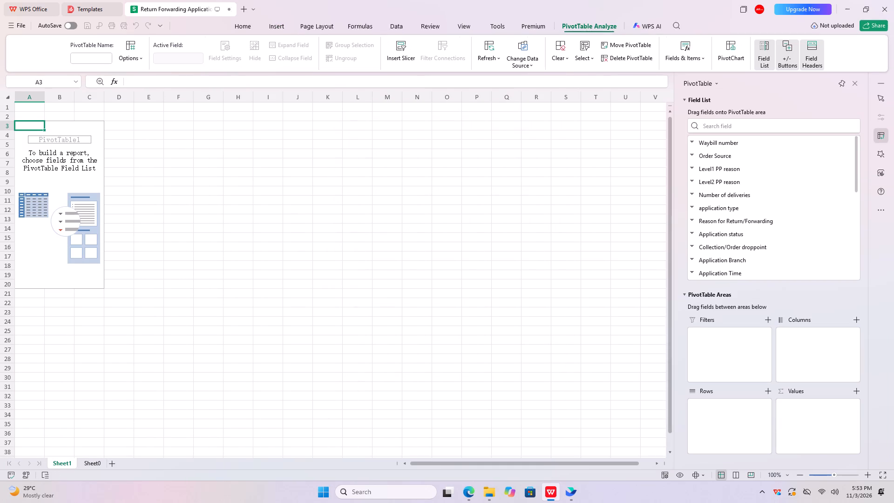
# Build the PivotTable with Level1 PP reason and Rider Name (before RTS) as rows and the count of Waybill number as values.
pyautogui.click(687, 140)
pyautogui.click(689, 140)
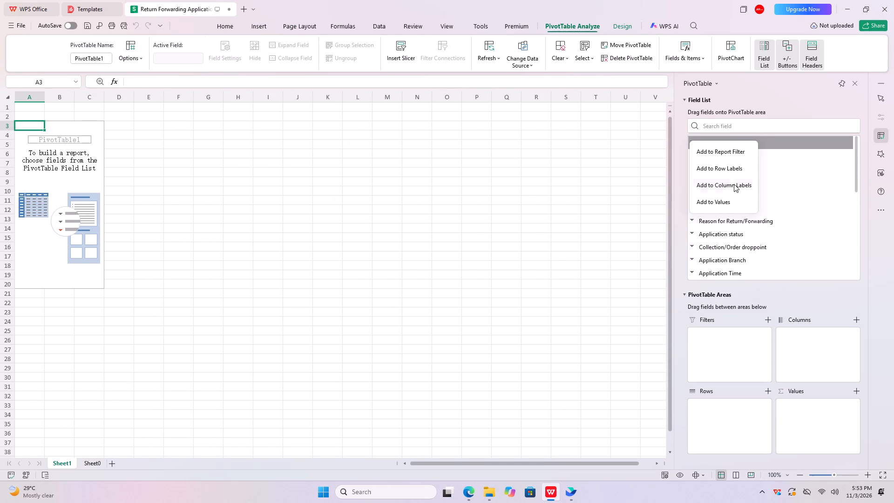
pyautogui.click(728, 170)
pyautogui.click(691, 169)
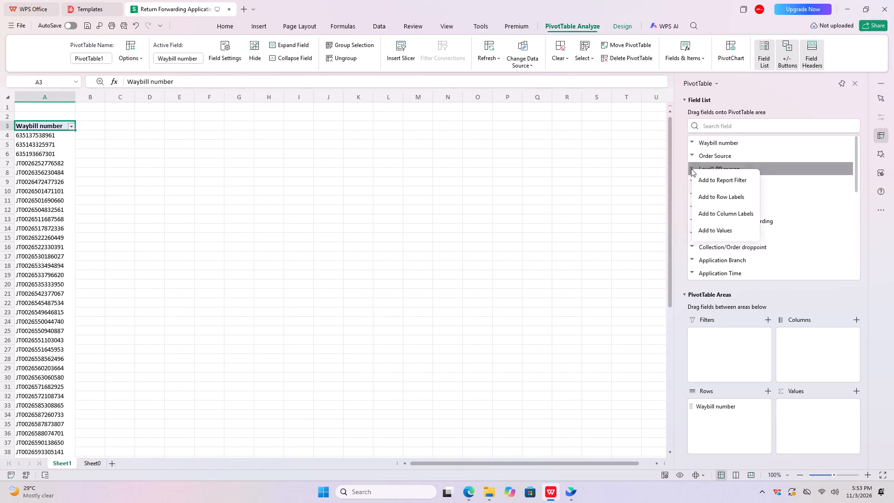
pyautogui.click(715, 195)
pyautogui.scroll(-11, 765, 232)
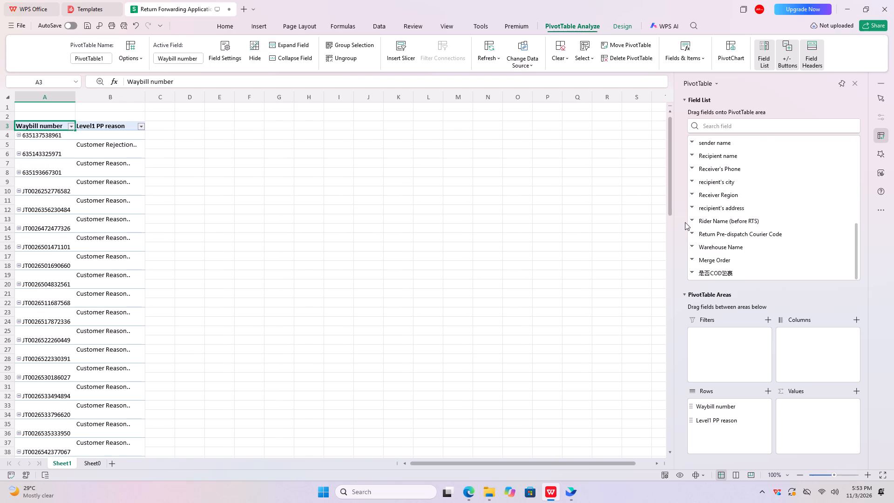
pyautogui.click(691, 219)
pyautogui.click(725, 248)
pyautogui.scroll(-4, 742, 250)
pyautogui.click(765, 408)
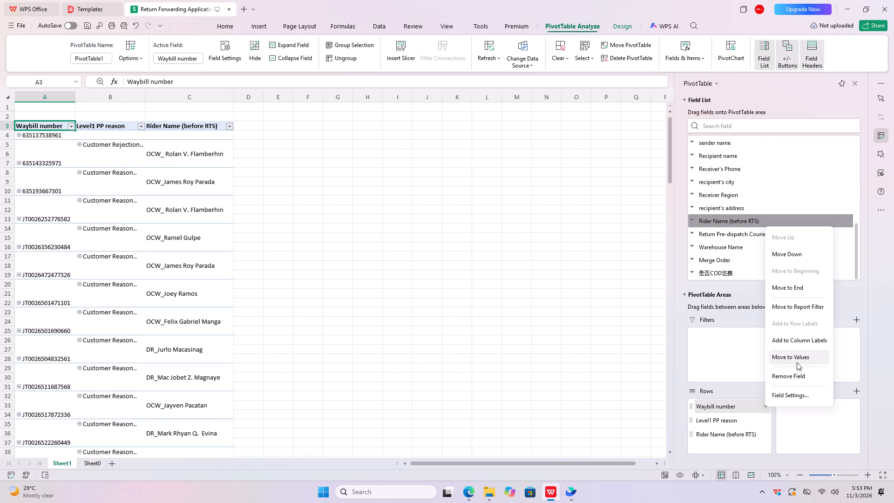
pyautogui.click(799, 359)
pyautogui.click(380, 272)
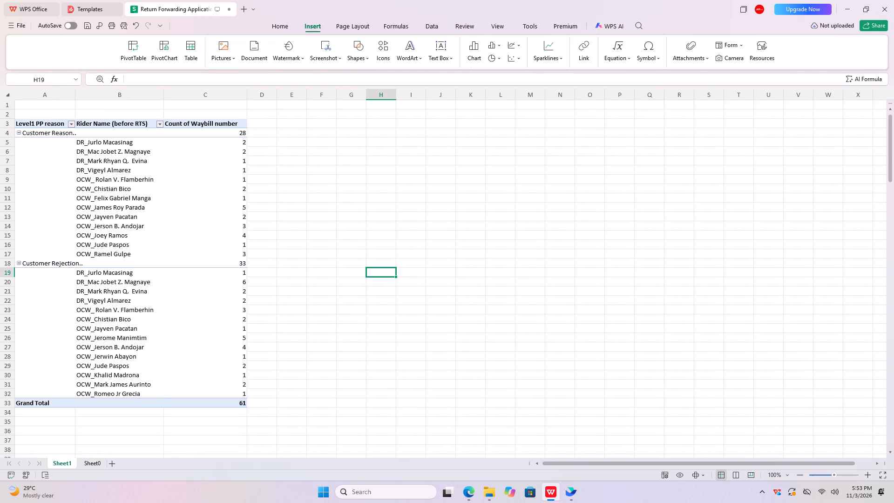
# Fill the rider rows under Customer Rejection and Customer Reason, A19:C32 and A5:C17, with the lightest gold theme shade.
pyautogui.moveTo(241, 395); pyautogui.dragTo(33, 277)
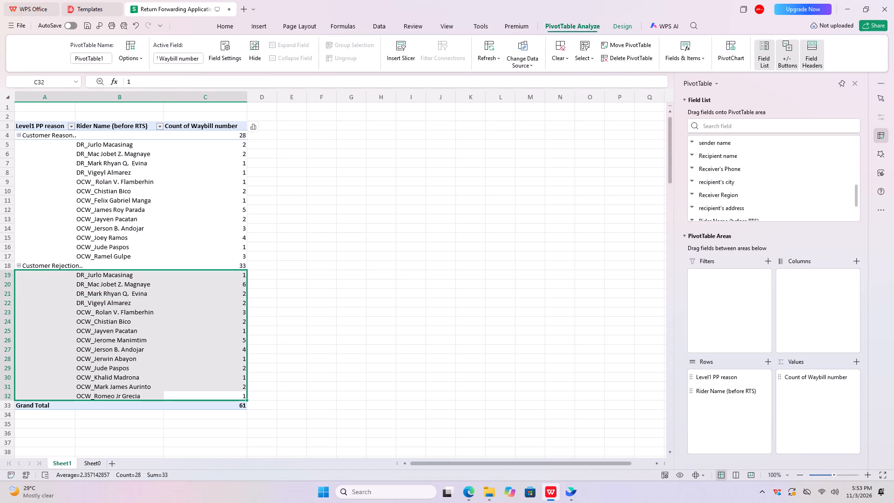
pyautogui.click(216, 28)
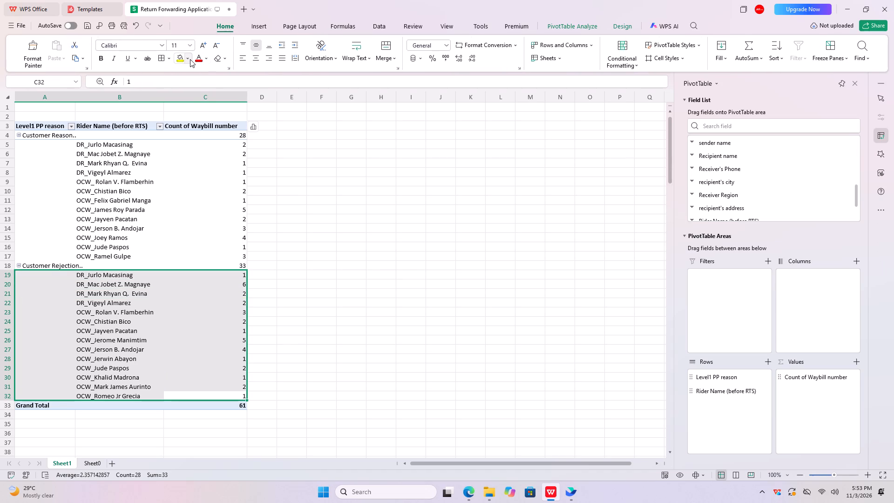
pyautogui.click(190, 59)
pyautogui.click(241, 103)
pyautogui.click(351, 172)
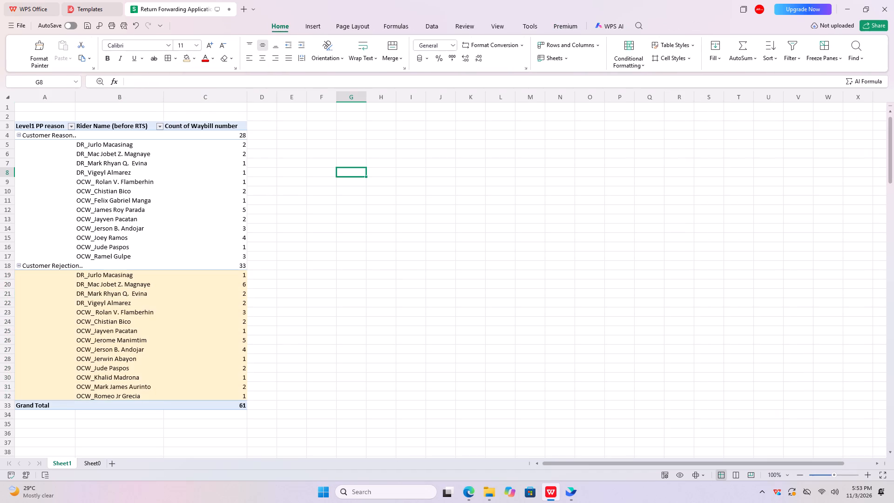
pyautogui.moveTo(244, 257); pyautogui.dragTo(65, 141)
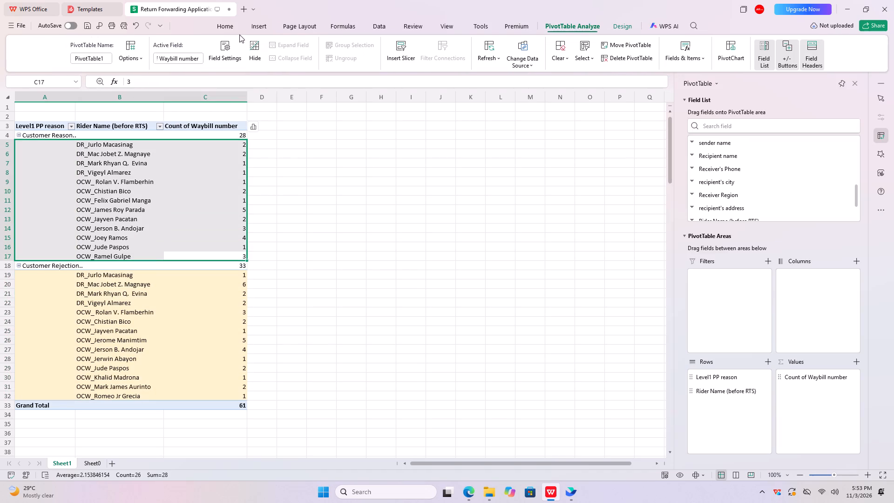
pyautogui.click(229, 29)
pyautogui.click(182, 59)
pyautogui.click(292, 126)
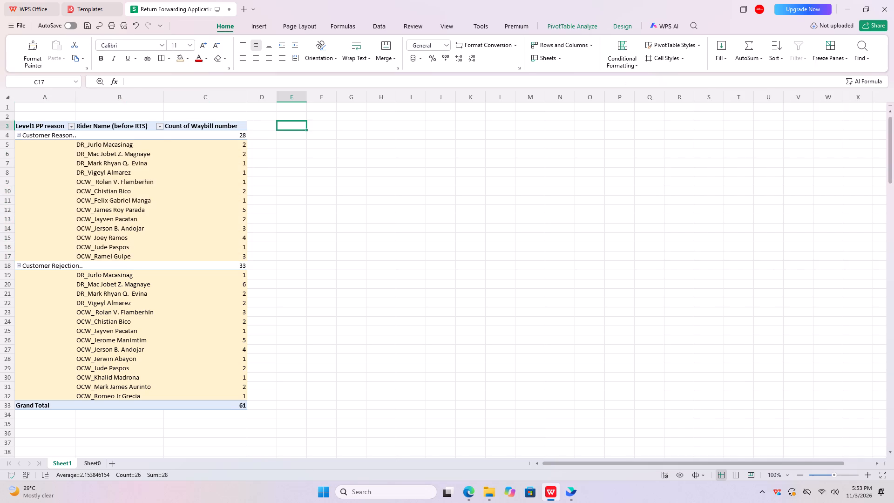
# Fill the Customer Reason and Customer Rejection subtotal rows, A4:C4 and A18:C18, with a medium-light green theme shade.
pyautogui.moveTo(240, 136); pyautogui.dragTo(59, 137)
pyautogui.click(223, 22)
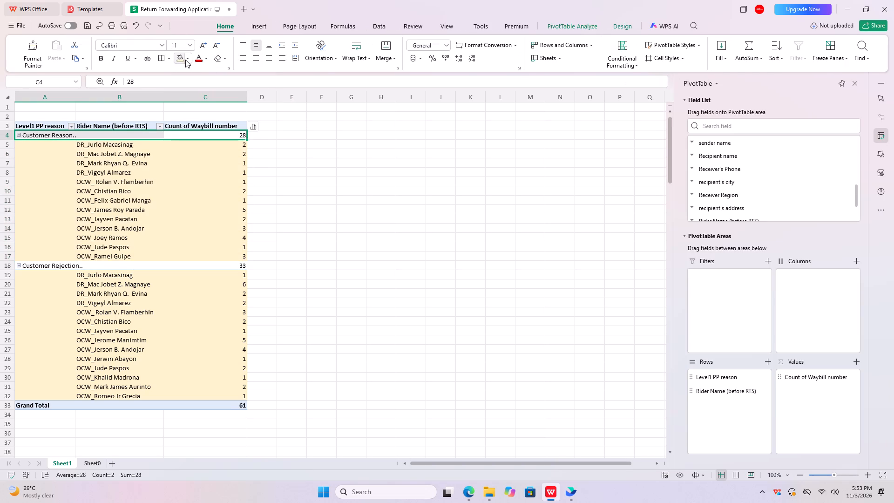
pyautogui.click(186, 60)
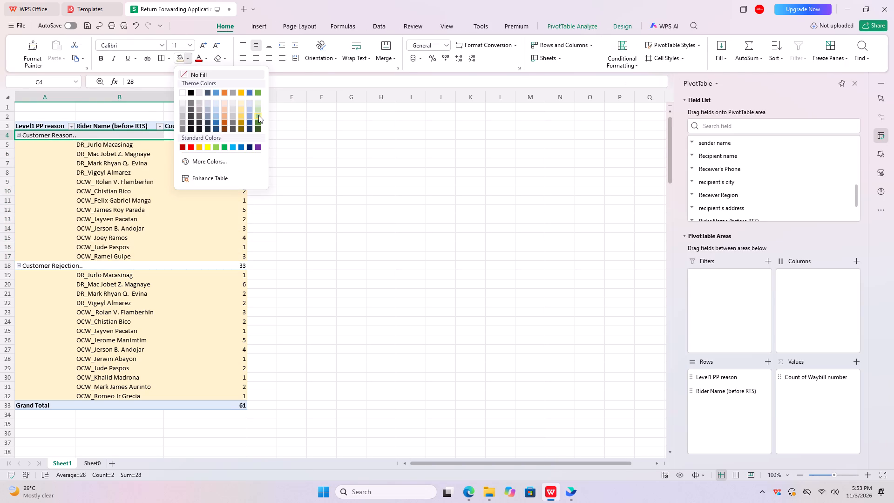
pyautogui.click(258, 115)
pyautogui.click(403, 157)
pyautogui.moveTo(245, 266); pyautogui.dragTo(45, 269)
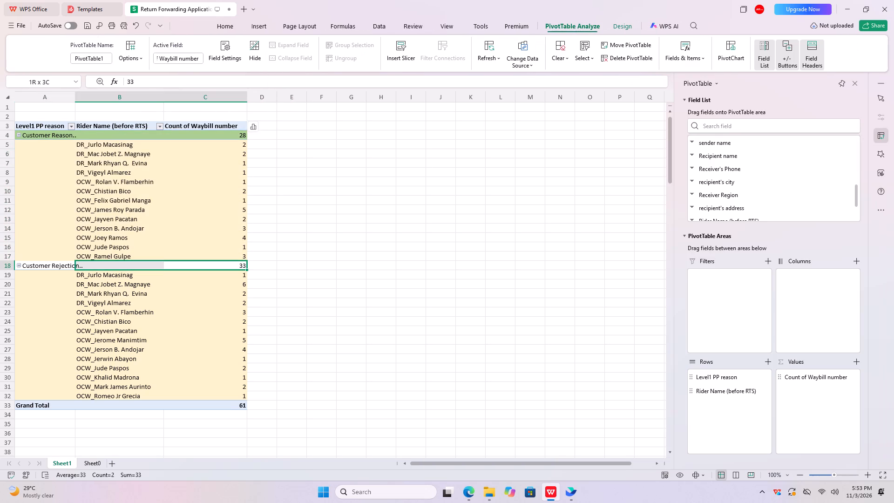
pyautogui.moveTo(45, 269); pyautogui.dragTo(41, 270)
pyautogui.click(222, 31)
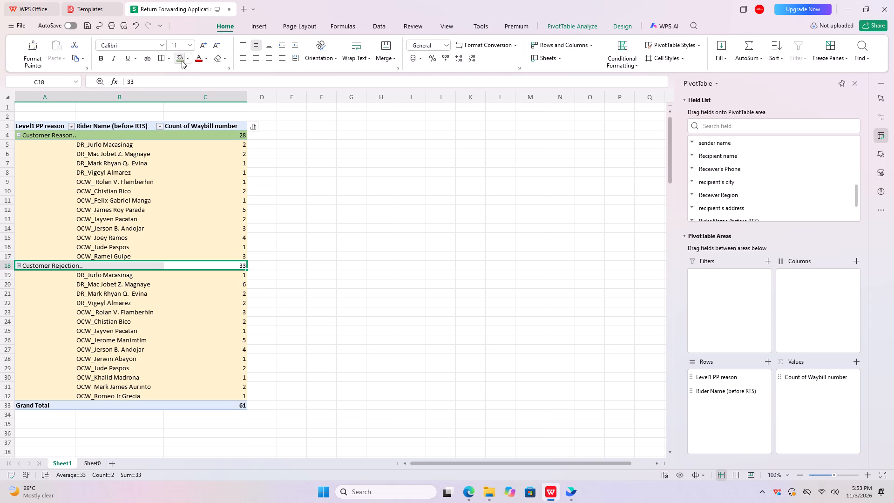
pyautogui.click(179, 60)
pyautogui.click(351, 162)
# Fill the PivotTable's Grand Total row, A33:C33, with the same green theme shade as the subtotal rows.
pyautogui.scroll(-3, 344, 237)
pyautogui.moveTo(241, 323); pyautogui.dragTo(81, 320)
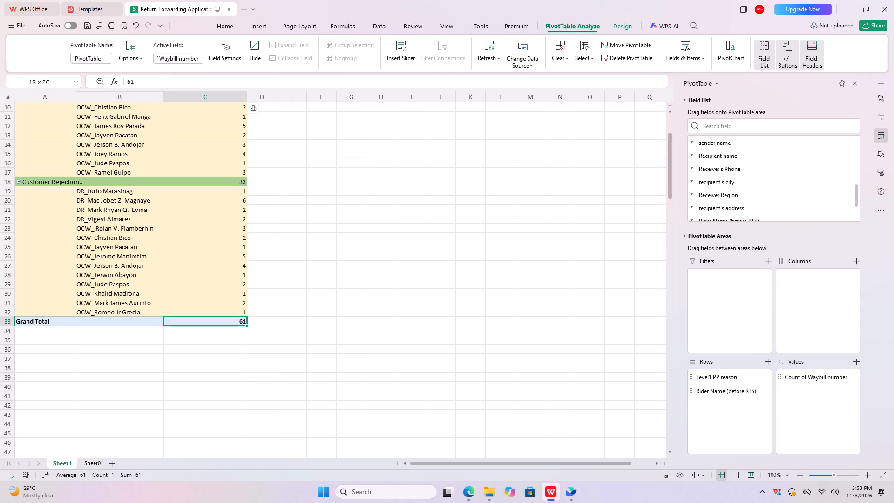
pyautogui.moveTo(81, 320); pyautogui.dragTo(34, 319)
pyautogui.click(224, 27)
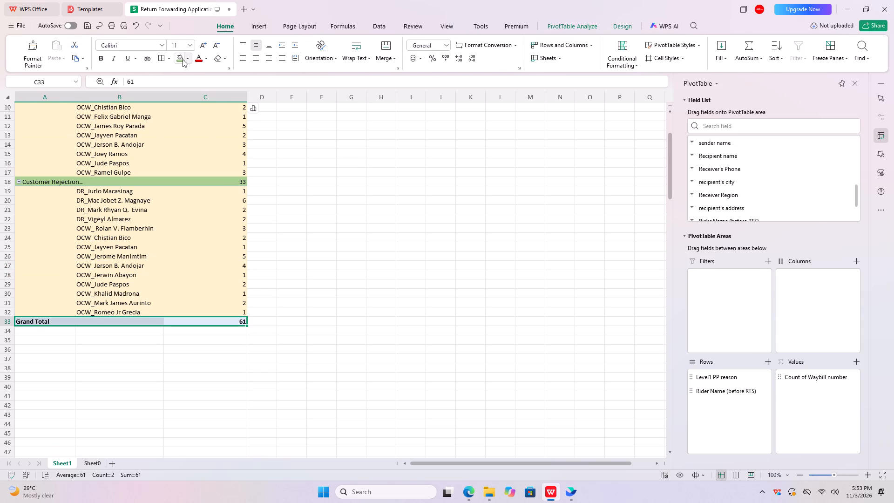
pyautogui.click(179, 59)
pyautogui.click(330, 185)
# Bold the whole PivotTable, from the header row through Grand Total, A3:C33.
pyautogui.moveTo(240, 319); pyautogui.dragTo(3, 128)
pyautogui.scroll(3, 0, 132)
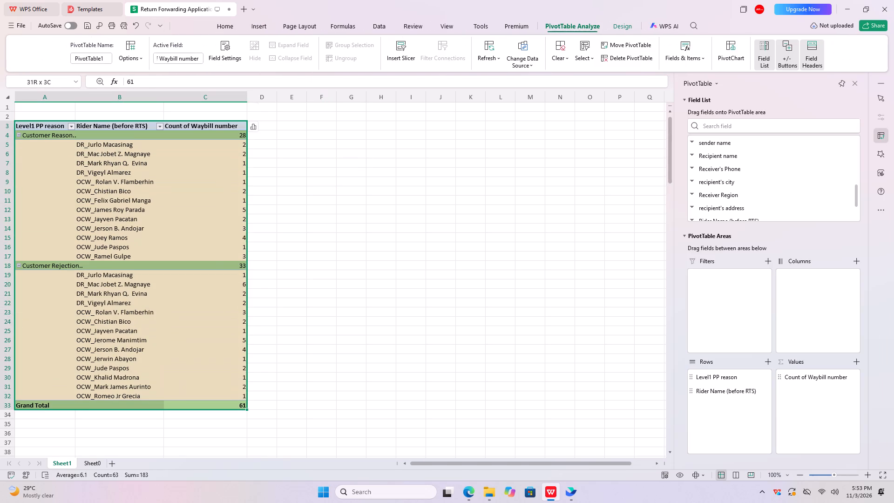
pyautogui.scroll(3, 3, 128)
pyautogui.moveTo(3, 128); pyautogui.dragTo(50, 128)
pyautogui.hotkey('ctrl', 'b')
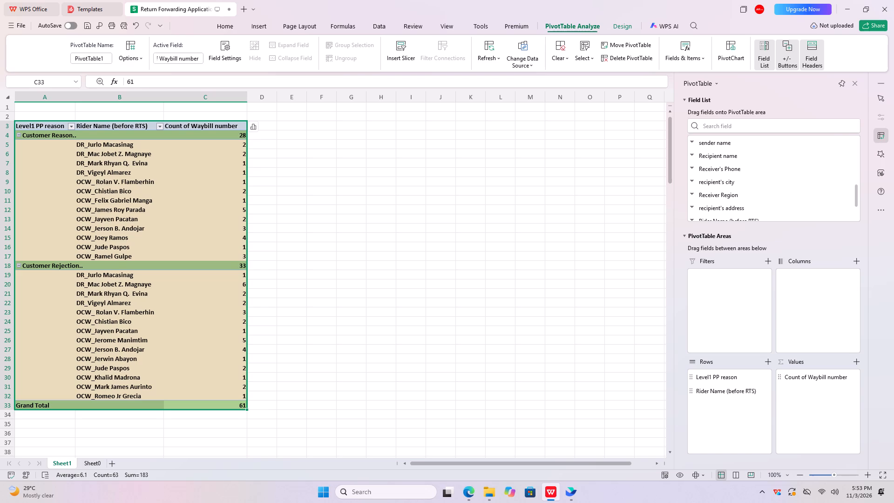
# Copy the formatted PivotTable and send it as an image in the open Feishu chat.
pyautogui.hotkey('ctrl', 'c')
pyautogui.hotkey('ctrl', 'c')
pyautogui.click(571, 488)
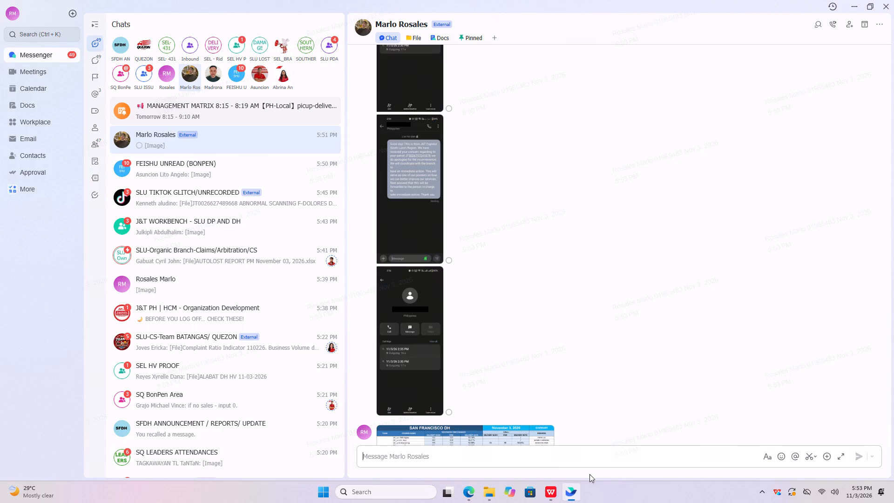
pyautogui.click(521, 461)
pyautogui.hotkey('ctrl', 'v')
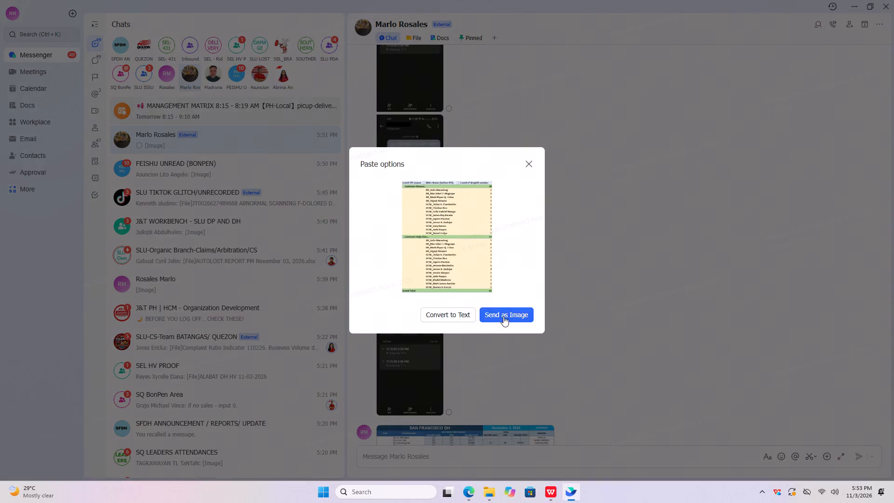
pyautogui.click(504, 313)
# Switch to Edge, open BONPEN INDICATORS MONITORING REPORT -November in a new tab beside JMS, and close the spare blank tab.
pyautogui.click(471, 491)
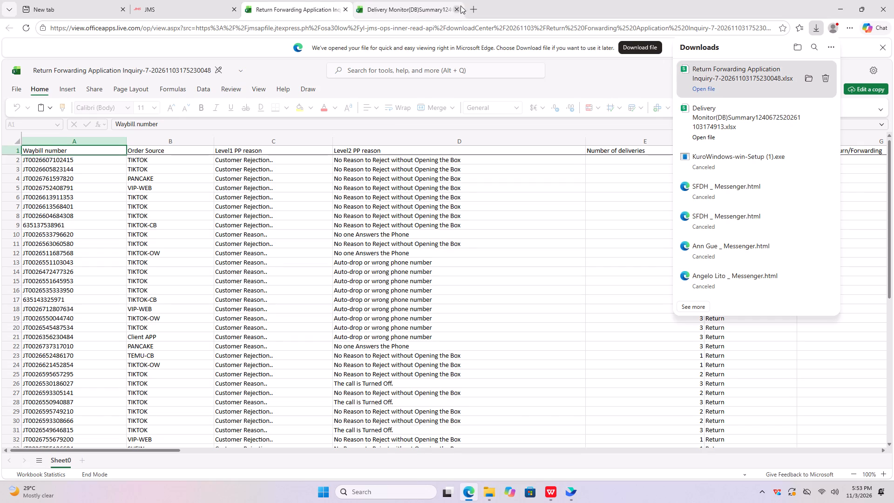
pyautogui.click(471, 8)
pyautogui.press('b')
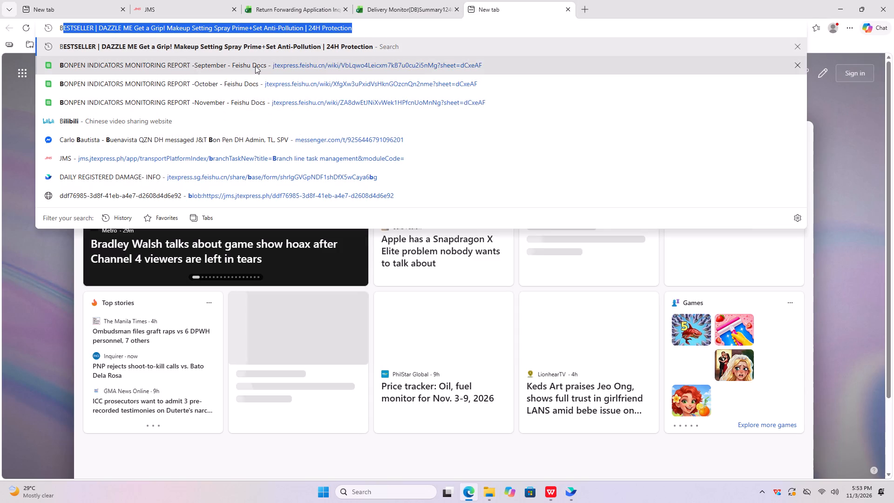
pyautogui.click(217, 102)
pyautogui.moveTo(506, 5); pyautogui.dragTo(155, 8)
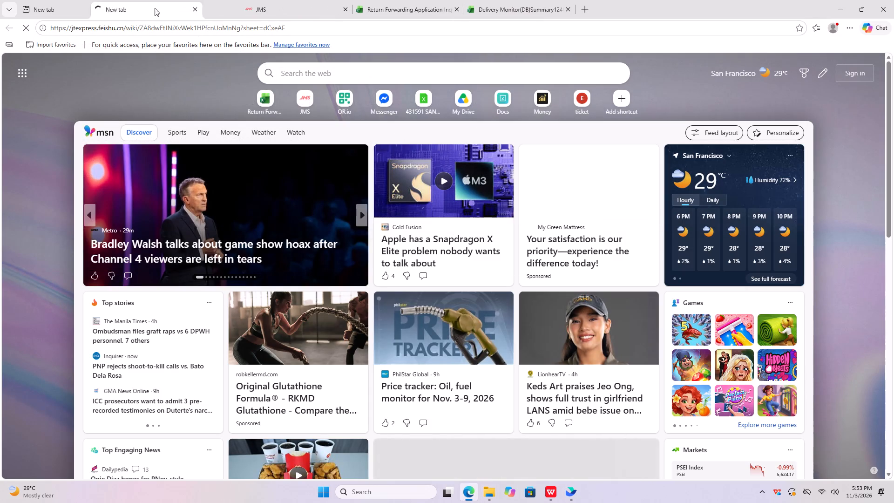
pyautogui.moveTo(155, 8); pyautogui.dragTo(223, 7)
pyautogui.click(120, 8)
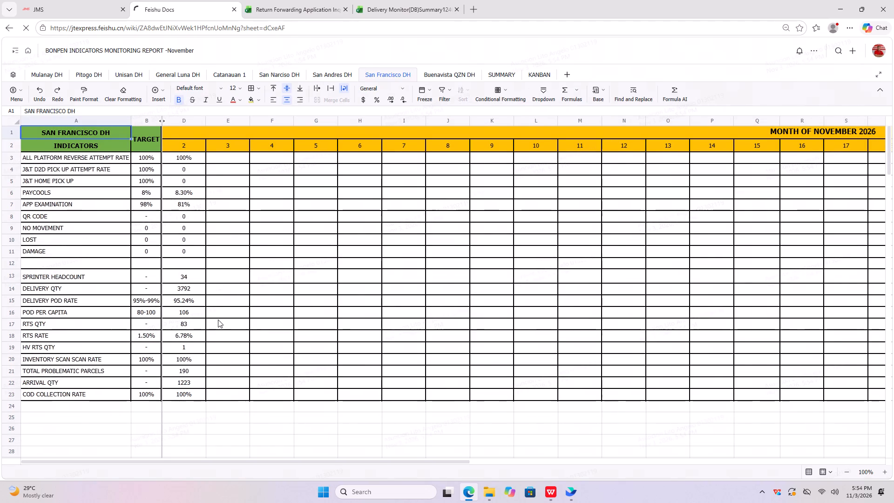
# On the San Francisco DH sheet, enter day 3's HV RTS QTY as 1 and RTS QTY as 61.
pyautogui.click(217, 313)
pyautogui.click(223, 303)
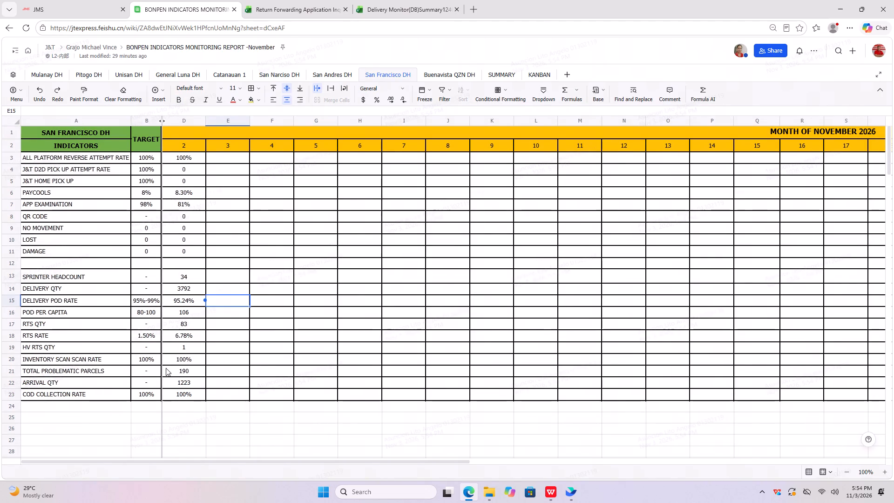
pyautogui.click(237, 344)
pyautogui.press('1')
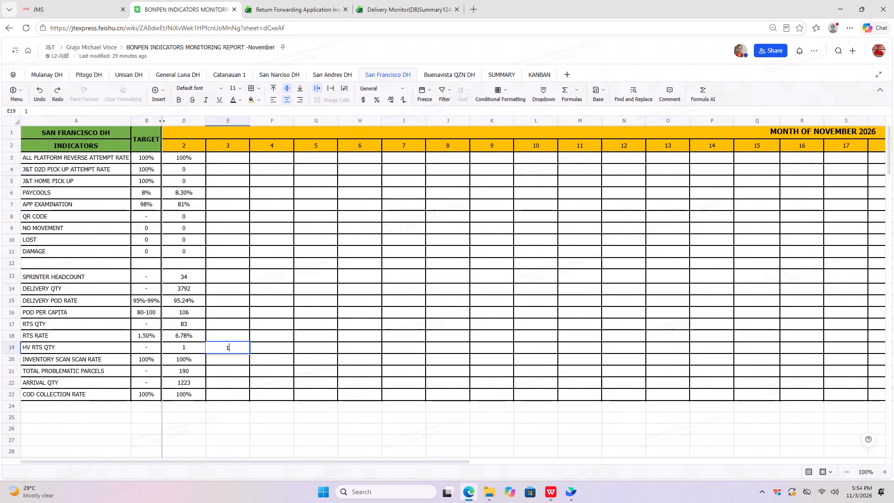
pyautogui.click(230, 338)
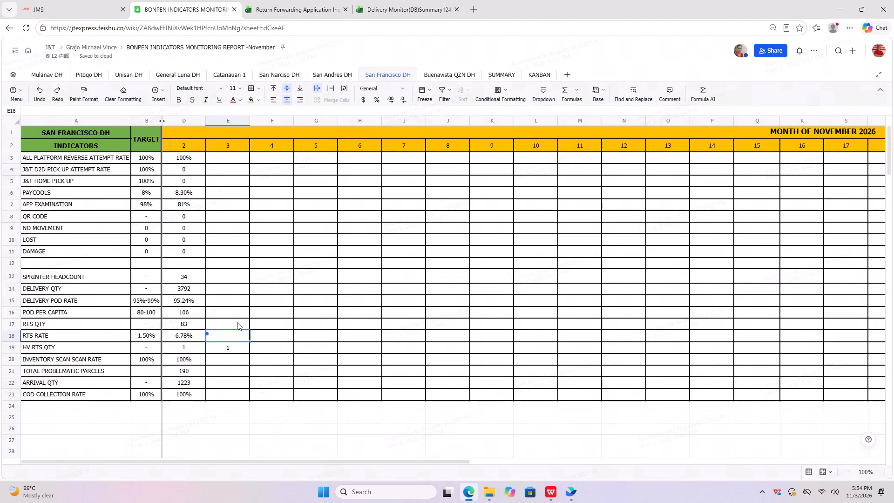
pyautogui.click(236, 322)
pyautogui.write('61')
pyautogui.press('Return')
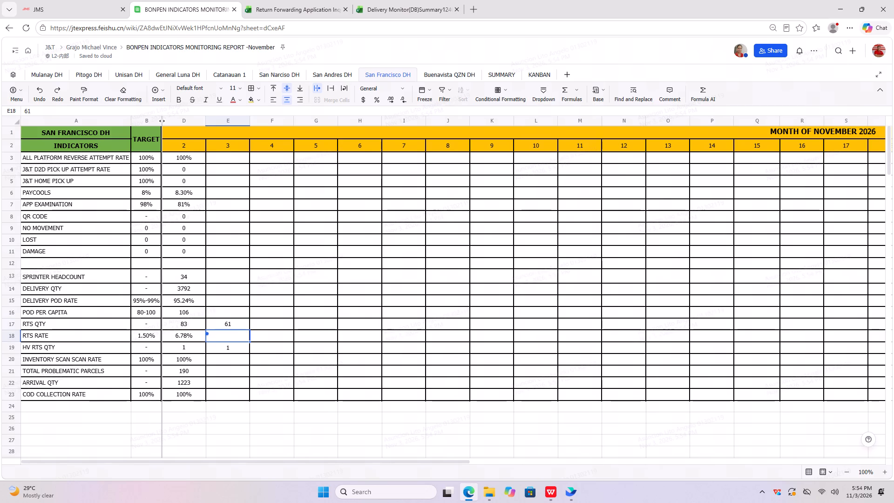
# Enter 21 as the SPRINTER HEADCOUNT for day 3.
pyautogui.click(327, 300)
pyautogui.click(404, 230)
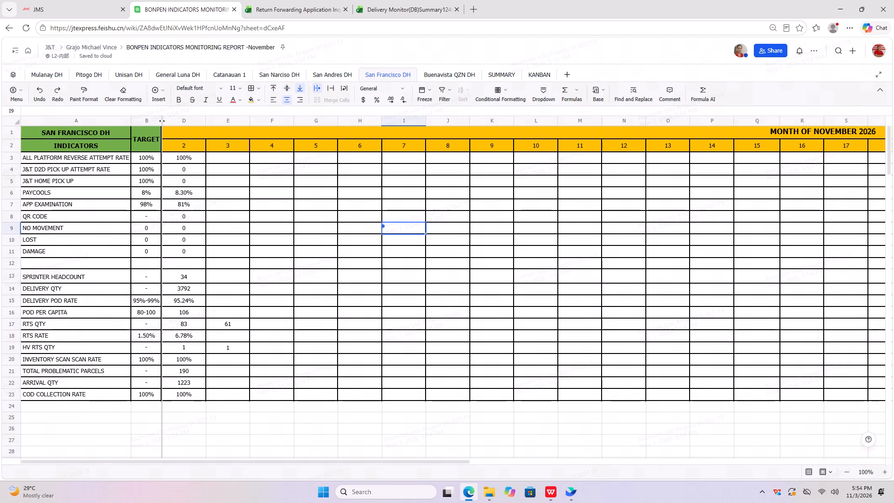
pyautogui.click(237, 277)
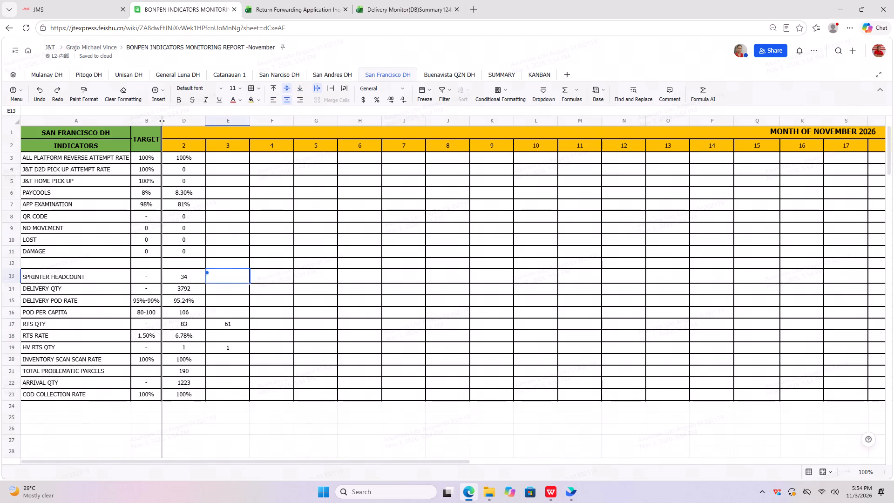
pyautogui.write('21')
pyautogui.press('Return')
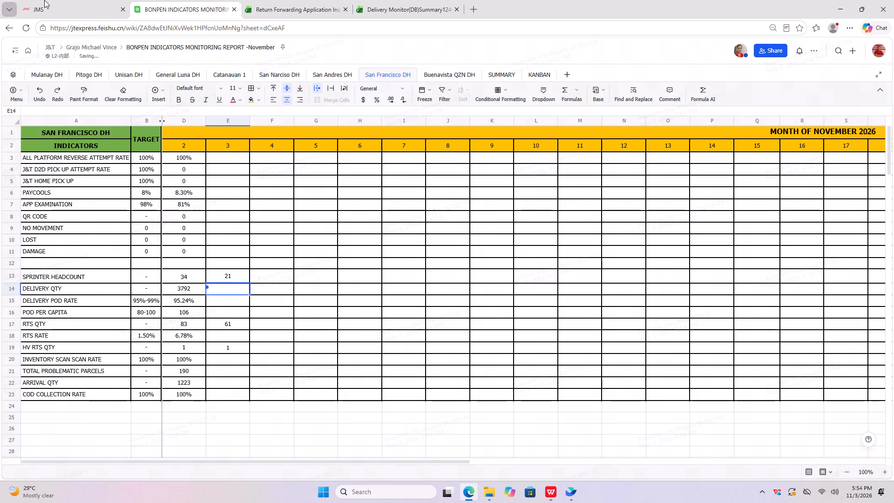
# Refresh the Monitor Delivery(New) courier summary in JMS and enter its total delivery, 1314, as day 3's DELIVERY QTY in the report.
pyautogui.click(45, 0)
pyautogui.click(595, 92)
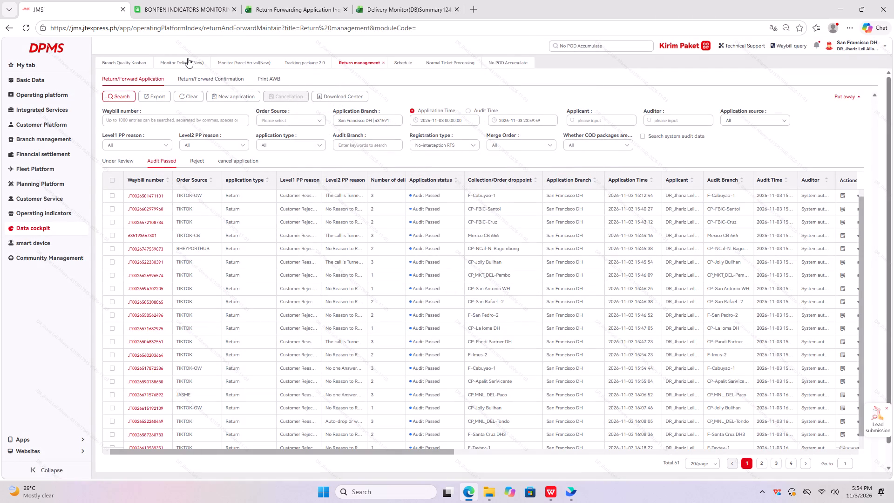
pyautogui.click(187, 60)
pyautogui.click(125, 95)
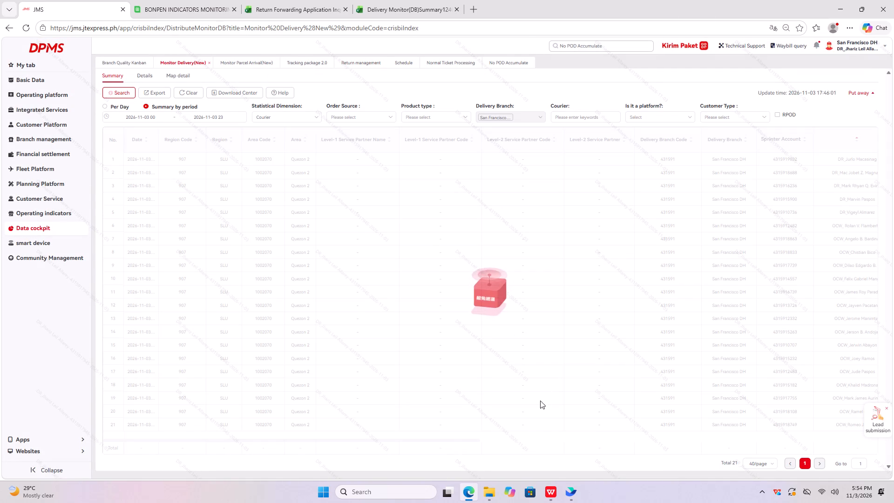
pyautogui.moveTo(312, 440); pyautogui.dragTo(607, 429)
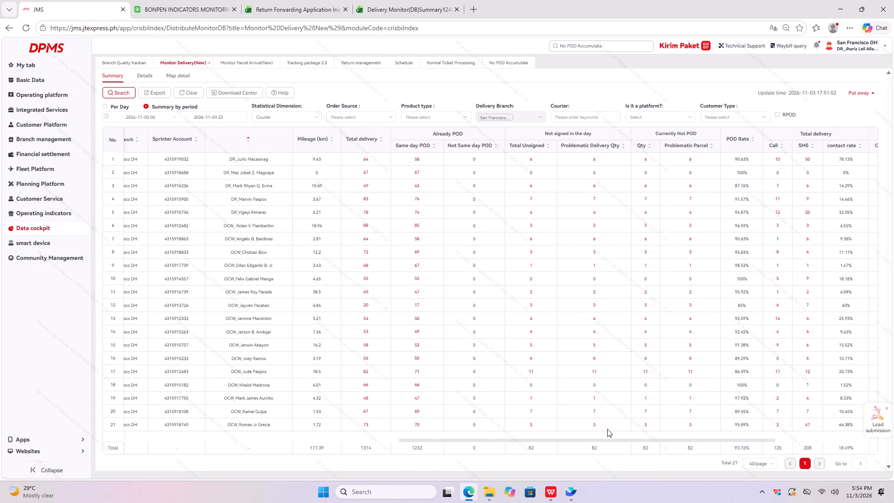
pyautogui.moveTo(607, 429); pyautogui.dragTo(606, 428)
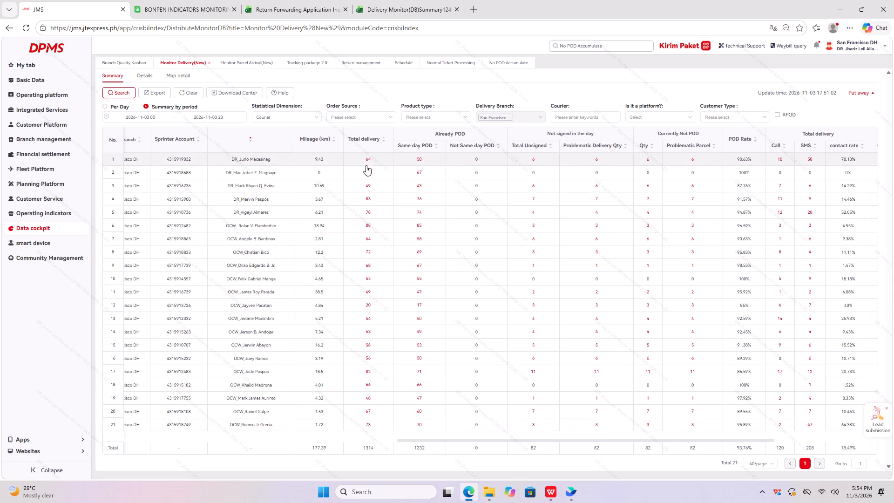
pyautogui.click(192, 0)
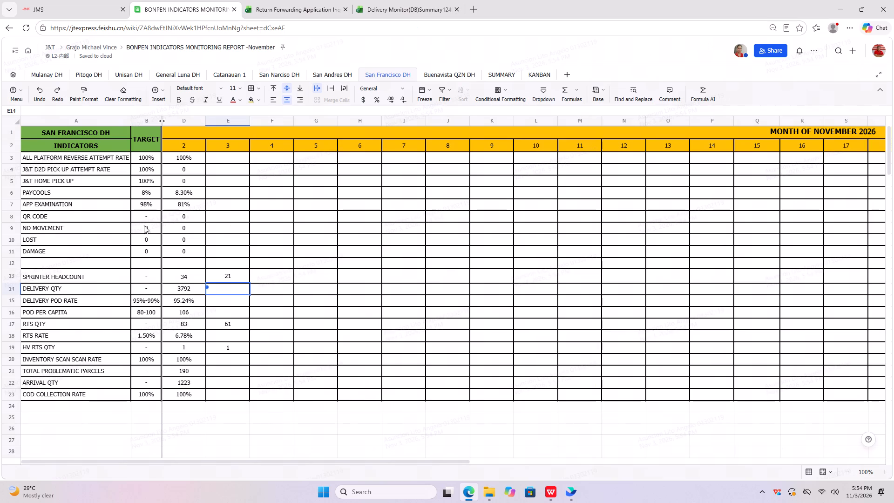
pyautogui.write('13')
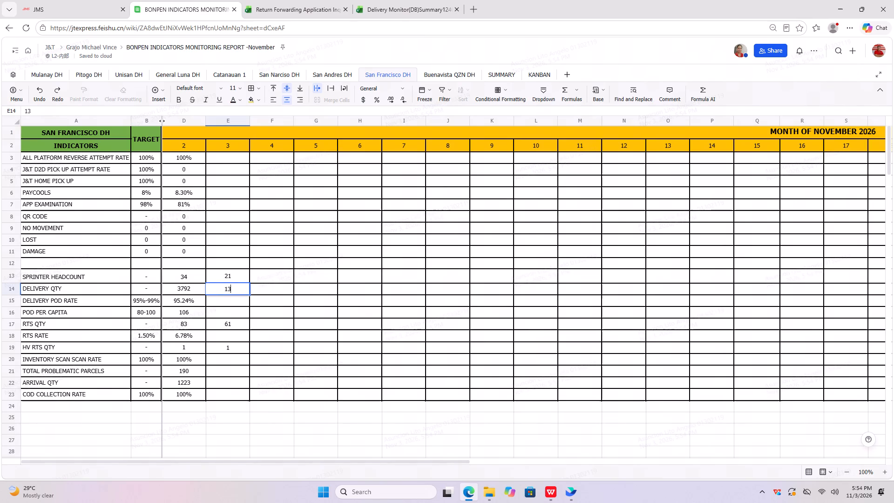
pyautogui.write('14')
pyautogui.press('Return')
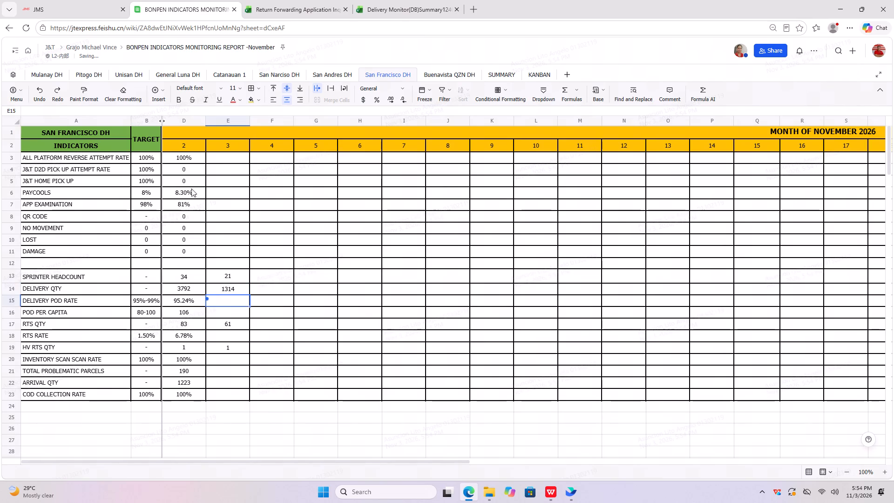
# Enter 93.76% as day 3's DELIVERY POD RATE, checking the total POD Rate in JMS.
pyautogui.write('93')
pyautogui.press('.')
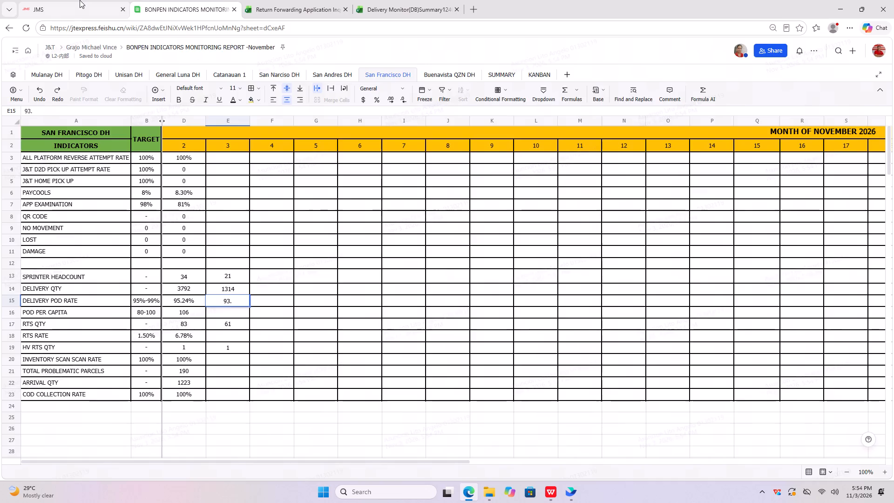
pyautogui.click(79, 0)
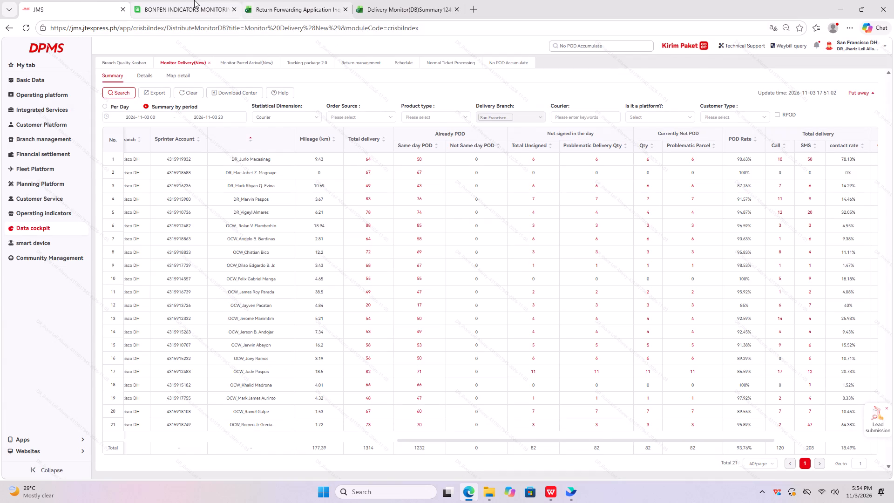
pyautogui.click(194, 0)
pyautogui.write('76')
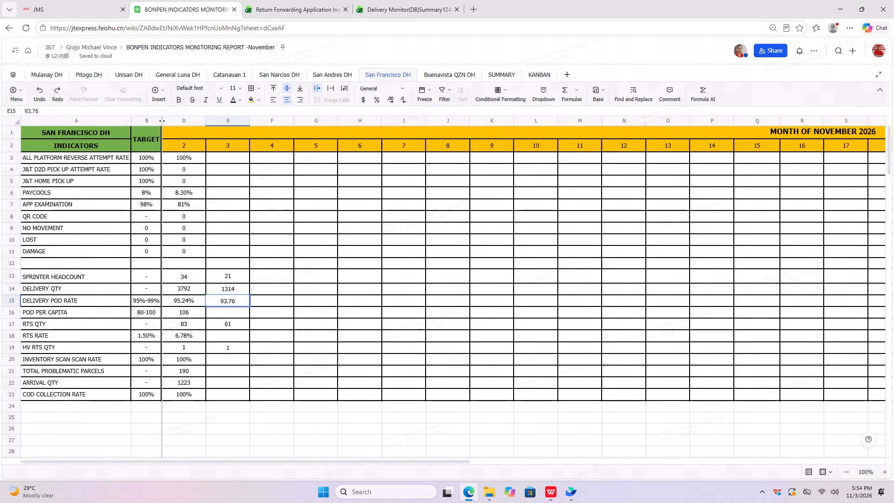
pyautogui.hotkey('shift', '%')
pyautogui.press('Return')
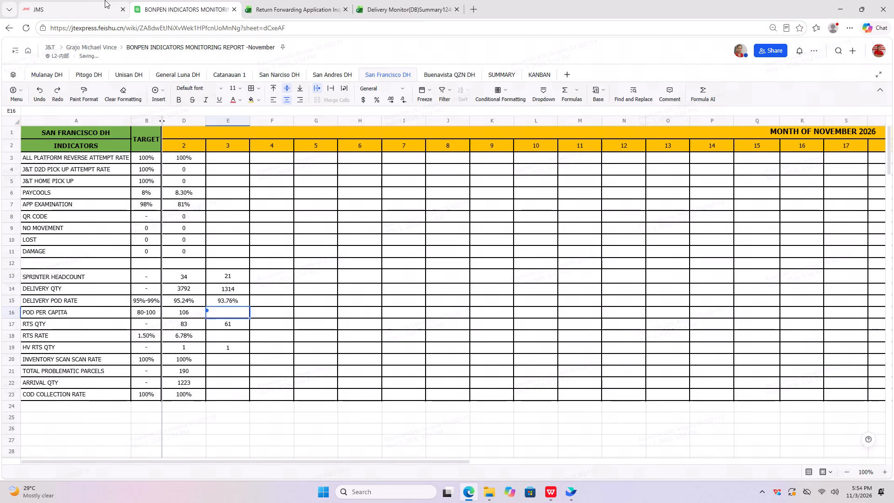
# Look up the POD per capita in the report image sent in Feishu and enter 59 for day 3.
pyautogui.click(568, 489)
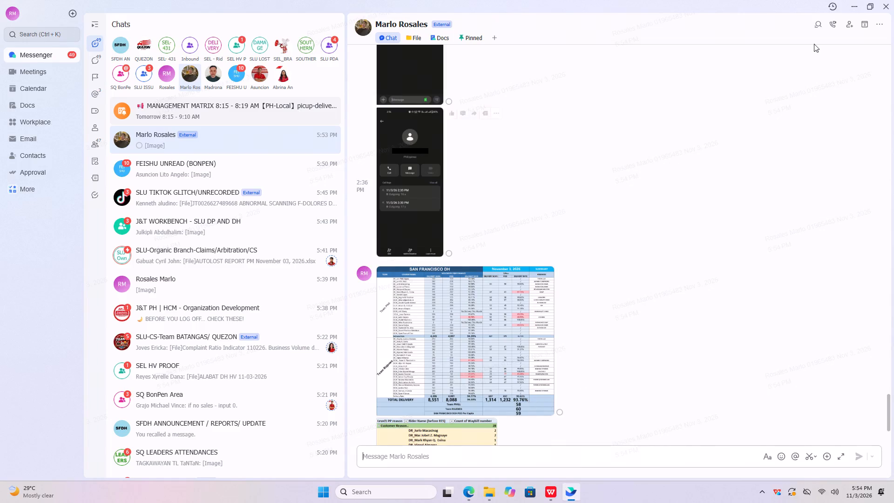
pyautogui.click(844, 5)
pyautogui.click(847, 6)
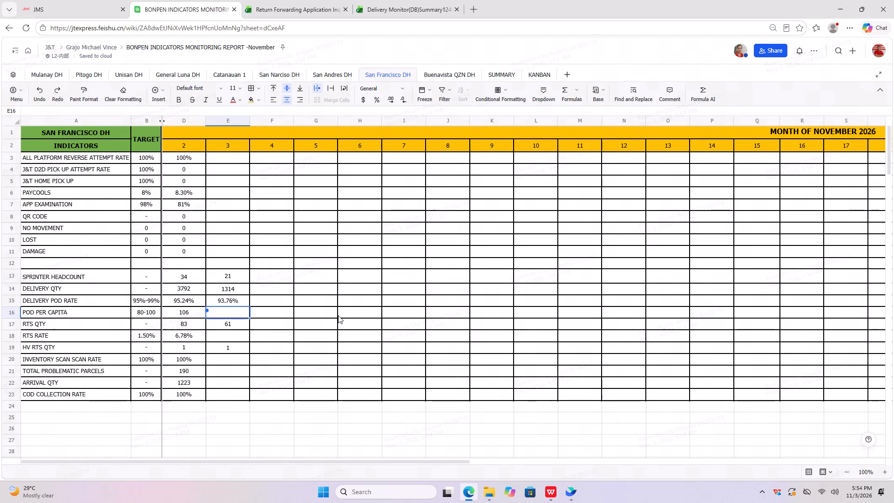
pyautogui.write('59')
pyautogui.press('Return')
# Enter 100% as day 3's INVENTORY SCAN SCAN RATE, leaving RTS RATE blank.
pyautogui.press('Return')
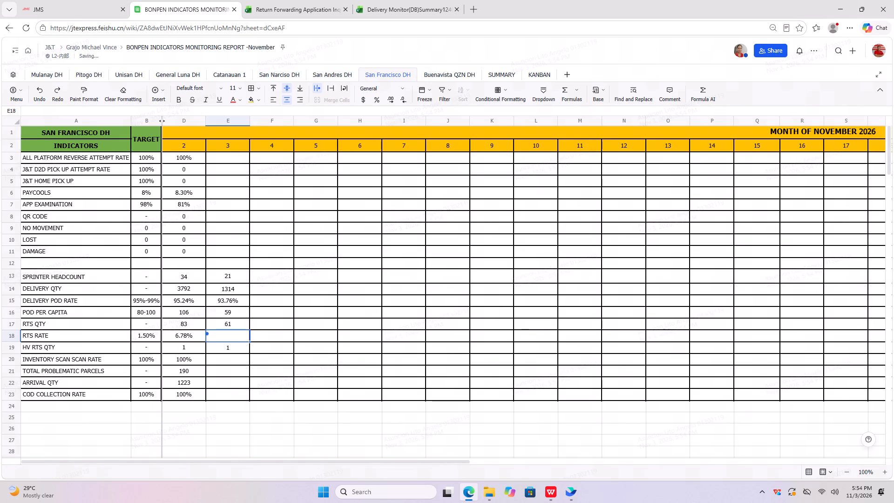
pyautogui.press('Return')
pyautogui.press('Return')
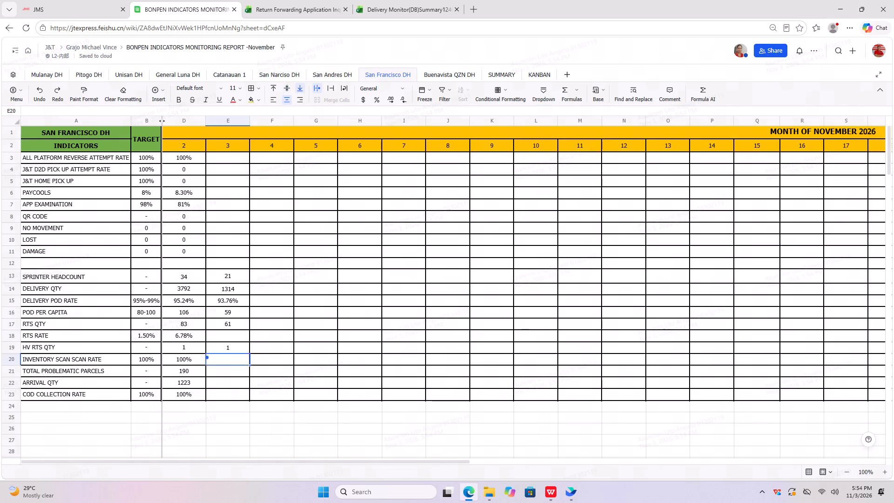
pyautogui.write('100')
pyautogui.hotkey('shift', '%')
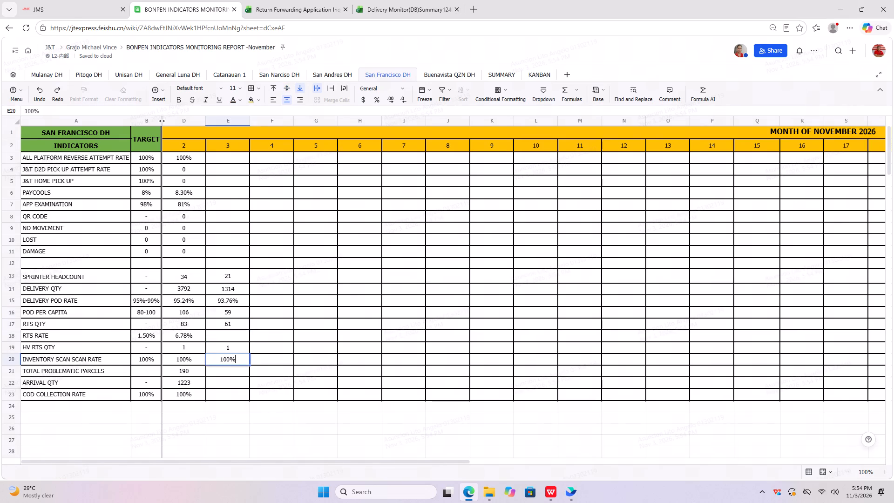
pyautogui.press('Return')
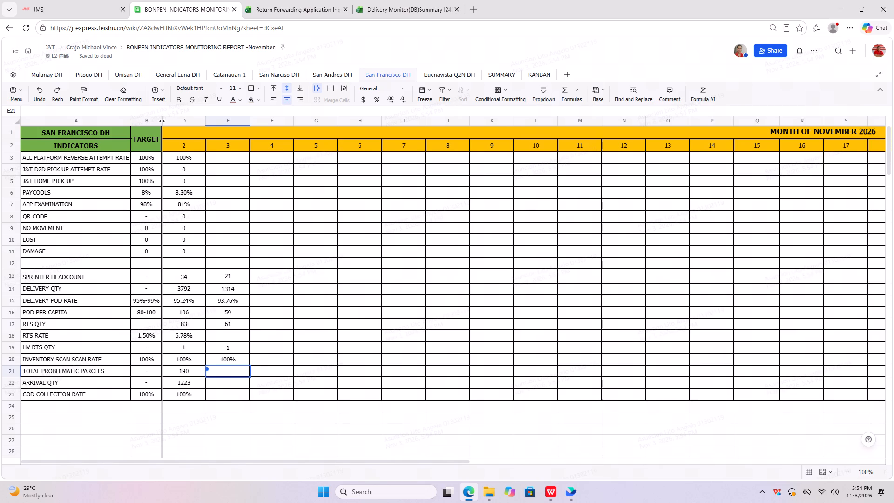
# Check the total problematic parcels in the JMS delivery summary and enter 82 as day 3's TOTAL PROBLEMATIC PARCELS.
pyautogui.click(38, 0)
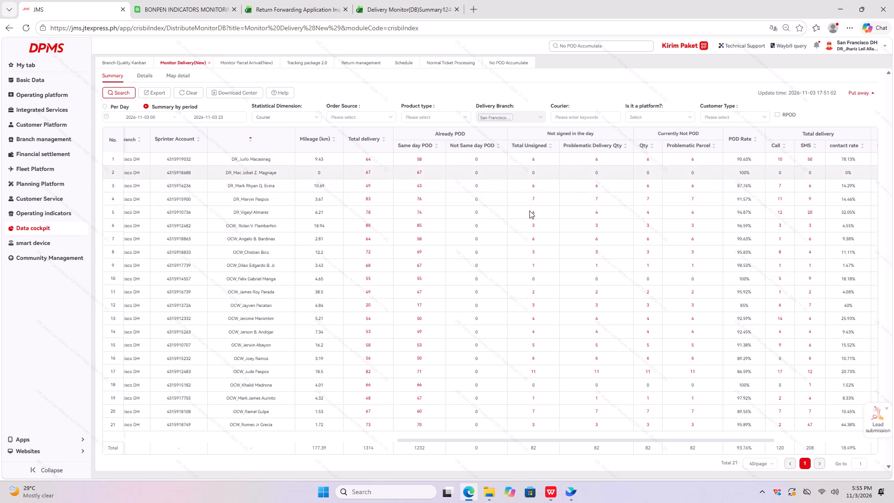
pyautogui.click(194, 0)
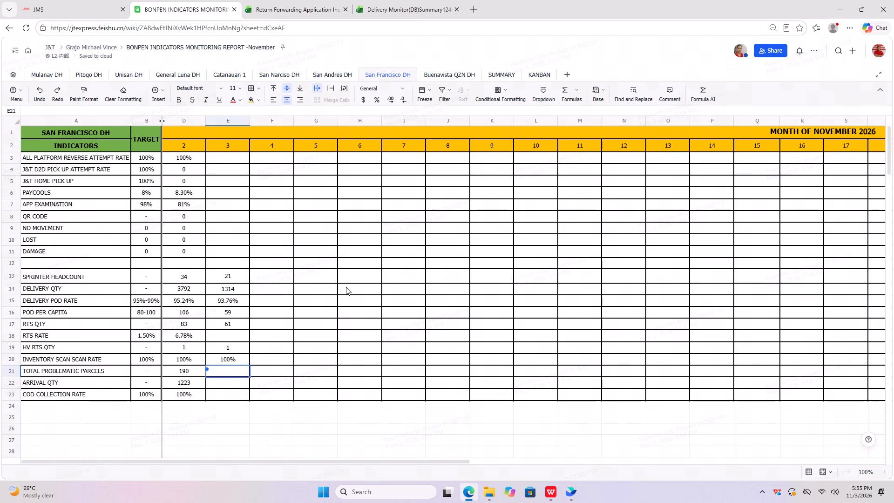
pyautogui.write('82')
pyautogui.press('Return')
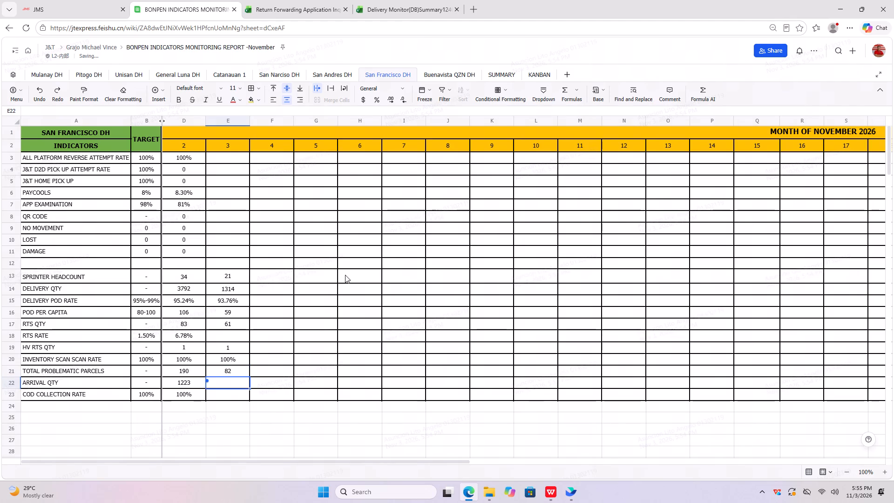
# Enter 100% as day 3's COD COLLECTION RATE, leaving ARRIVAL QTY blank.
pyautogui.click(300, 331)
pyautogui.click(231, 385)
pyautogui.click(230, 397)
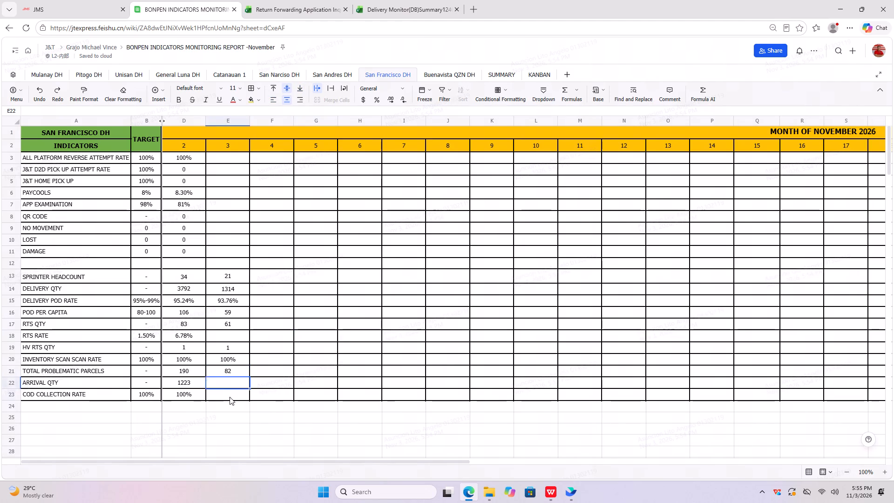
pyautogui.write('100')
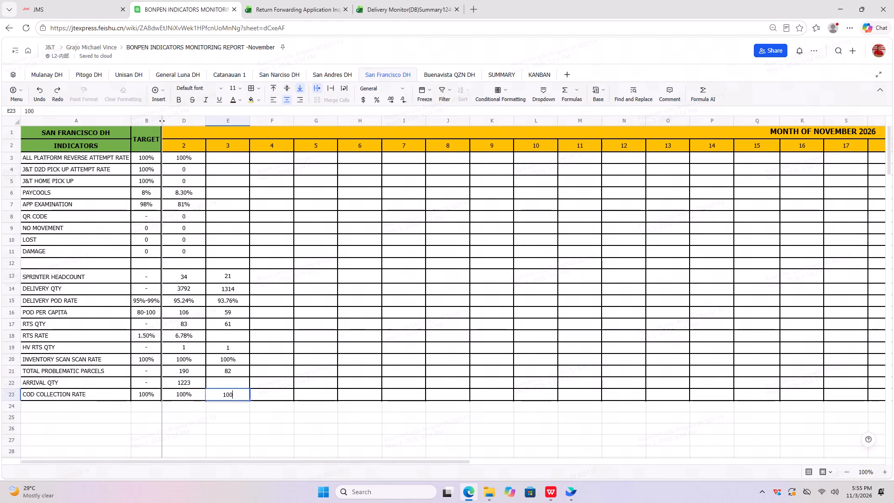
pyautogui.hotkey('shift', '%')
pyautogui.press('Return')
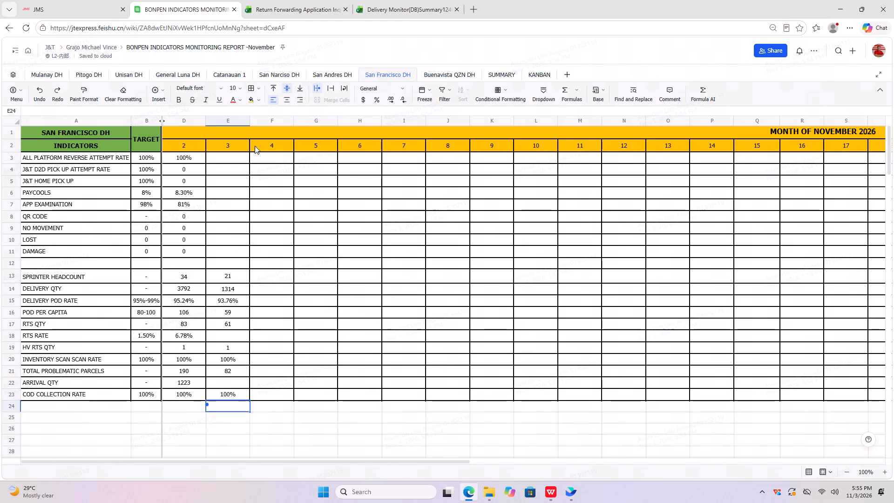
# Enter 100% as day 3's ALL PLATFORM REVERSE ATTEMPT RATE.
pyautogui.click(236, 163)
pyautogui.press('1')
pyautogui.press('0')
pyautogui.press('0')
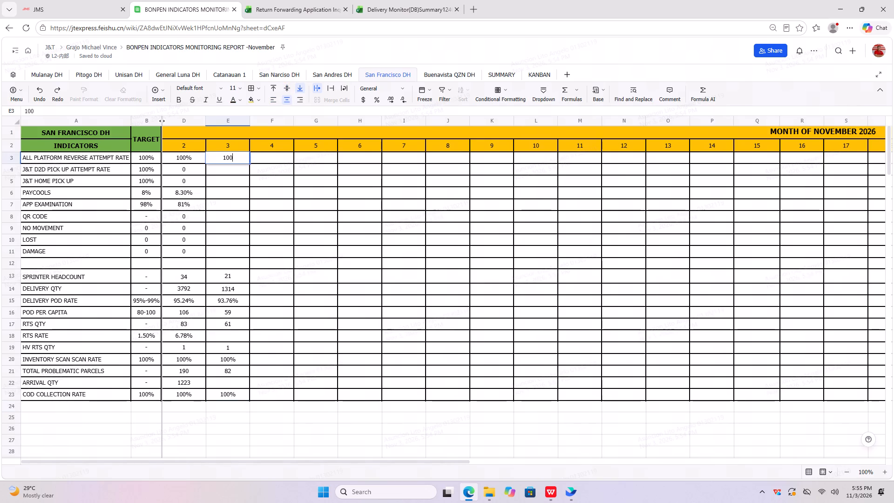
pyautogui.hotkey('shift', '%')
pyautogui.press('Return')
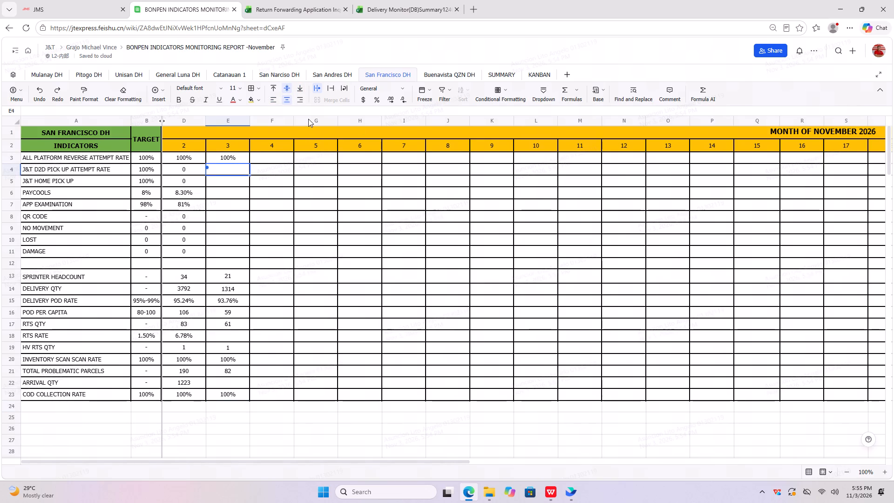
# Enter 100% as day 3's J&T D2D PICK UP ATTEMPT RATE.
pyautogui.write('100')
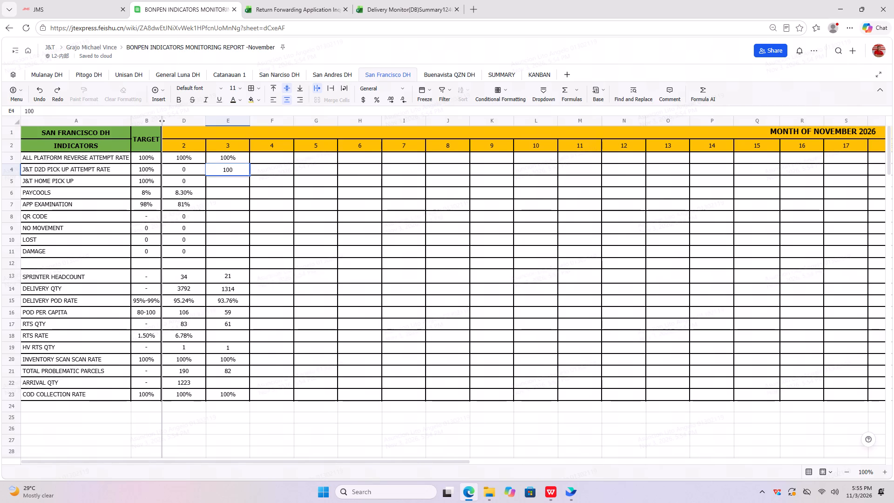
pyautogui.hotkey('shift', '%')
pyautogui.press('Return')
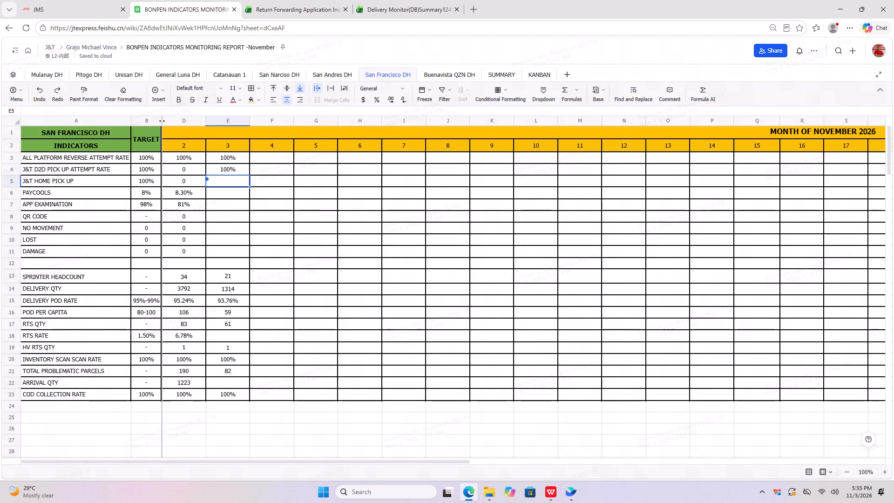
# Enter 100% as day 3's J&T HOME PICK UP.
pyautogui.press('1')
pyautogui.write('00')
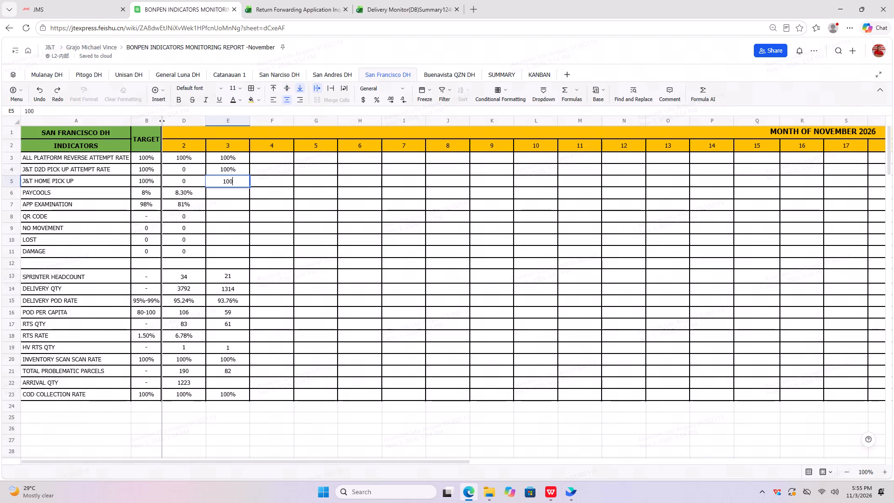
pyautogui.hotkey('shift', '%')
pyautogui.press('Return')
# Set day 3's J&T D2D PICK UP ATTEMPT RATE to 0.
pyautogui.press('Up')
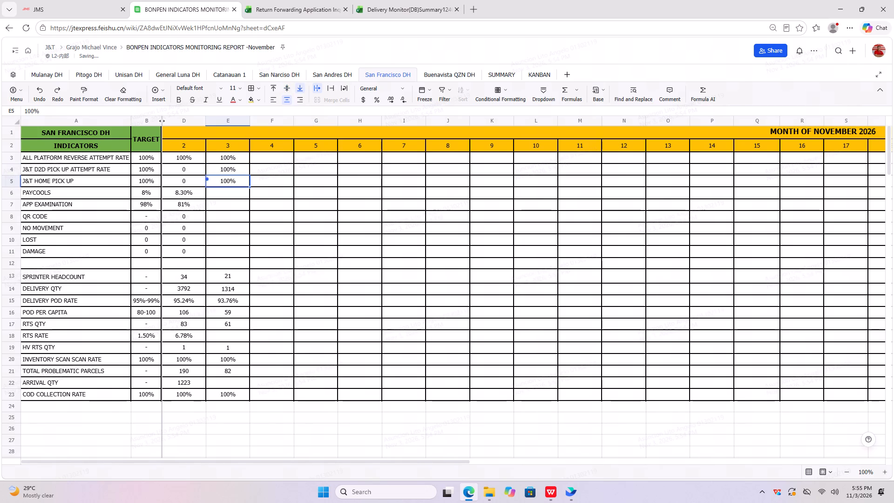
pyautogui.press('Up')
pyautogui.press('0')
pyautogui.click(230, 190)
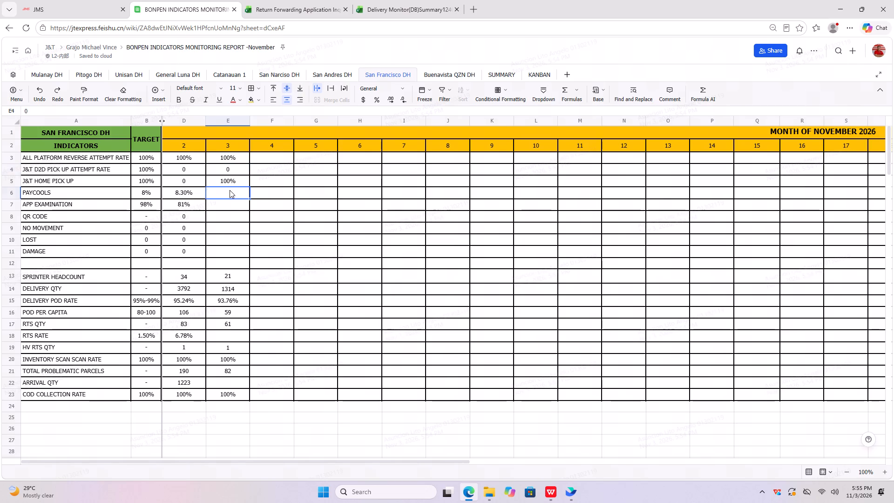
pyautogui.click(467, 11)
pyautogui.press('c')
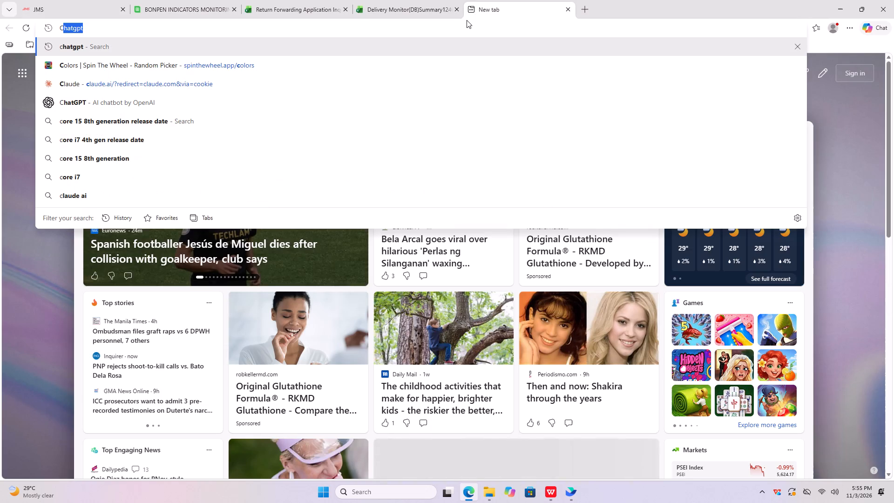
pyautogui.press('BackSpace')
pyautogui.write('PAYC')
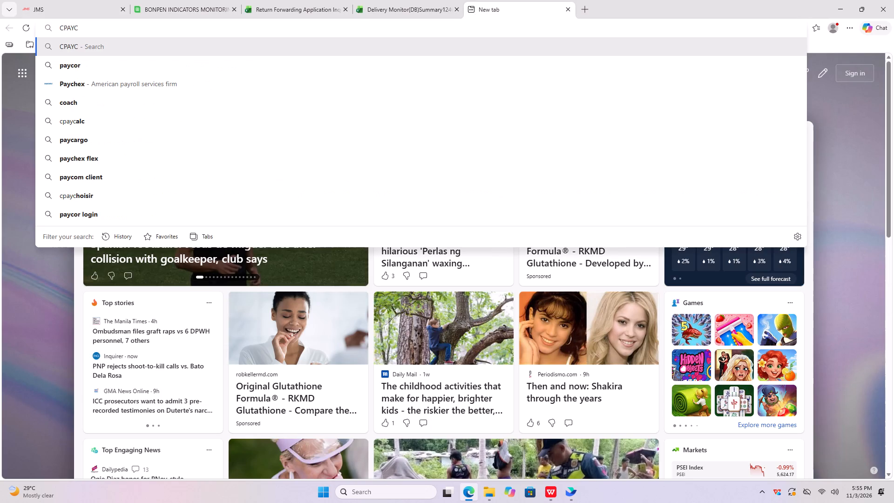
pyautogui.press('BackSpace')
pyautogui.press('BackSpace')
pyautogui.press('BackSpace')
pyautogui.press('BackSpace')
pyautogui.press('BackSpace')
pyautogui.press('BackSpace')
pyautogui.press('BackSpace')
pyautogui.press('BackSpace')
# Search JMS for COD, open COD collection and check the total online payment quantity for November 3.
pyautogui.click(30, 0)
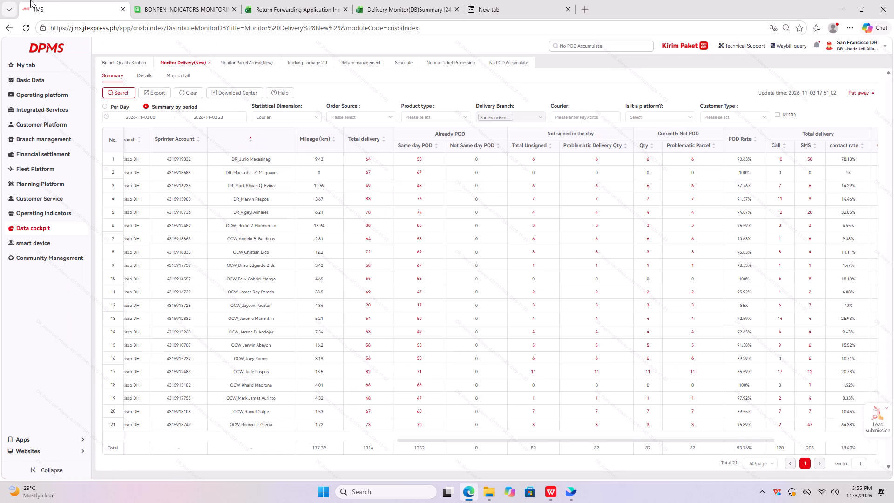
pyautogui.moveTo(604, 48); pyautogui.dragTo(415, 24)
pyautogui.press('c')
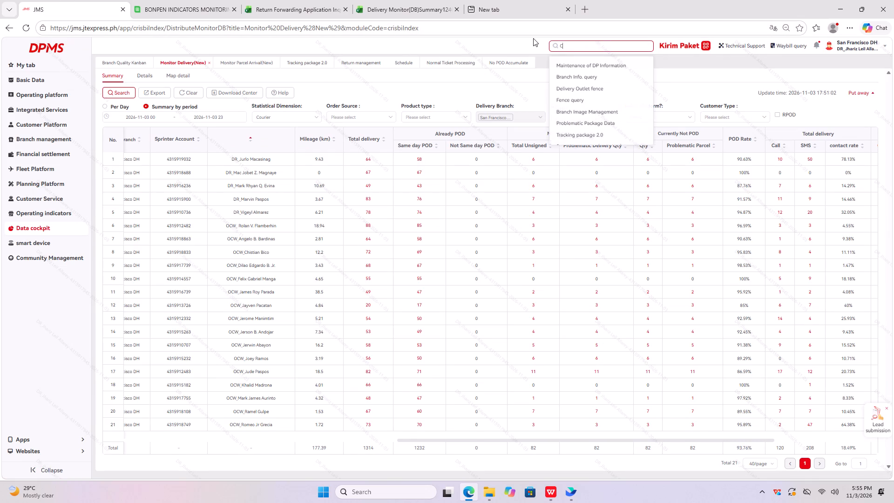
pyautogui.write('OD')
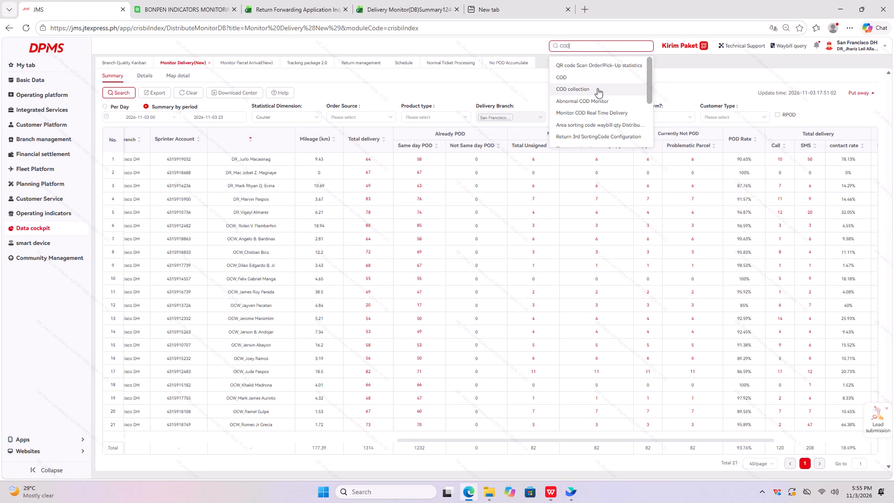
pyautogui.click(597, 88)
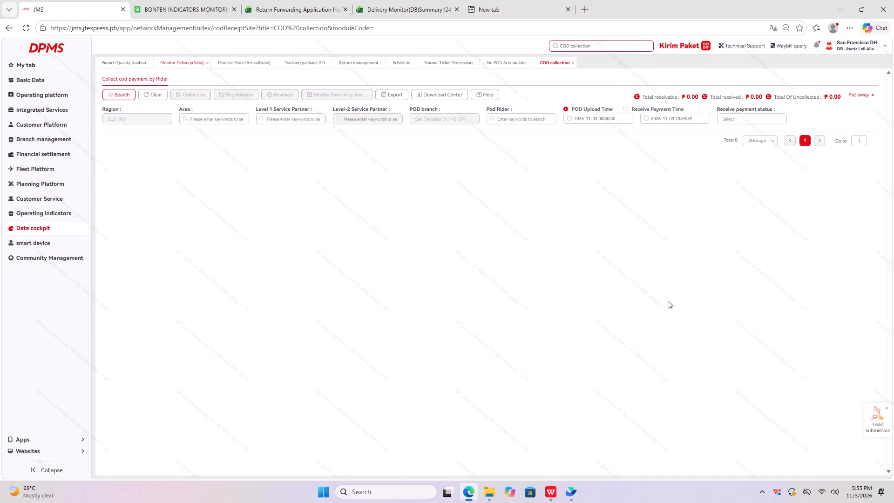
pyautogui.moveTo(309, 436); pyautogui.dragTo(562, 432)
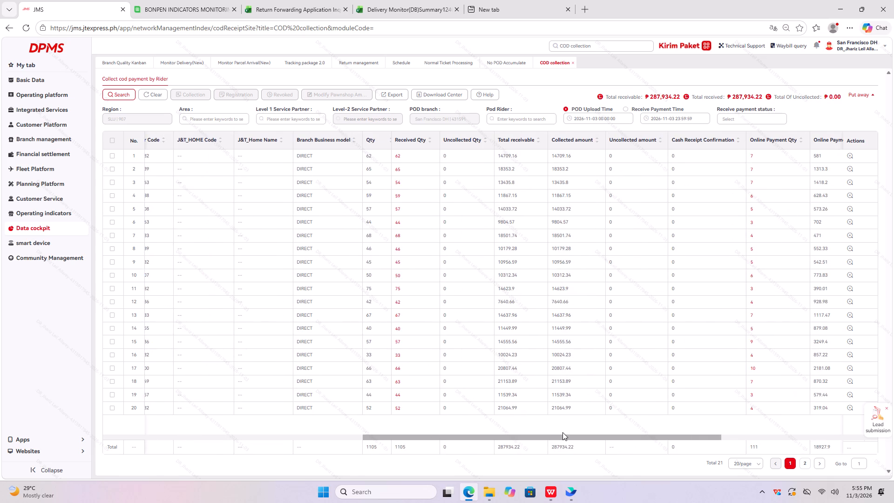
pyautogui.moveTo(562, 432); pyautogui.dragTo(457, 348)
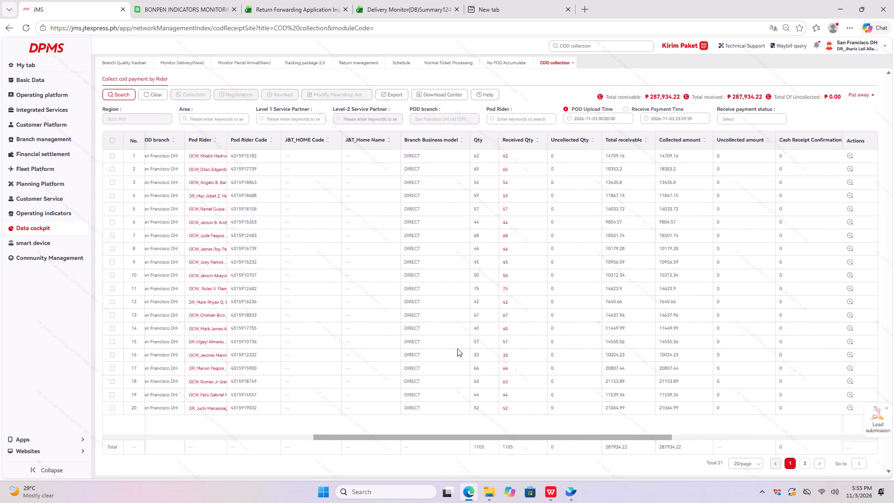
pyautogui.moveTo(457, 348); pyautogui.dragTo(452, 341)
# Calculate the online payment share as 111 / 1314 × 100 in Calculator, checking the total delivery quantity in the JMS delivery monitor.
pyautogui.click(188, 61)
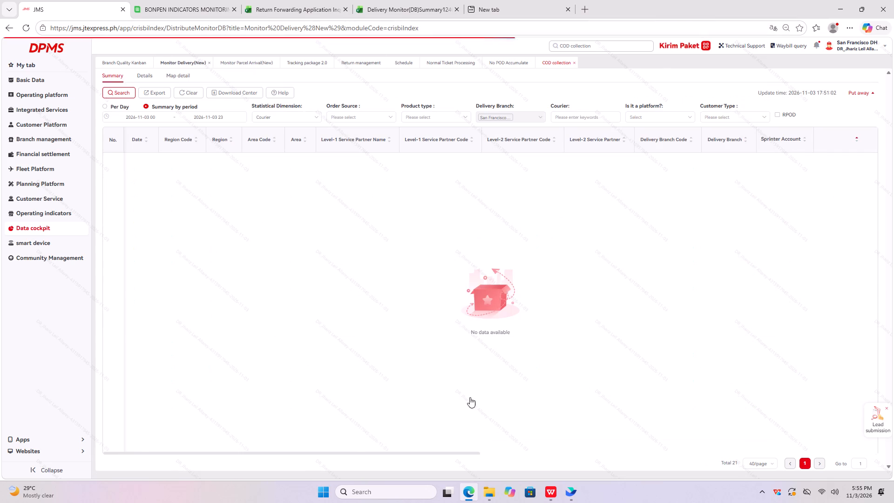
pyautogui.click(377, 492)
pyautogui.press('c')
pyautogui.press('a')
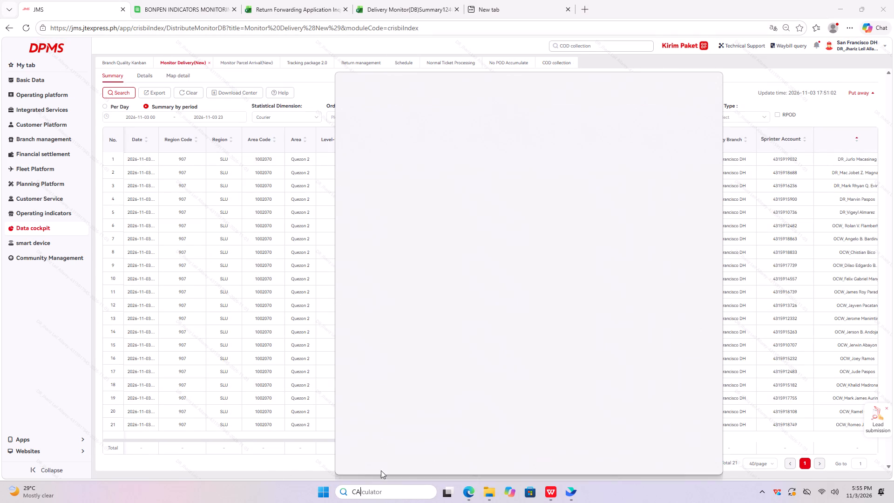
pyautogui.click(396, 135)
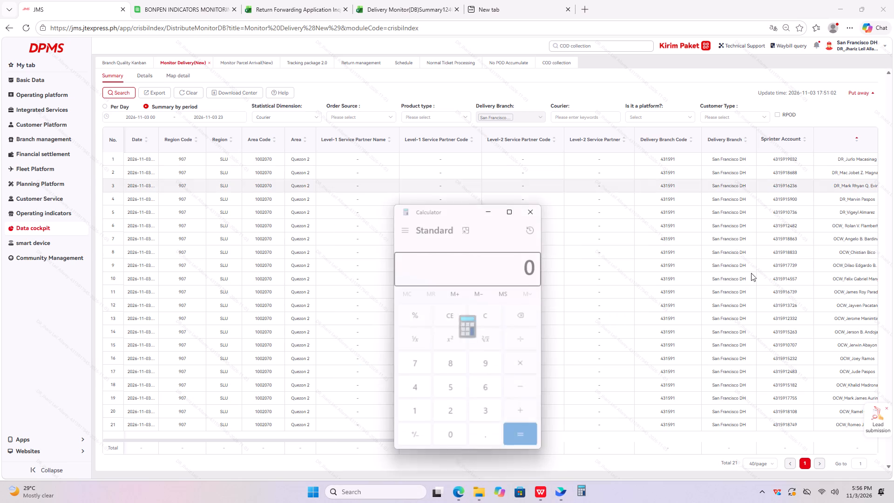
pyautogui.write('111')
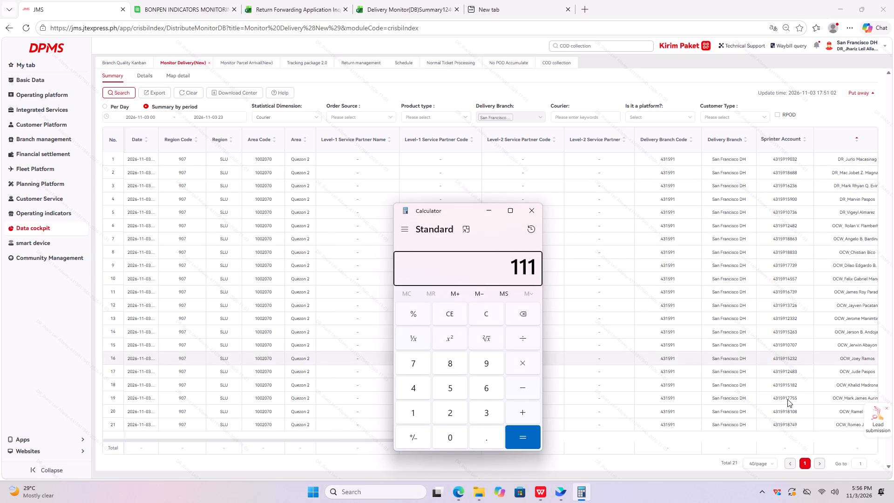
pyautogui.click(695, 482)
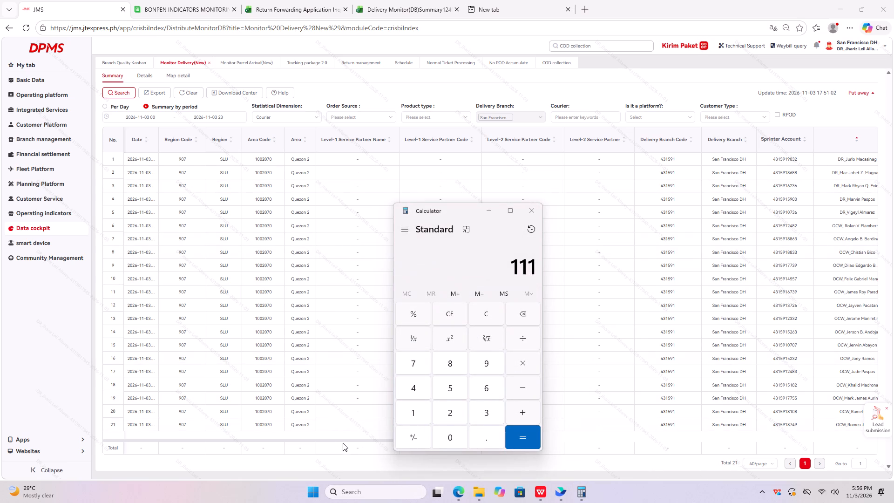
pyautogui.moveTo(343, 440); pyautogui.dragTo(573, 442)
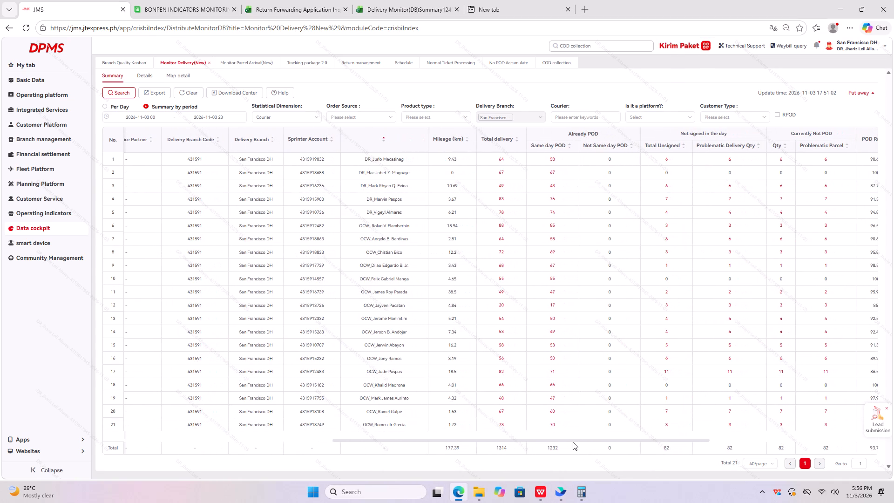
pyautogui.moveTo(573, 442); pyautogui.dragTo(574, 440)
pyautogui.click(586, 489)
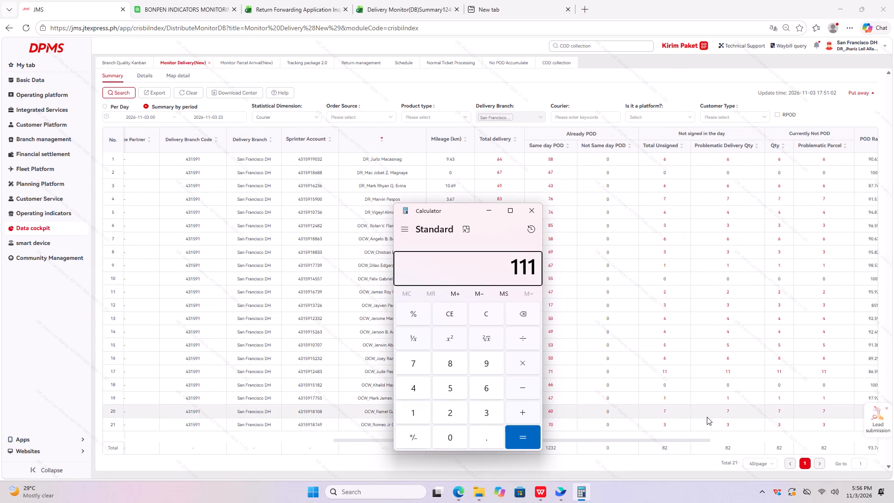
pyautogui.write('/13')
pyautogui.write('14')
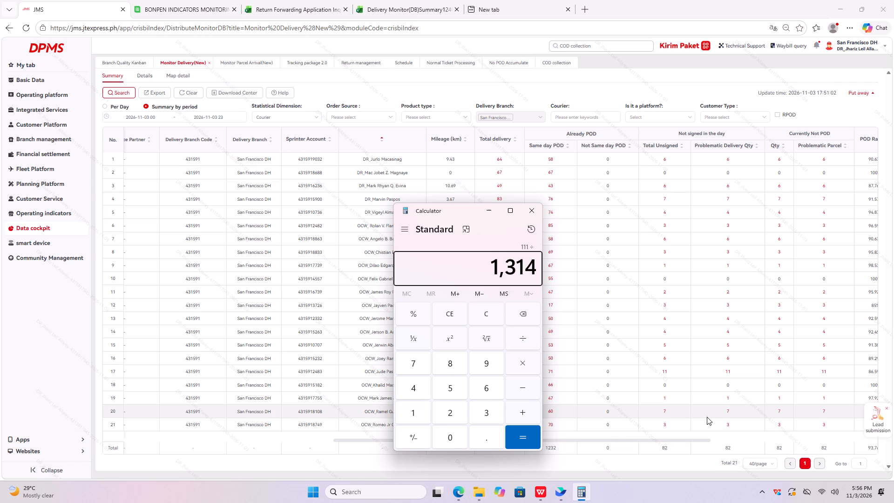
pyautogui.press('Return')
pyautogui.write('*10')
pyautogui.press('0')
pyautogui.press('Return')
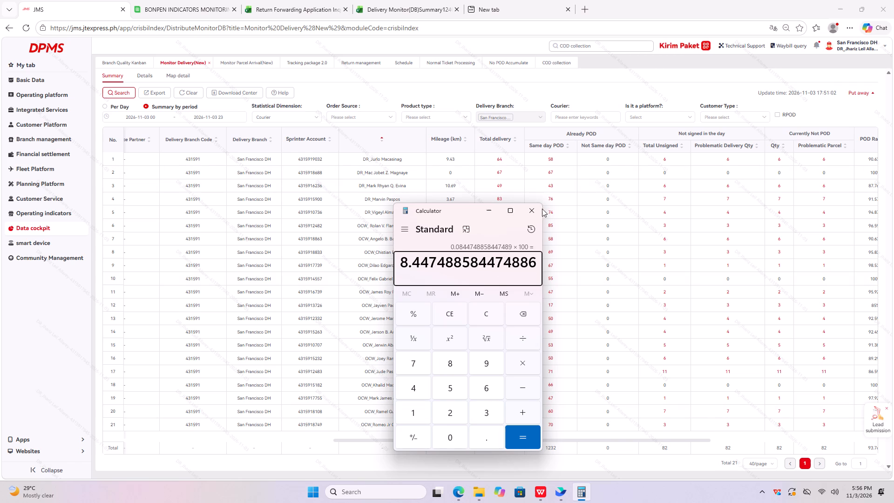
pyautogui.click(539, 208)
# Enter 8.44% as day 3's PAYCOOLS in the San Francisco DH indicators sheet.
pyautogui.click(194, 0)
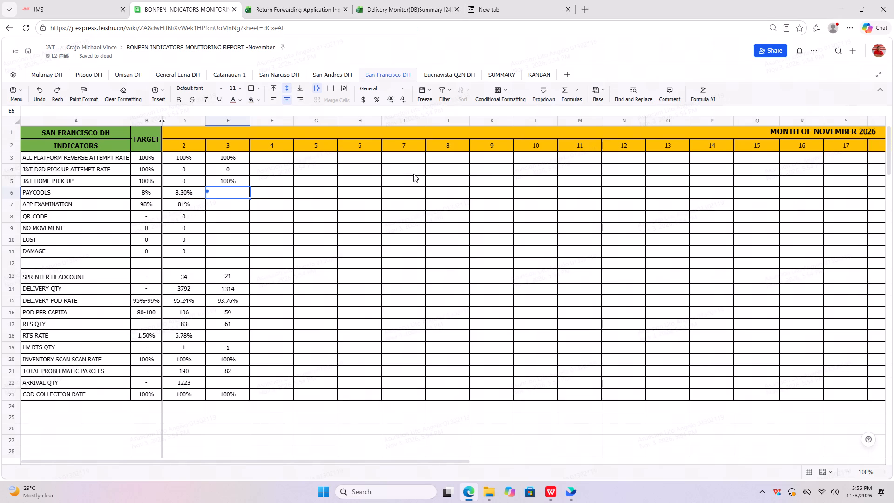
pyautogui.write('8.')
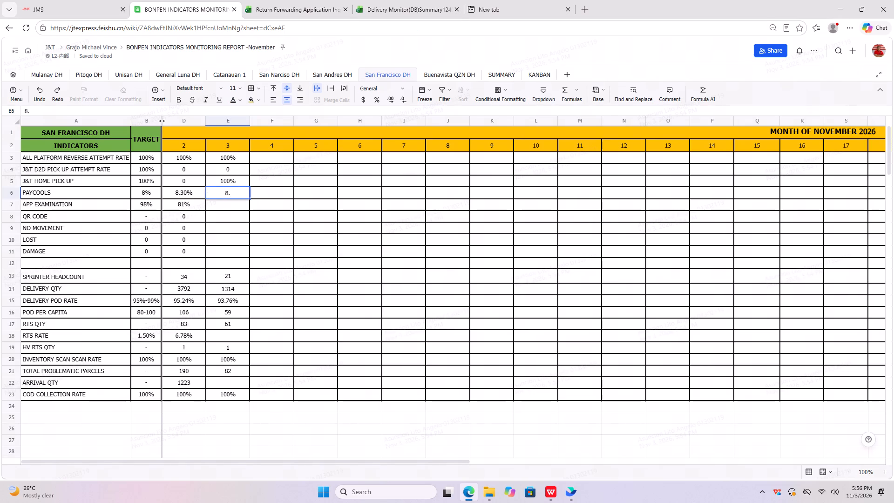
pyautogui.write('44')
pyautogui.hotkey('shift', '%')
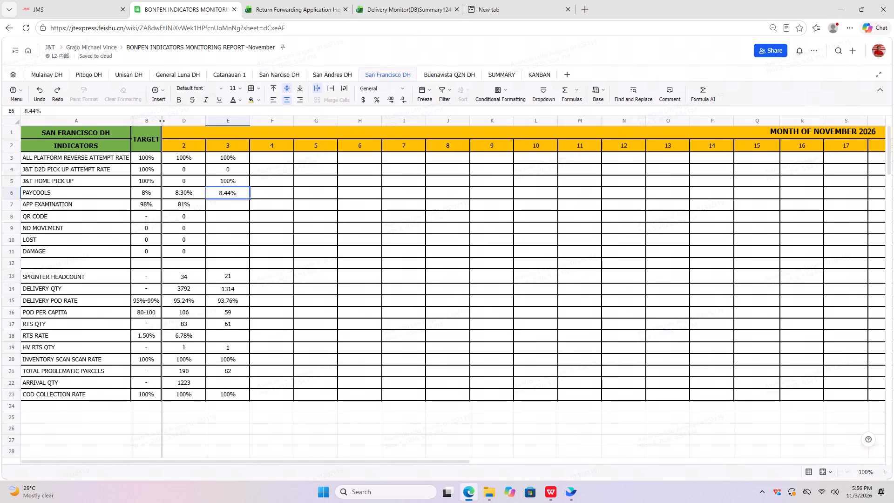
pyautogui.press('Down')
# Open San Francisco DH's November 3 exam record query from the Branch Quality Kanban in JMS to check its exam figures.
pyautogui.click(98, 0)
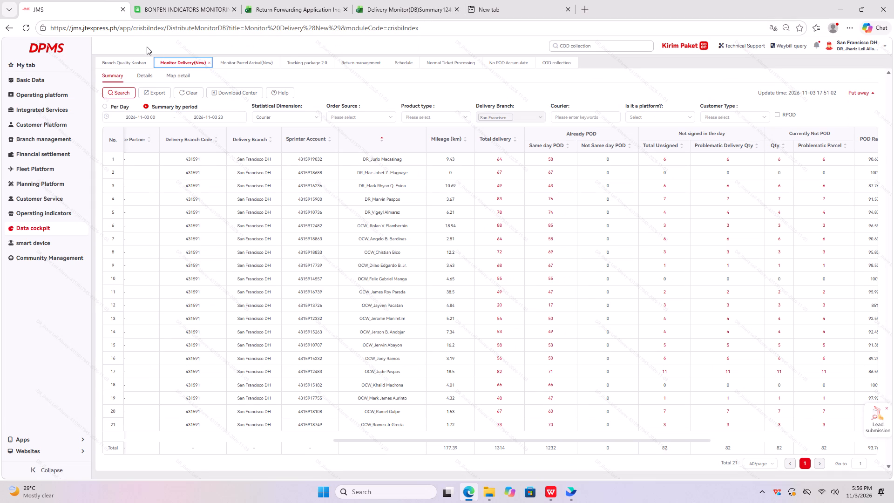
pyautogui.click(129, 62)
pyautogui.scroll(-6, 439, 170)
pyautogui.scroll(-2, 497, 192)
pyautogui.scroll(7, 497, 192)
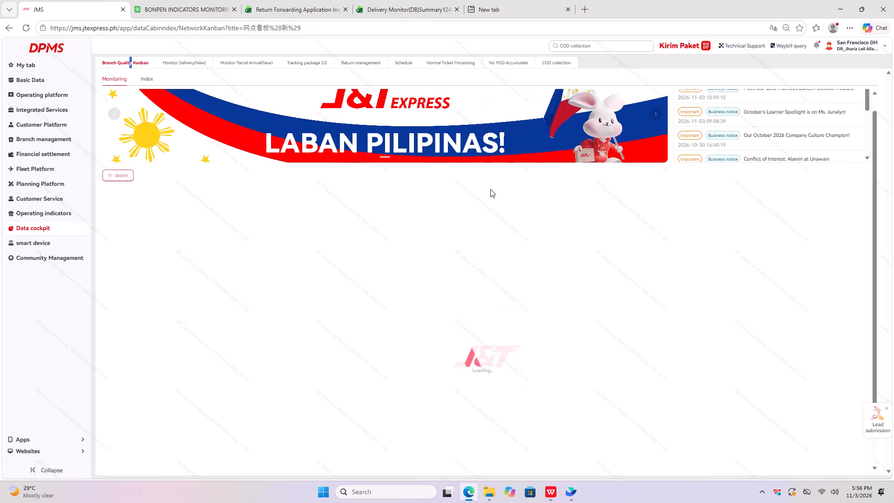
pyautogui.scroll(6, 490, 189)
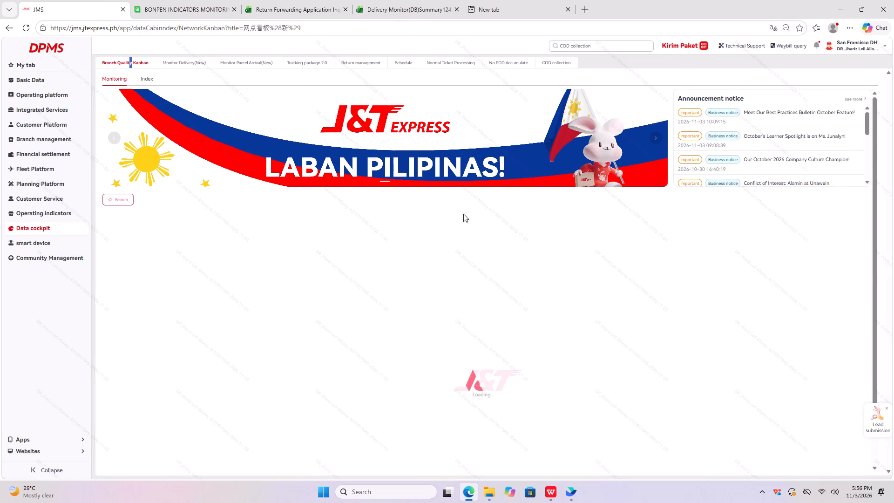
pyautogui.scroll(-1, 474, 213)
pyautogui.scroll(6, 639, 178)
pyautogui.scroll(-20, 628, 188)
pyautogui.scroll(-4, 628, 188)
pyautogui.scroll(7, 625, 236)
pyautogui.scroll(-3, 627, 231)
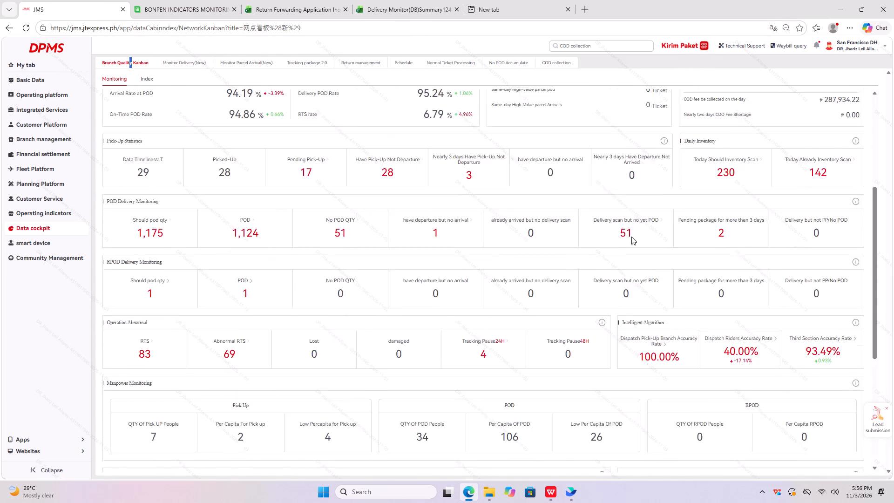
pyautogui.scroll(-5, 631, 237)
pyautogui.click(805, 254)
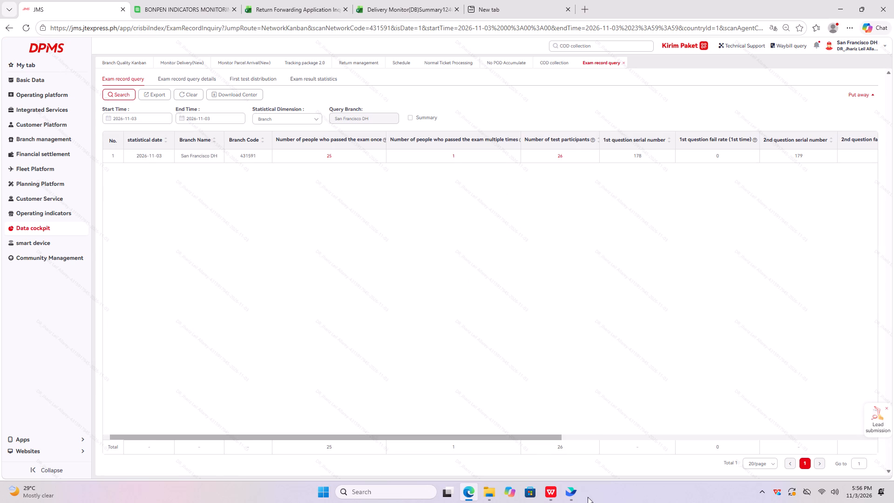
# Calculate the app exam pass rate as 25 / 26 × 100 in Calculator.
pyautogui.click(391, 496)
pyautogui.press('c')
pyautogui.press('a')
pyautogui.click(383, 144)
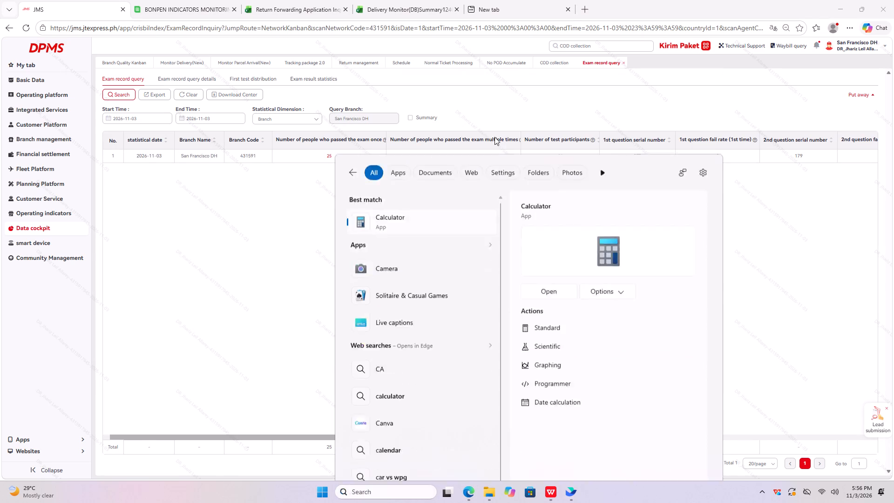
pyautogui.write('25')
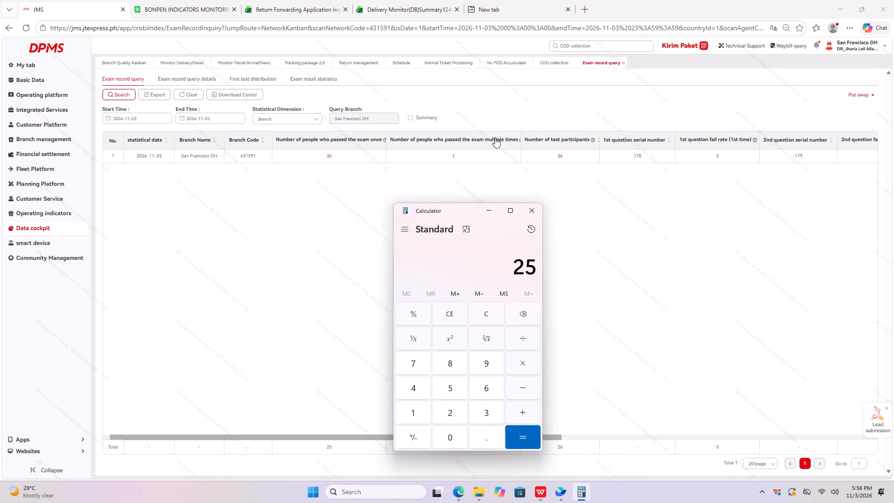
pyautogui.write('/26')
pyautogui.press('Return')
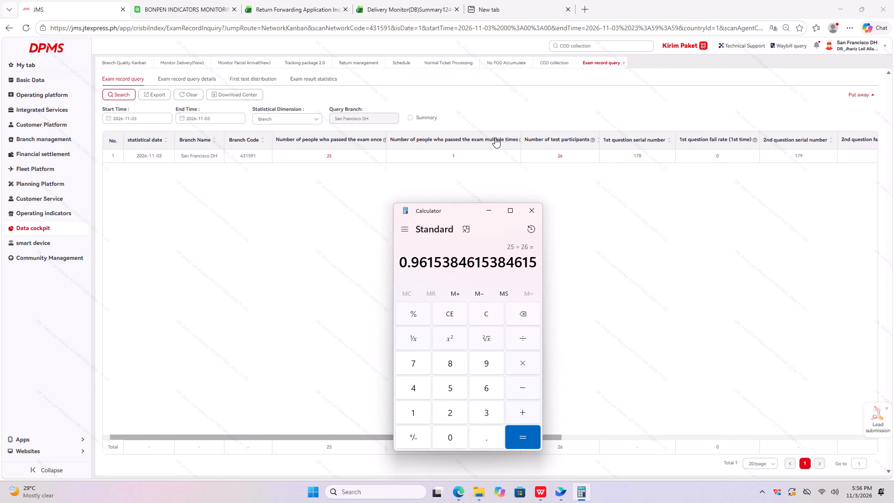
pyautogui.write('*100')
pyautogui.press('Return')
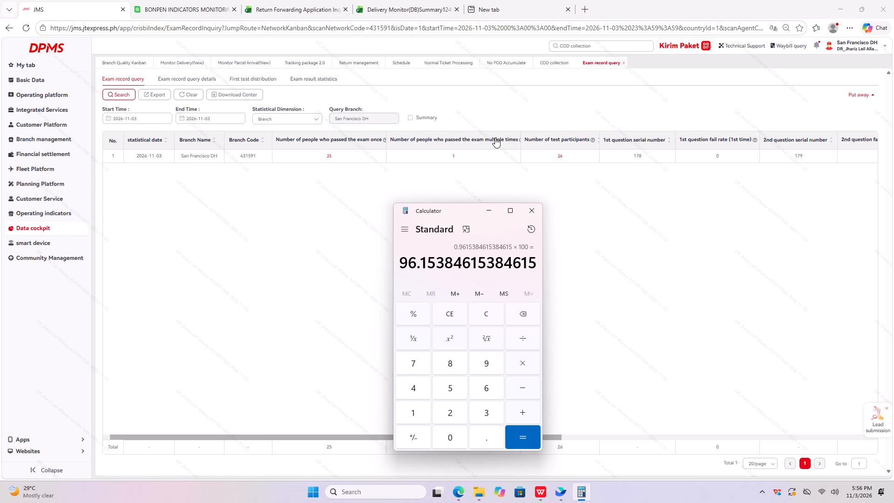
# Enter 96% as day 3's APP EXAMINATION in the San Francisco DH indicators sheet.
pyautogui.click(186, 0)
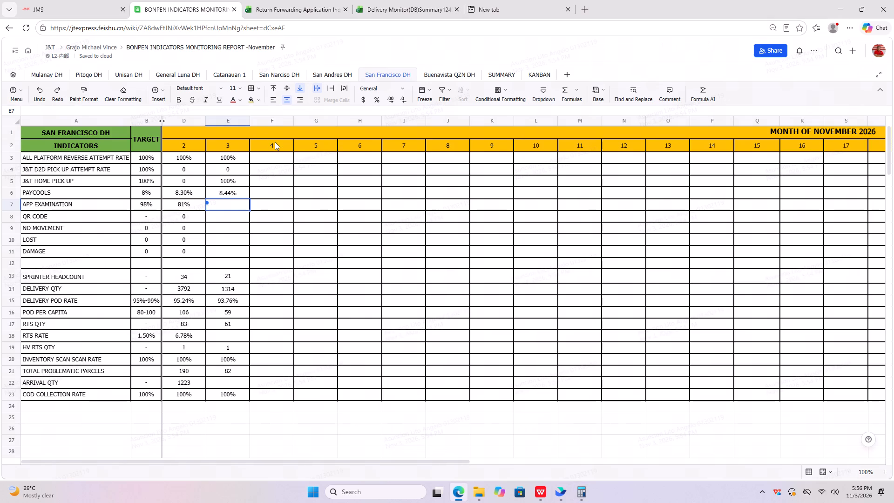
pyautogui.write('96')
pyautogui.hotkey('shift', '%')
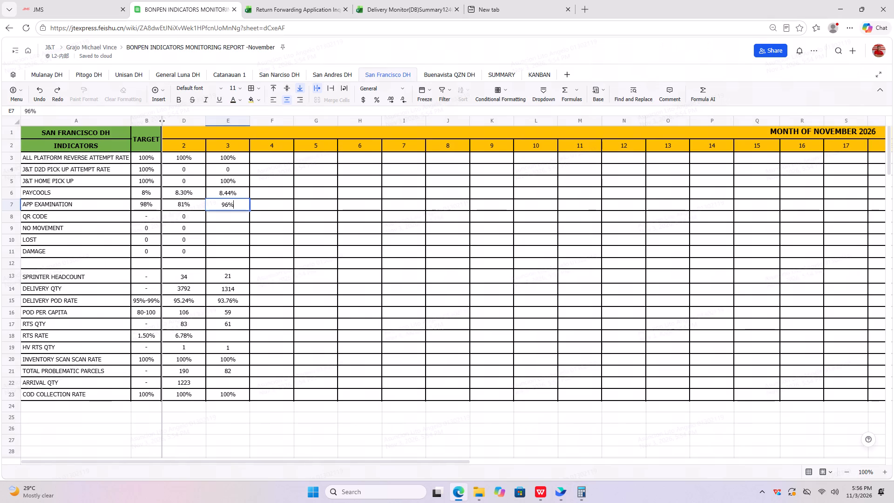
pyautogui.press('Return')
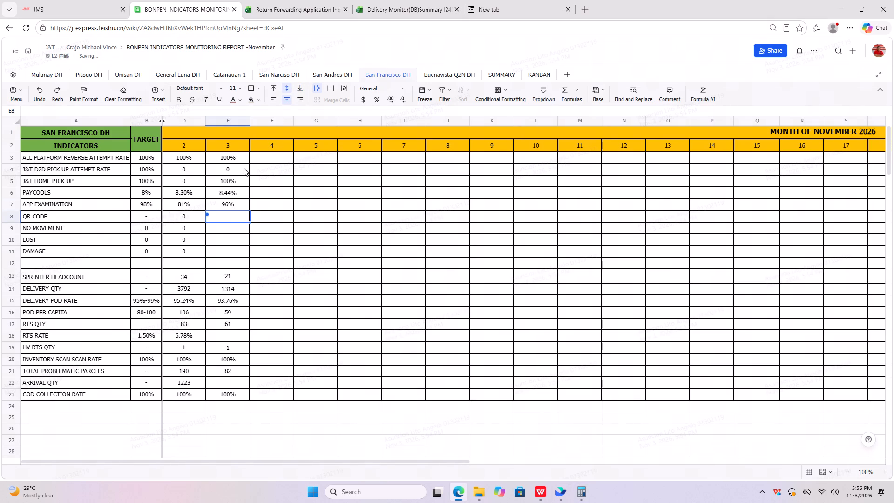
# Search JMS for QR, open QR code Scan Order/Pick-Up statistics and query the orders for 2026-11-03 only.
pyautogui.click(94, 0)
pyautogui.moveTo(611, 45); pyautogui.dragTo(312, 53)
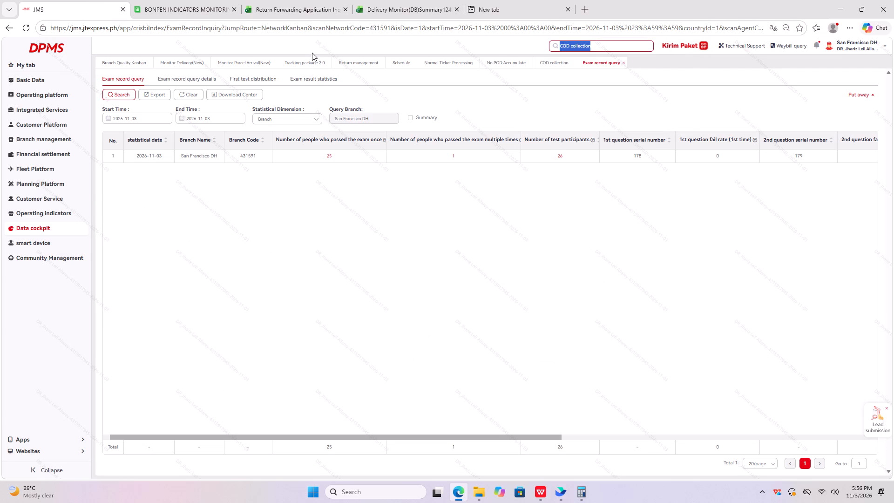
pyautogui.write('QR')
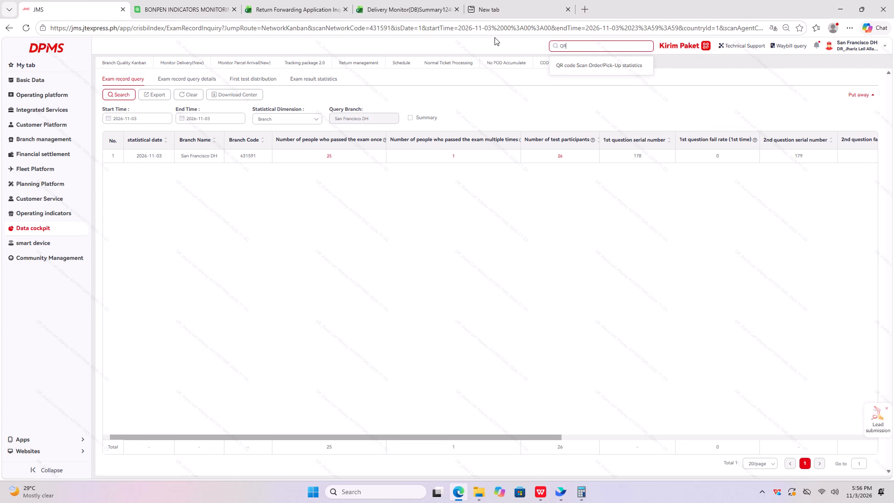
pyautogui.click(582, 60)
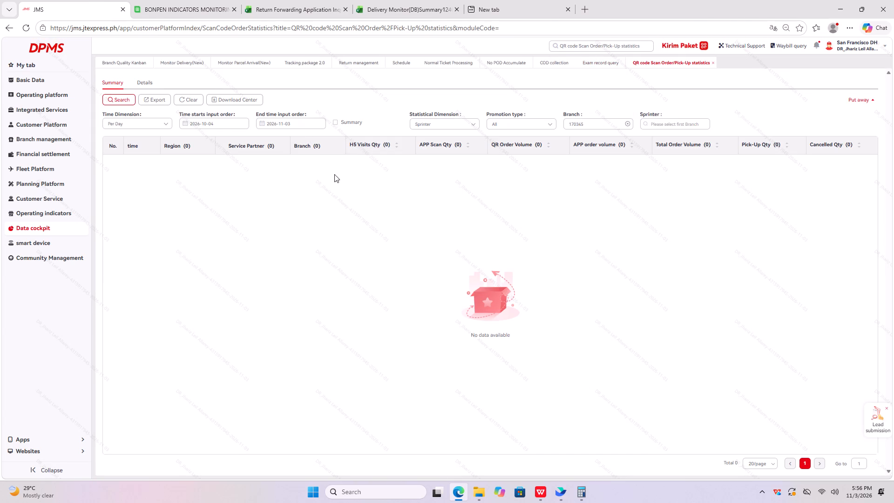
pyautogui.click(127, 97)
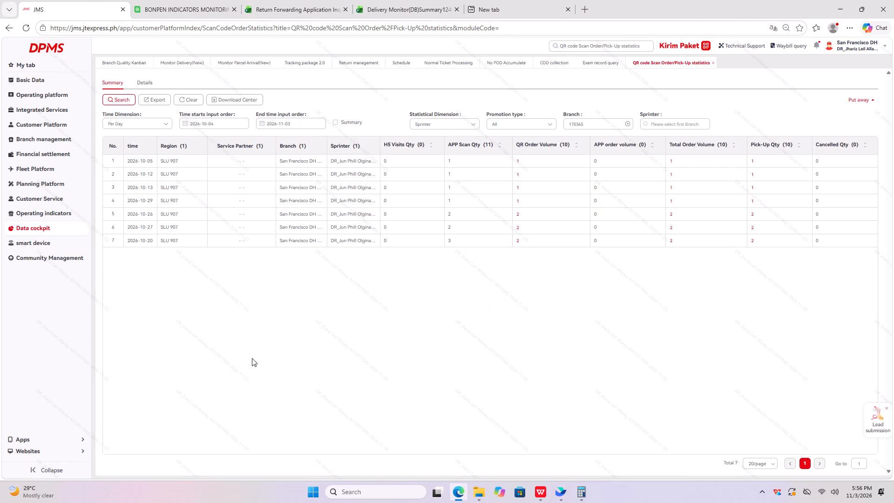
pyautogui.click(225, 119)
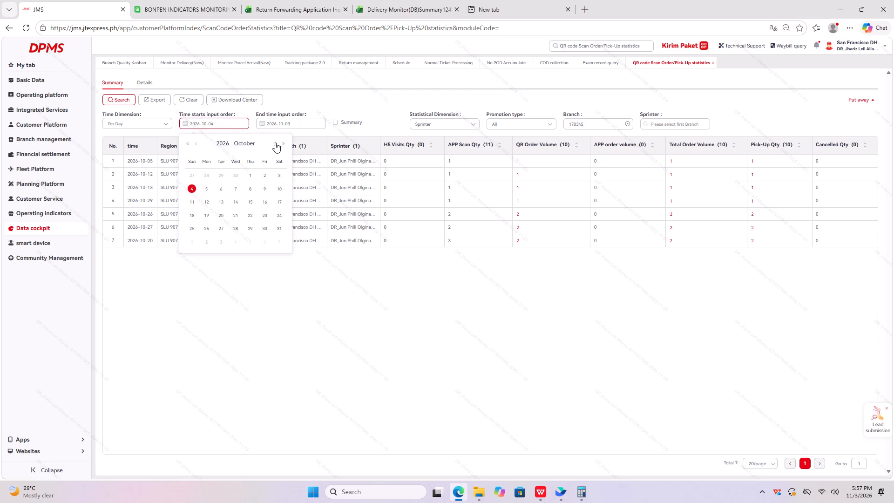
pyautogui.click(275, 143)
pyautogui.click(223, 189)
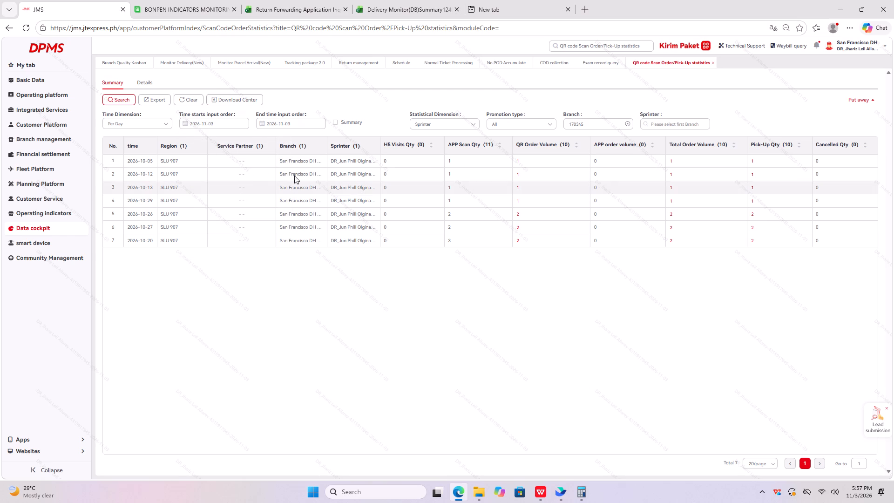
pyautogui.click(119, 98)
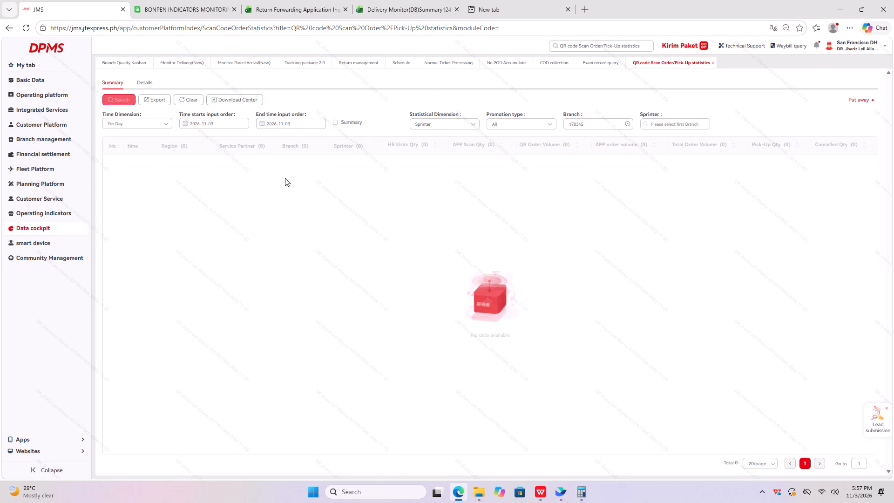
# Enter 0 for day 3's QR CODE, NO MOVEMENT, LOST and DAMAGE in the San Francisco DH indicators sheet.
pyautogui.click(204, 1)
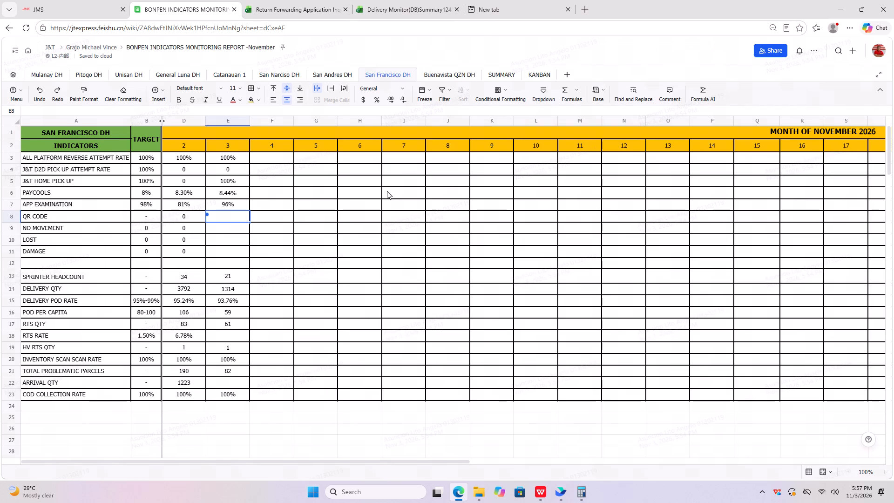
pyautogui.press('0')
pyautogui.press('Down')
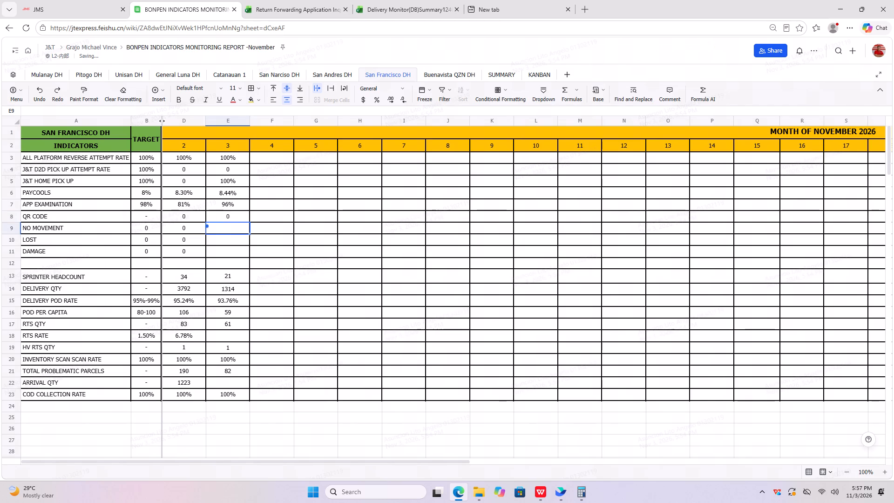
pyautogui.press('0')
pyautogui.press('Down')
pyautogui.press('0')
pyautogui.press('Down')
pyautogui.press('0')
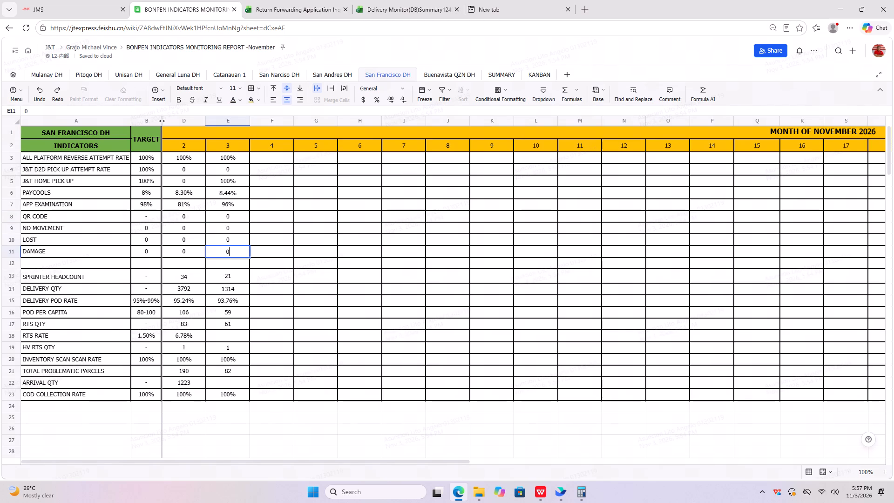
pyautogui.click(294, 246)
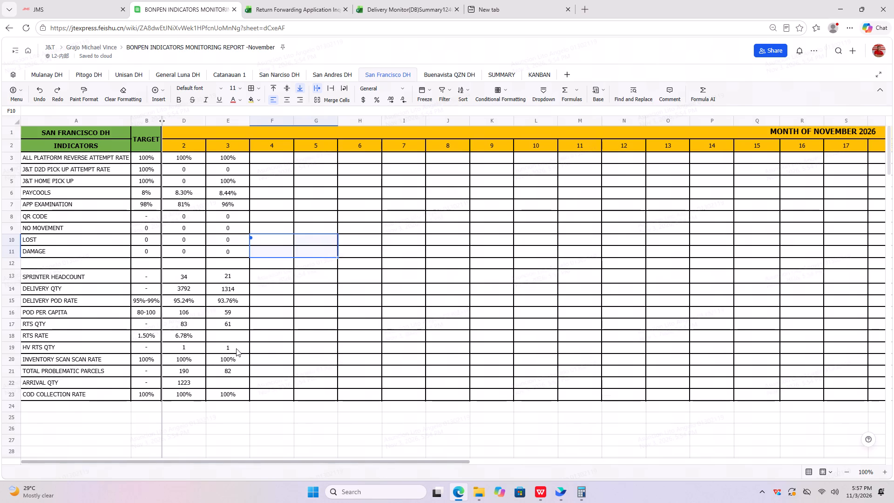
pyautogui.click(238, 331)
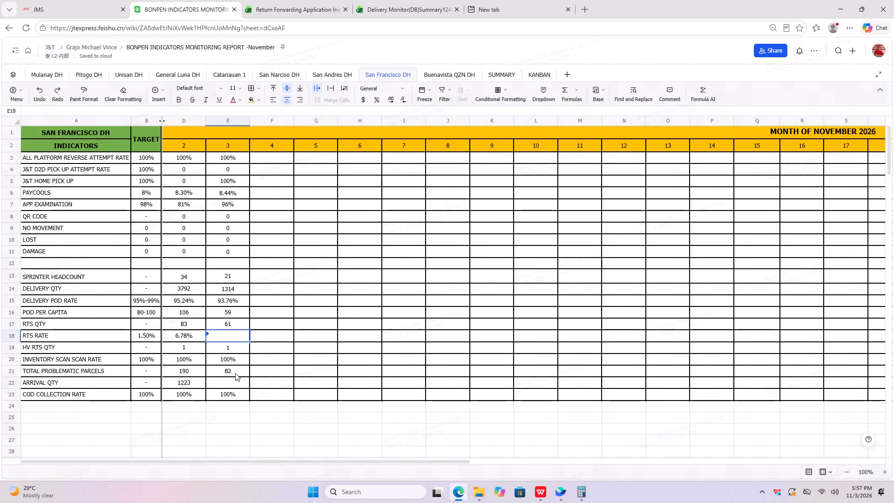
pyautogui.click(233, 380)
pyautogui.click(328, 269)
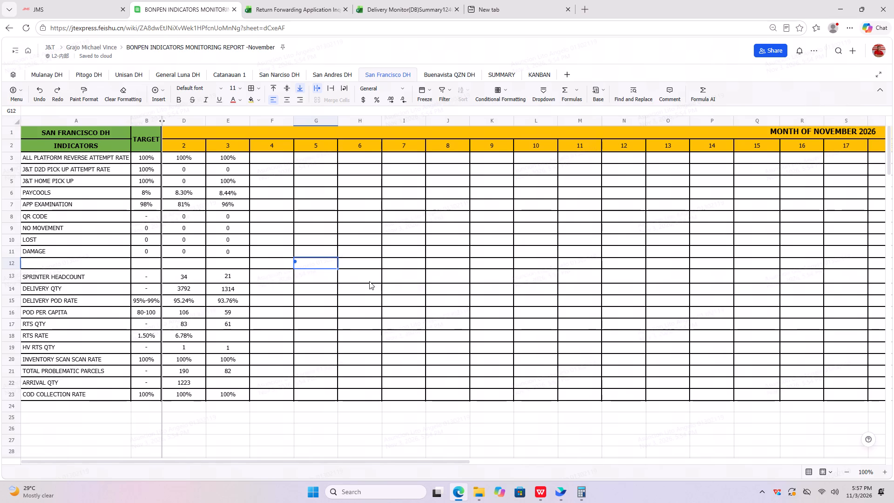
# Close the JMS pages for QR code statistics, exam records, COD collection, No POD Accumulate, Normal Ticket Processing and Return management, keeping Schedule open.
pyautogui.click(82, 0)
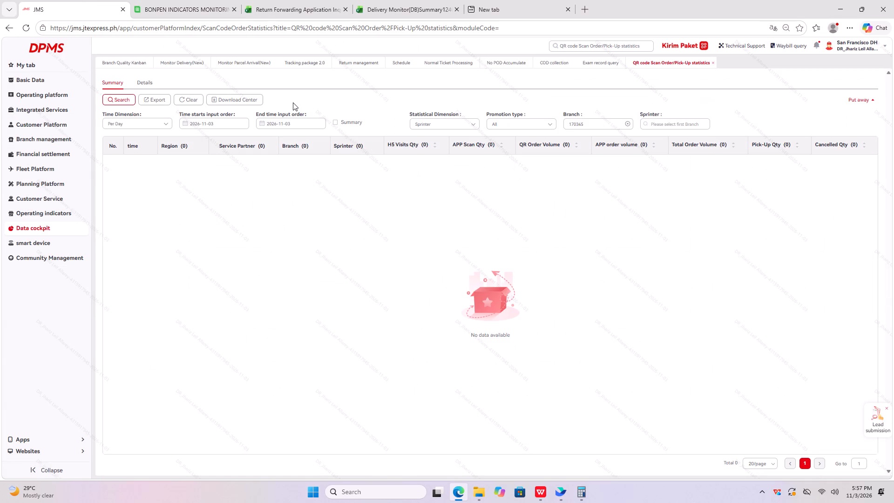
pyautogui.click(715, 64)
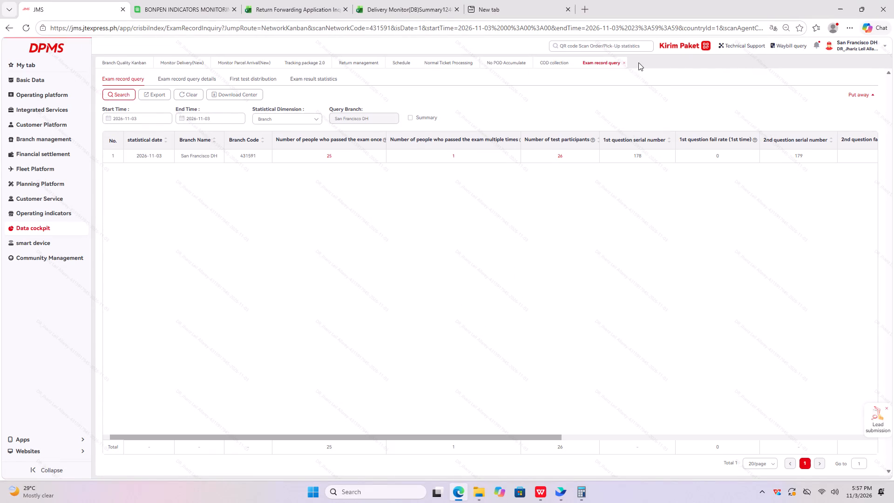
pyautogui.click(624, 62)
pyautogui.click(574, 62)
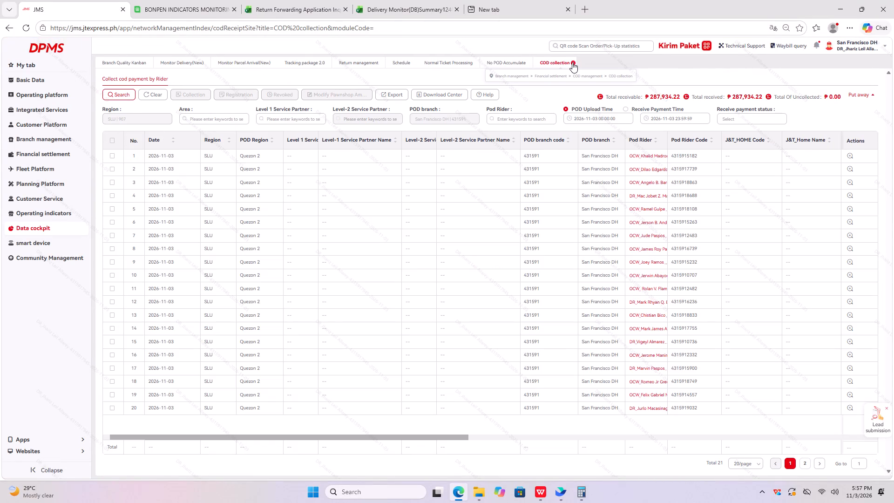
pyautogui.click(531, 63)
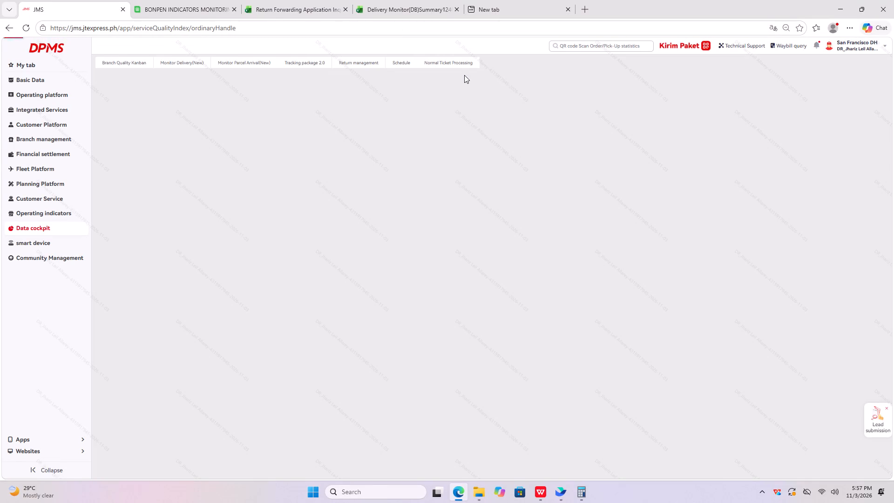
pyautogui.click(477, 62)
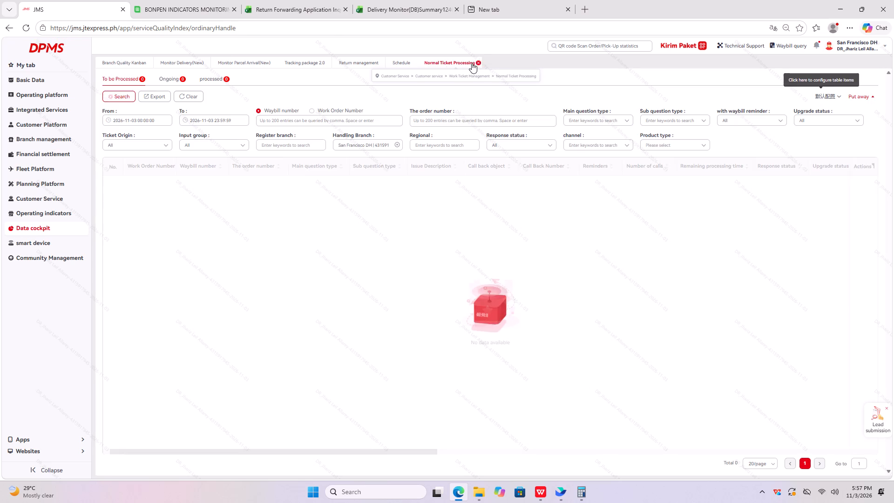
pyautogui.click(407, 61)
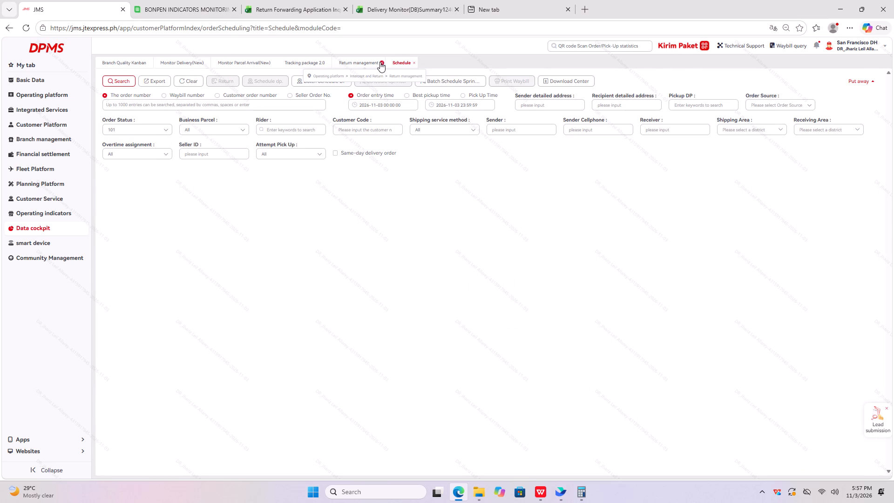
pyautogui.click(380, 62)
# Try to query the Schedule page for orders entered on 2026-11-03.
pyautogui.click(122, 78)
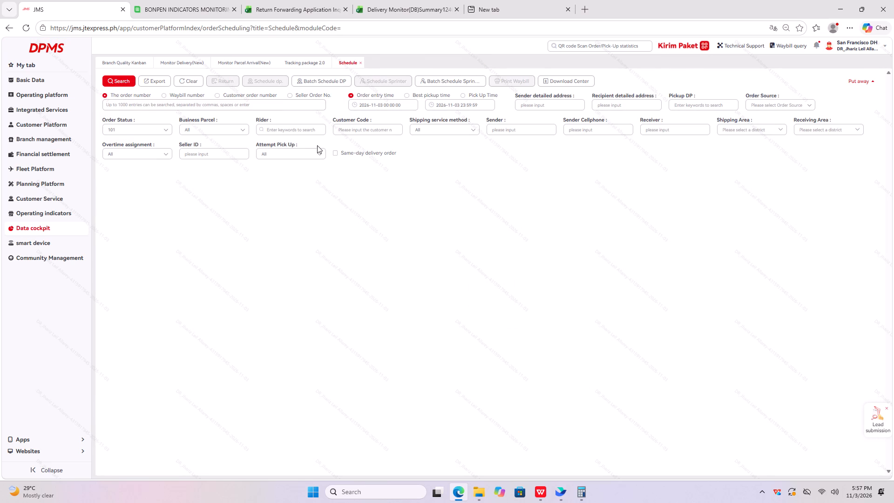
pyautogui.click(119, 80)
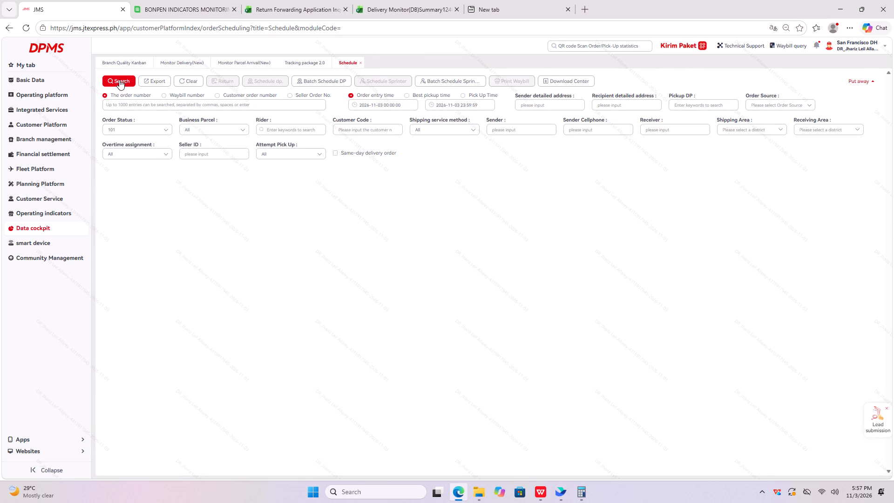
# Close the Schedule page and reopen it by searching JMS for SCHE.
pyautogui.click(360, 64)
pyautogui.moveTo(634, 45); pyautogui.dragTo(604, 46)
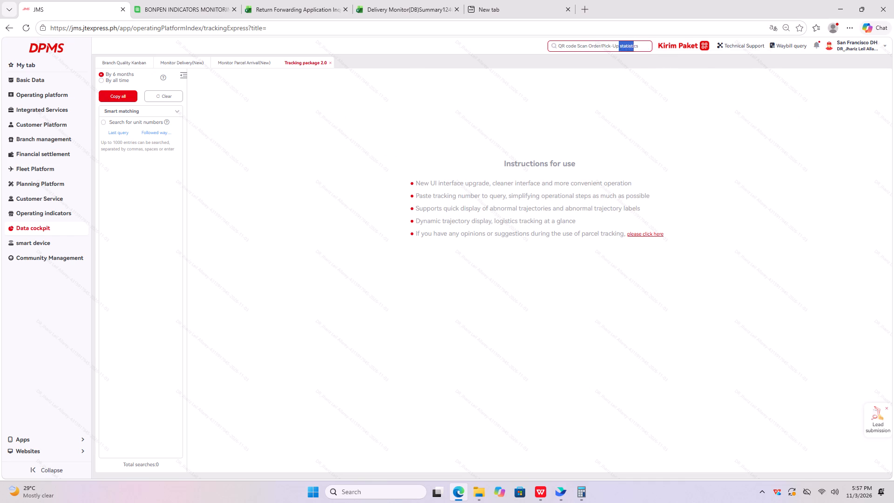
pyautogui.moveTo(604, 46); pyautogui.dragTo(564, 44)
pyautogui.click(643, 44)
pyautogui.moveTo(643, 44); pyautogui.dragTo(491, 33)
pyautogui.press('s')
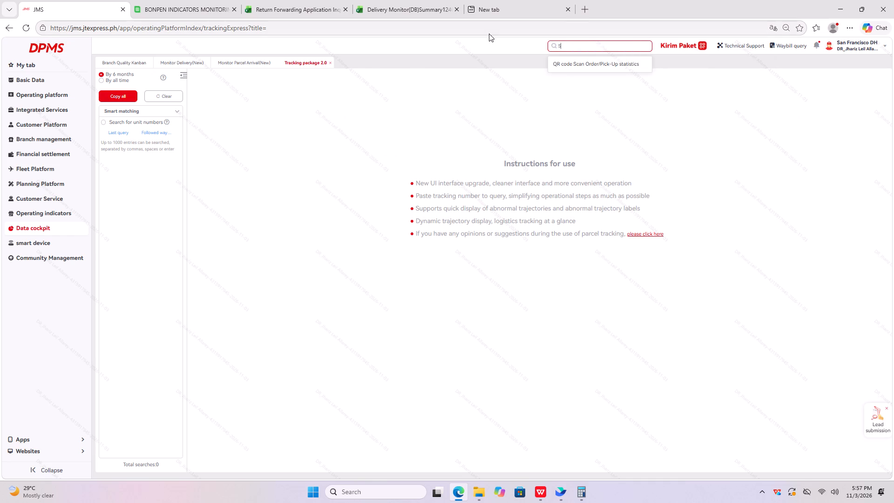
pyautogui.write('CHE')
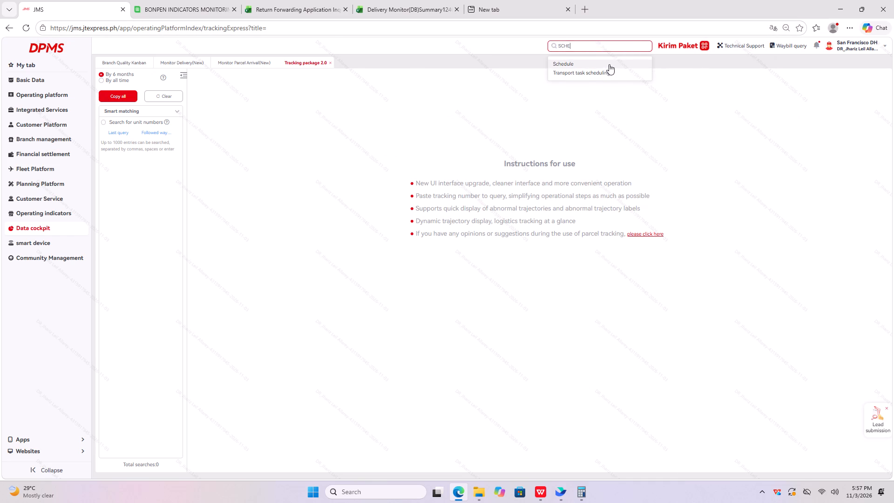
pyautogui.click(609, 64)
pyautogui.click(380, 105)
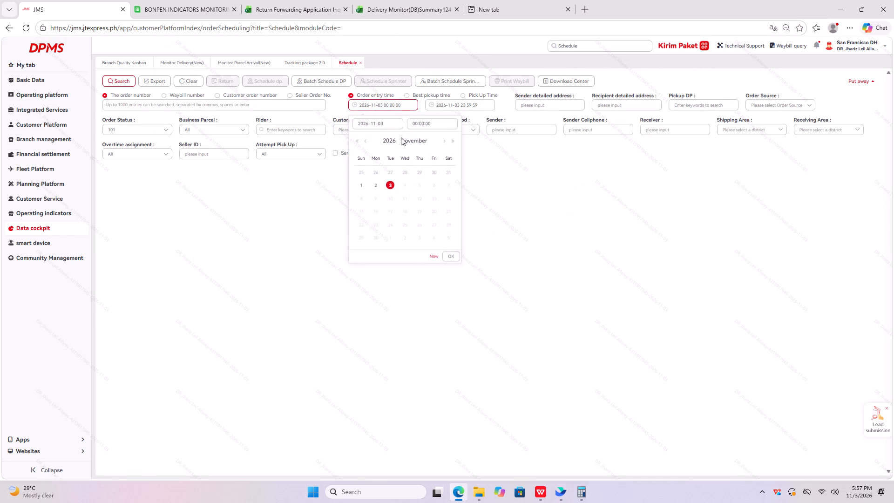
pyautogui.click(363, 184)
pyautogui.click(451, 261)
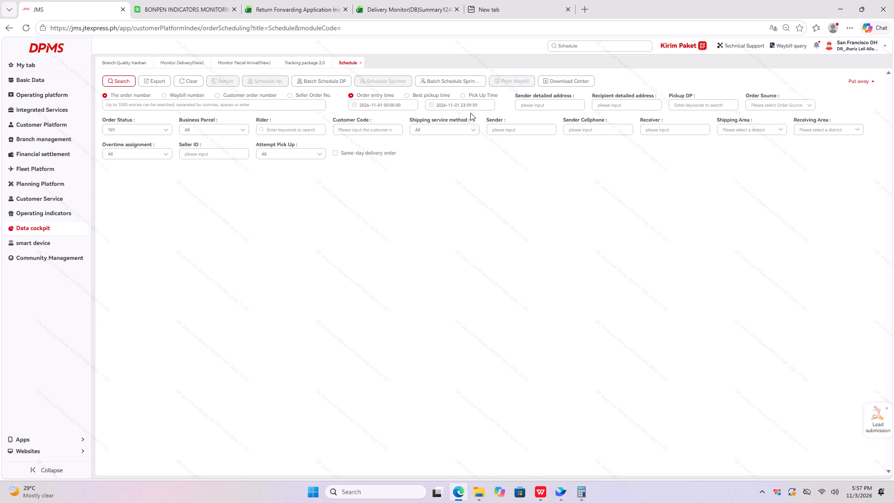
pyautogui.click(467, 105)
pyautogui.click(469, 185)
pyautogui.click(526, 259)
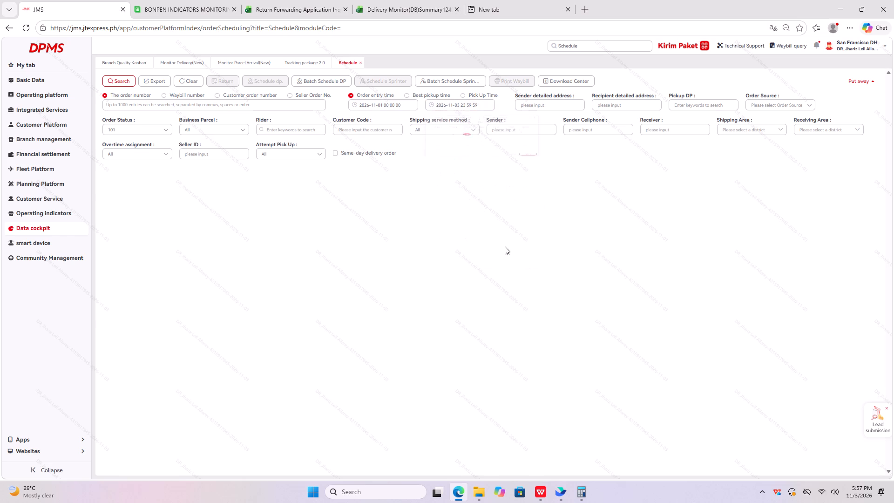
pyautogui.click(116, 82)
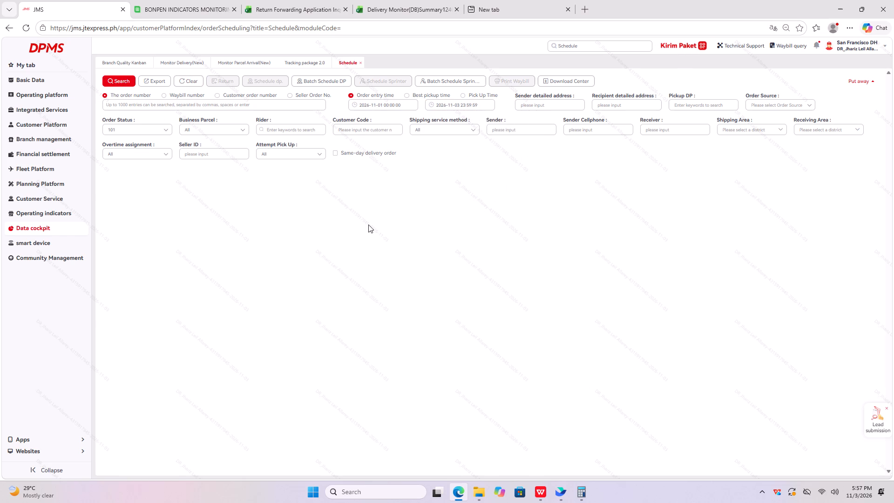
# Clear the order status filter on the Schedule page so it covers all statuses, and rerun the query.
pyautogui.click(134, 82)
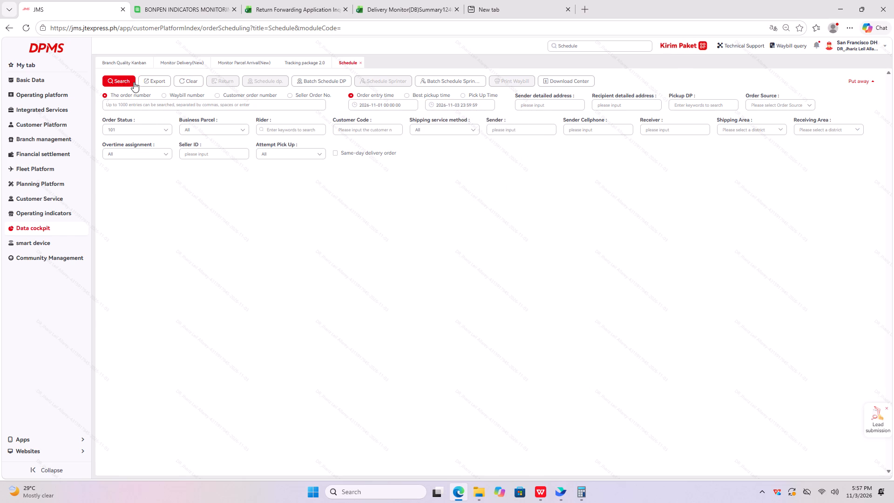
pyautogui.click(129, 80)
pyautogui.click(153, 122)
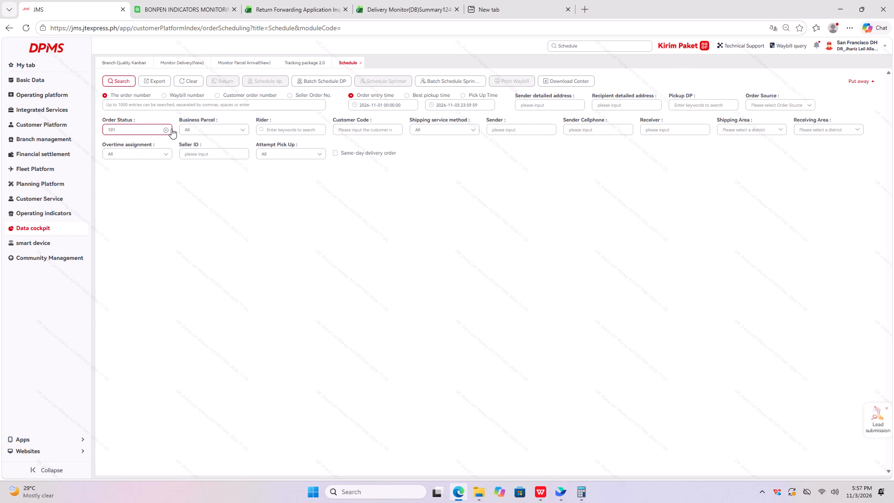
pyautogui.click(164, 129)
pyautogui.click(122, 82)
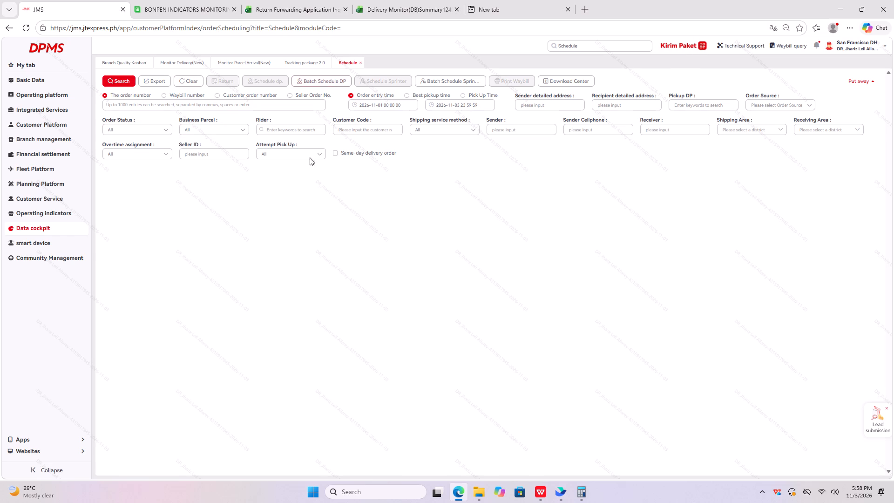
# Set the Schedule page's shipping service method filter to Pick Up and query the orders again.
pyautogui.click(137, 131)
pyautogui.click(138, 130)
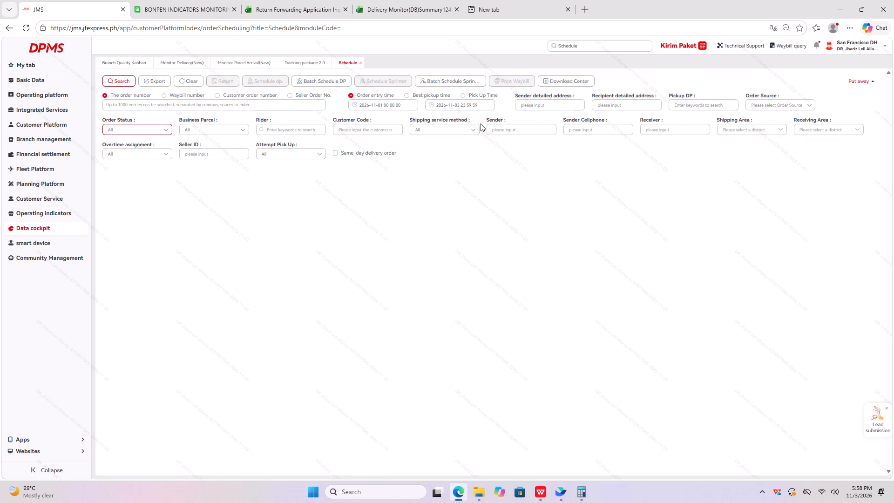
pyautogui.click(454, 127)
pyautogui.click(445, 169)
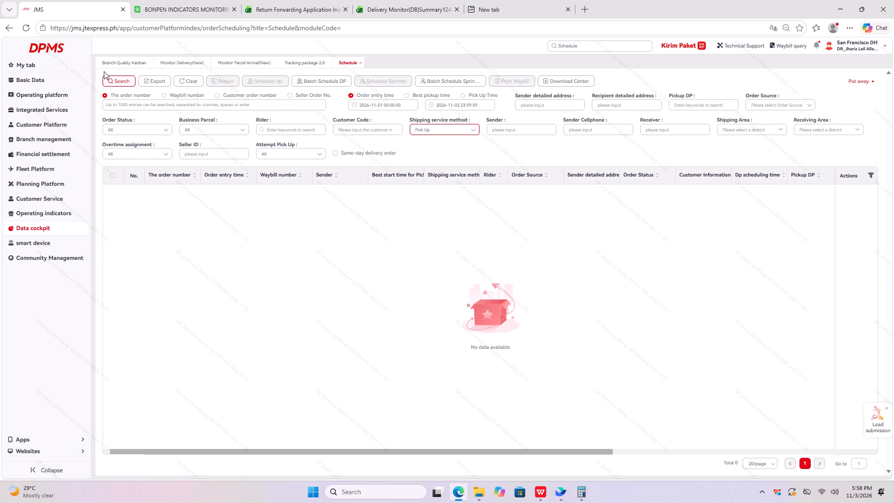
pyautogui.click(109, 76)
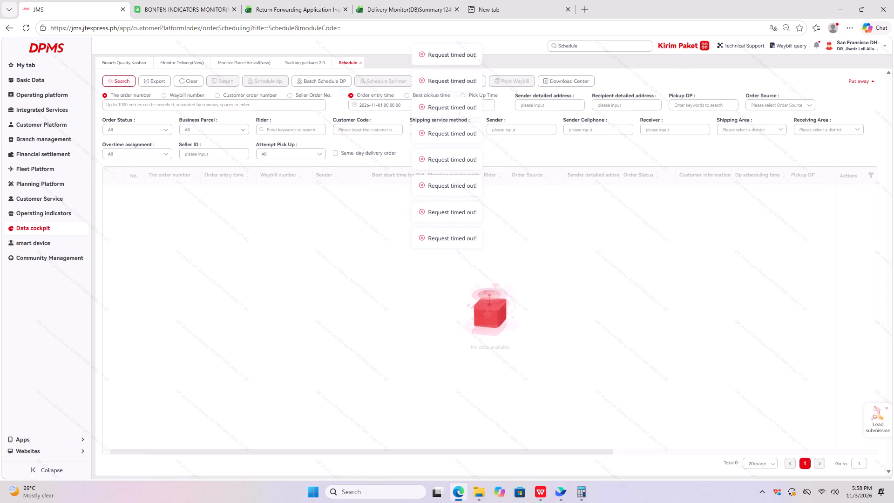
pyautogui.click(597, 160)
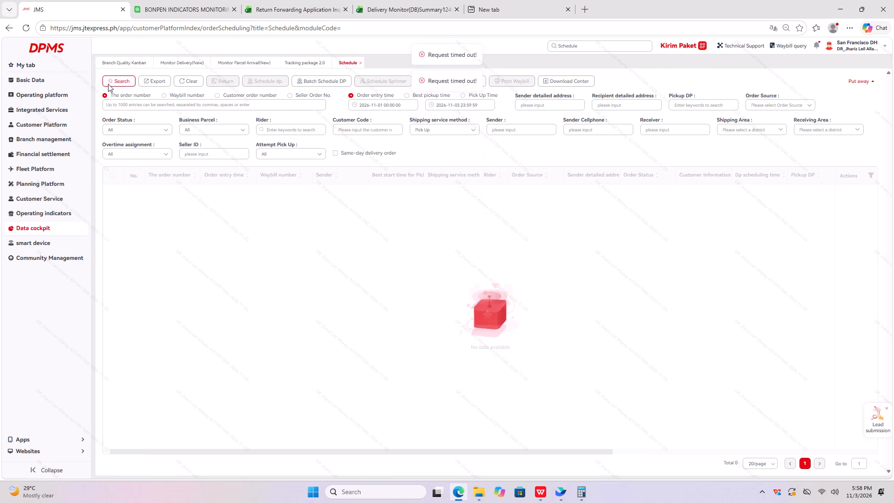
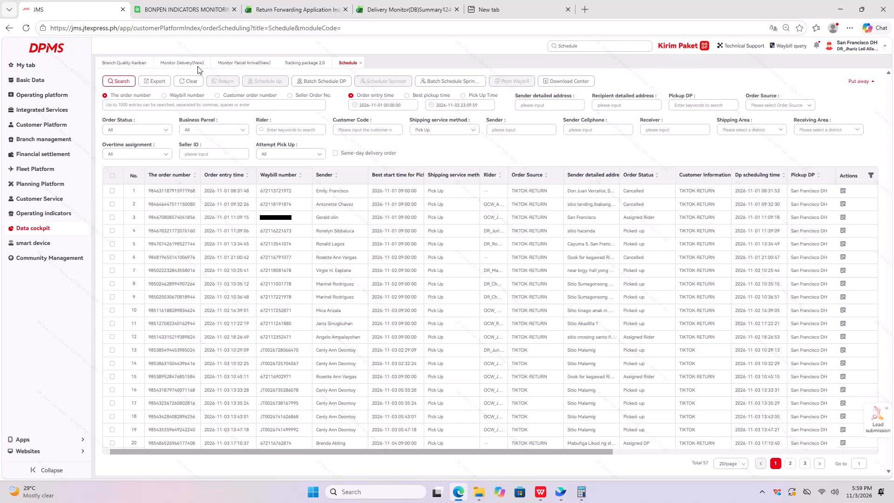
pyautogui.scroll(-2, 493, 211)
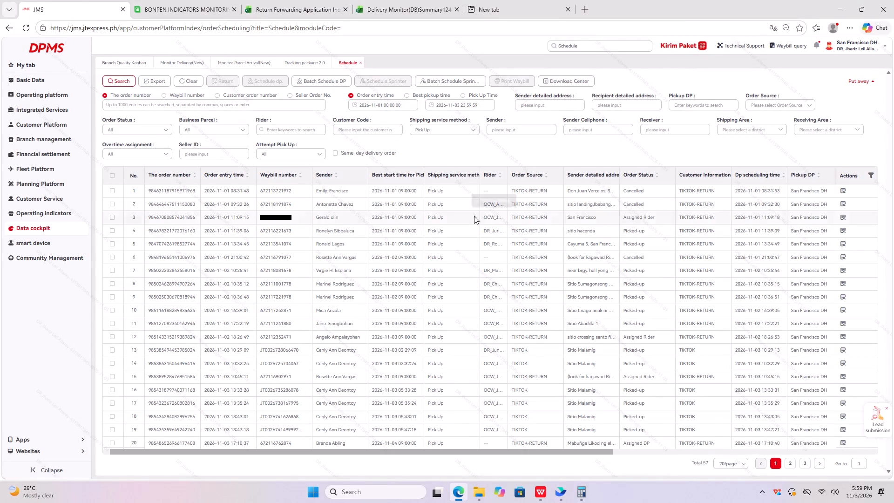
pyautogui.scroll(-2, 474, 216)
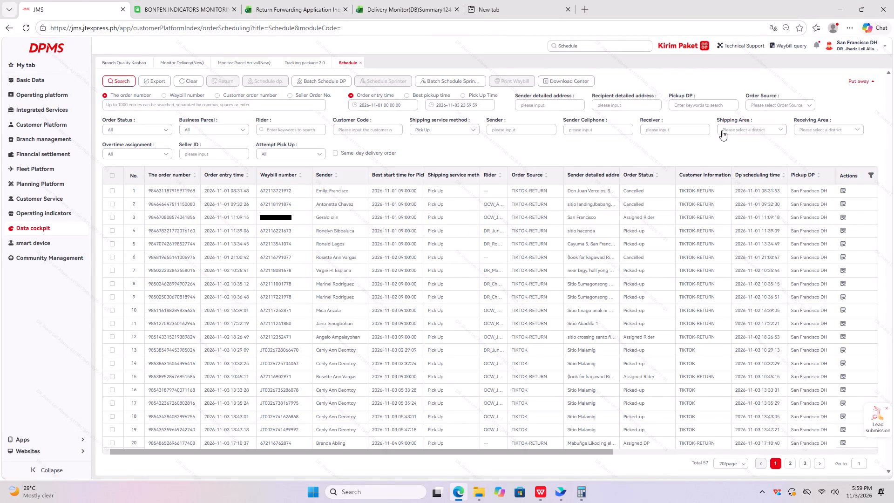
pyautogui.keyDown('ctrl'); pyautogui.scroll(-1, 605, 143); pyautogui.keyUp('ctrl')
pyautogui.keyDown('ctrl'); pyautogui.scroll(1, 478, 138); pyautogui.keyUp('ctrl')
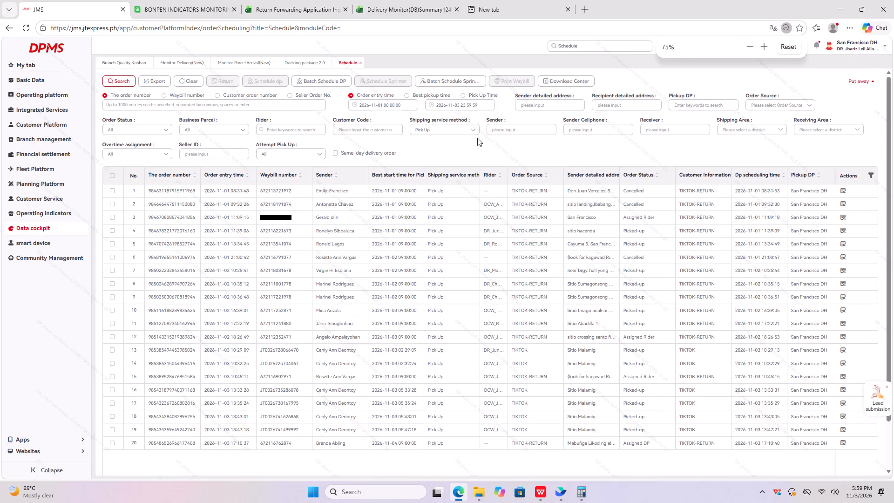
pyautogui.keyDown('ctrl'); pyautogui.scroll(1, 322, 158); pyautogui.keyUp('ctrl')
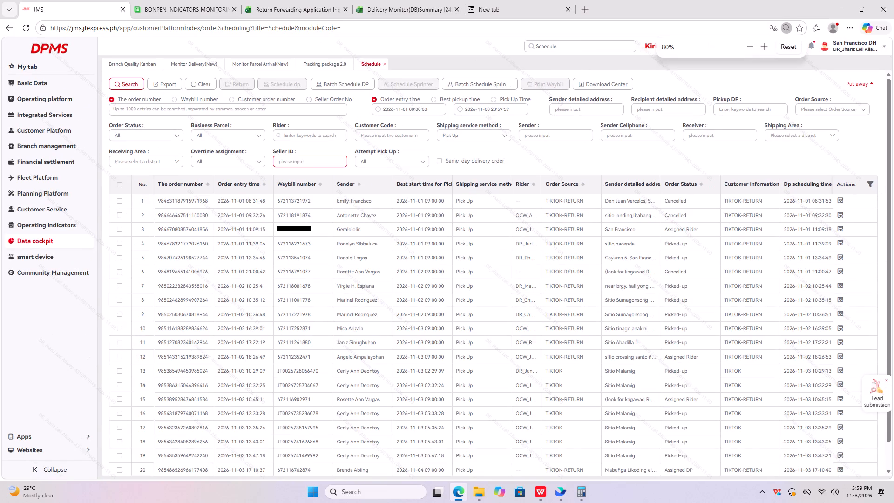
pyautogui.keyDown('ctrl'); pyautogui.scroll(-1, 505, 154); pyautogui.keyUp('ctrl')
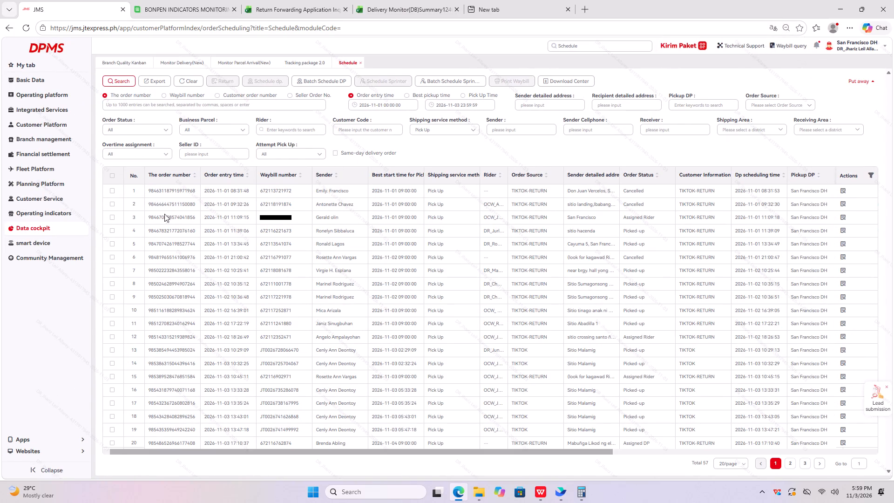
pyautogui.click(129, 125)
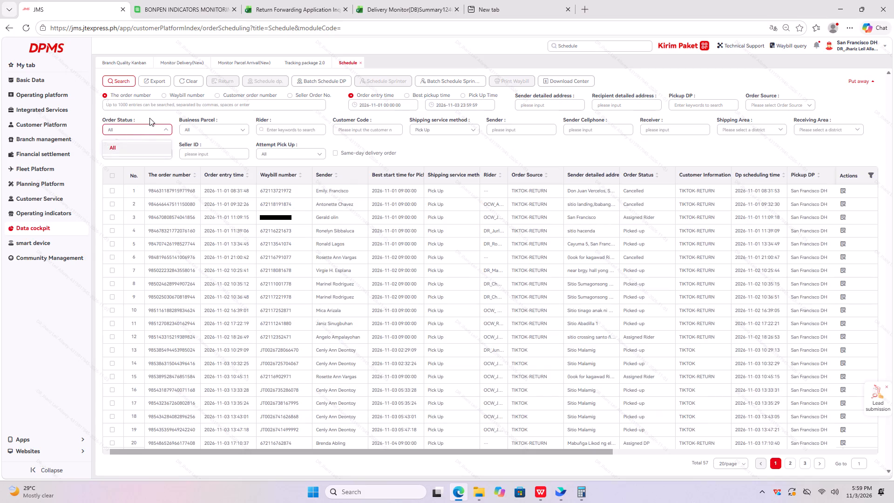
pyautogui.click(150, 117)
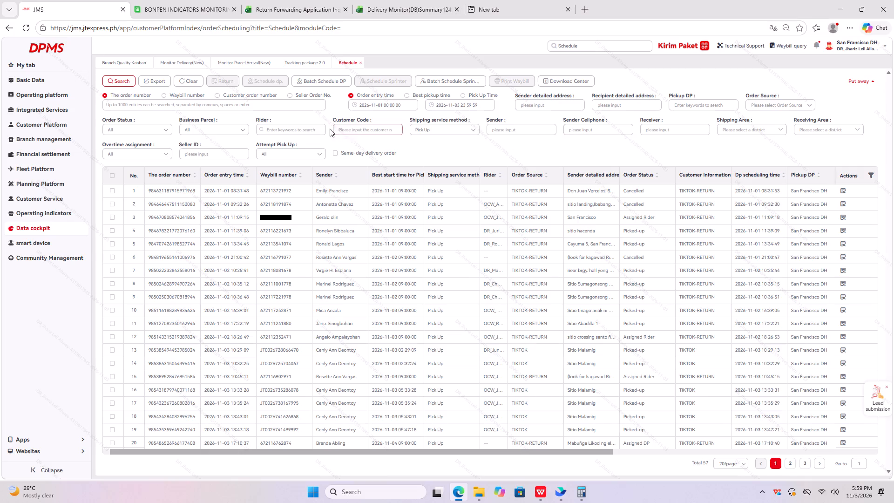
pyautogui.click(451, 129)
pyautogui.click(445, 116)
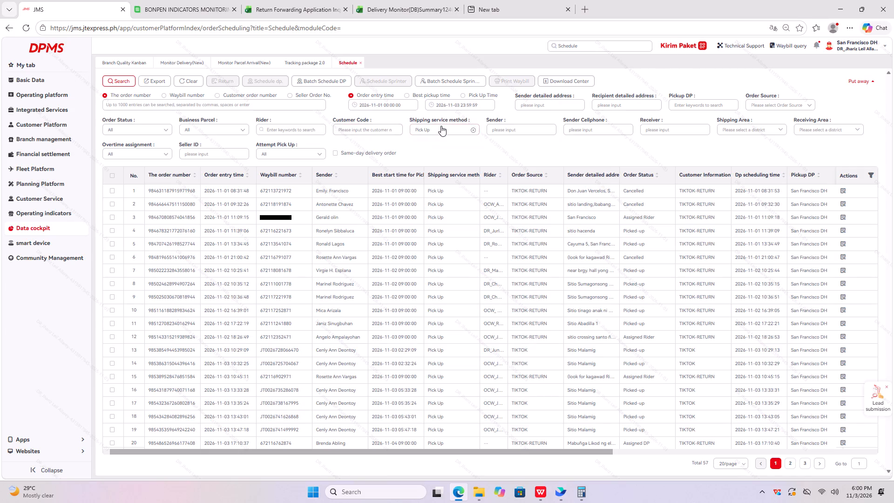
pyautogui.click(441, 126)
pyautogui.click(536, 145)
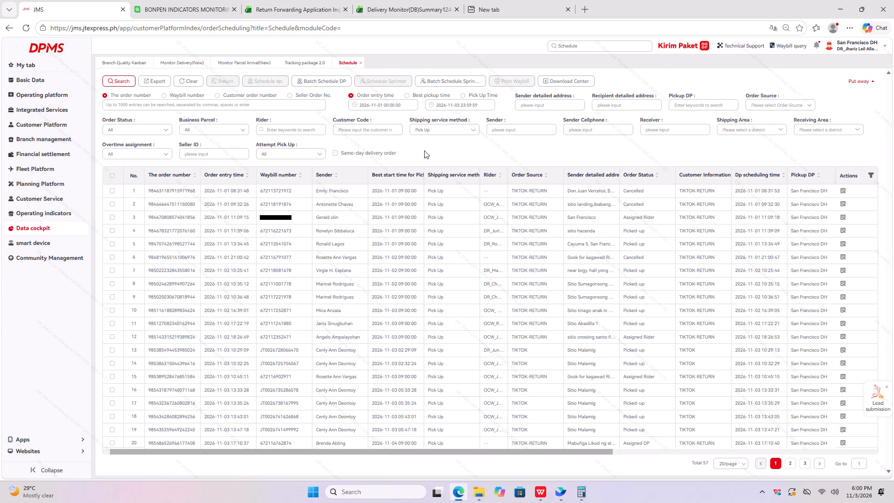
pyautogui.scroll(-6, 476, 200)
# Close the Schedule page, reopen it from the JMS search suggestions, and query orders with its default filters.
pyautogui.click(359, 64)
pyautogui.moveTo(625, 44); pyautogui.dragTo(446, 27)
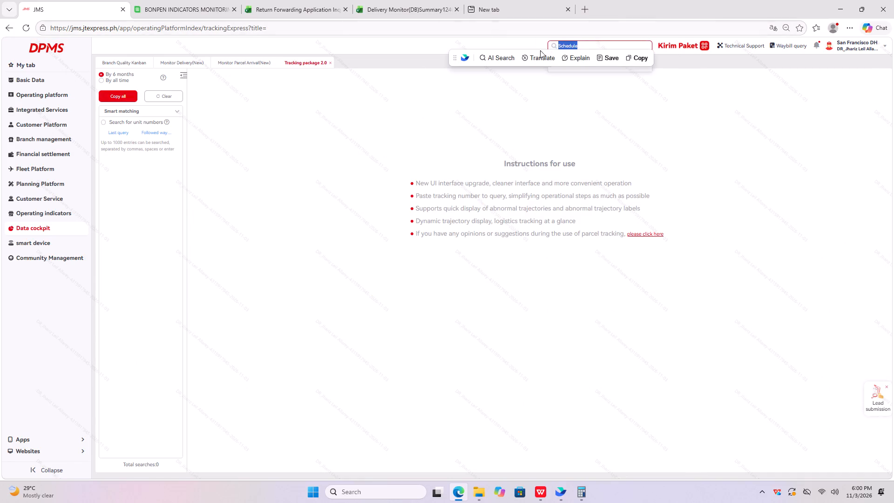
pyautogui.click(655, 103)
pyautogui.click(572, 50)
pyautogui.click(569, 67)
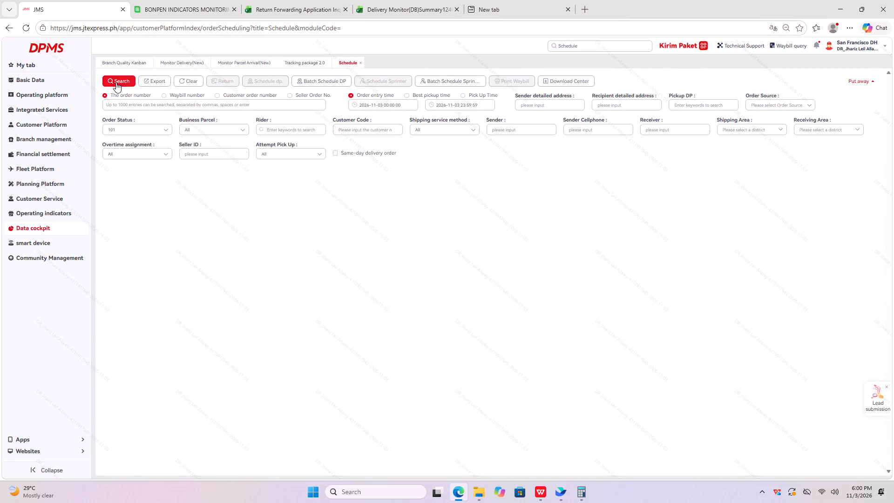
pyautogui.click(116, 82)
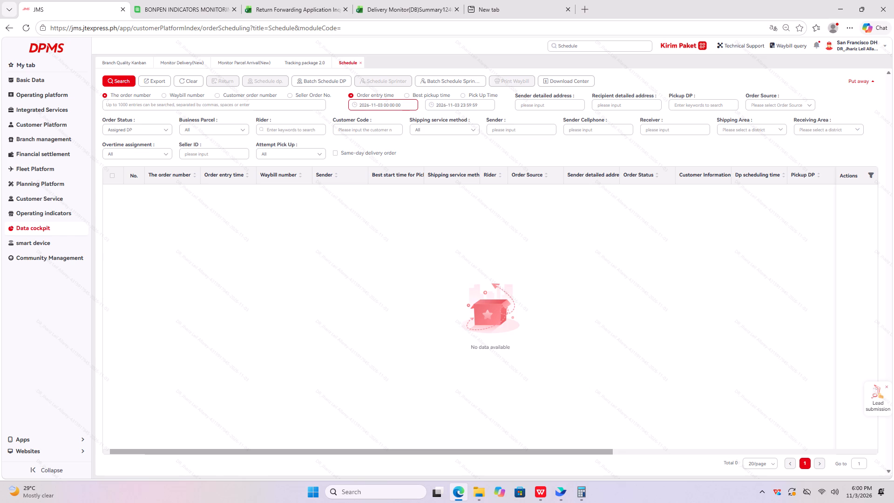
pyautogui.click(156, 126)
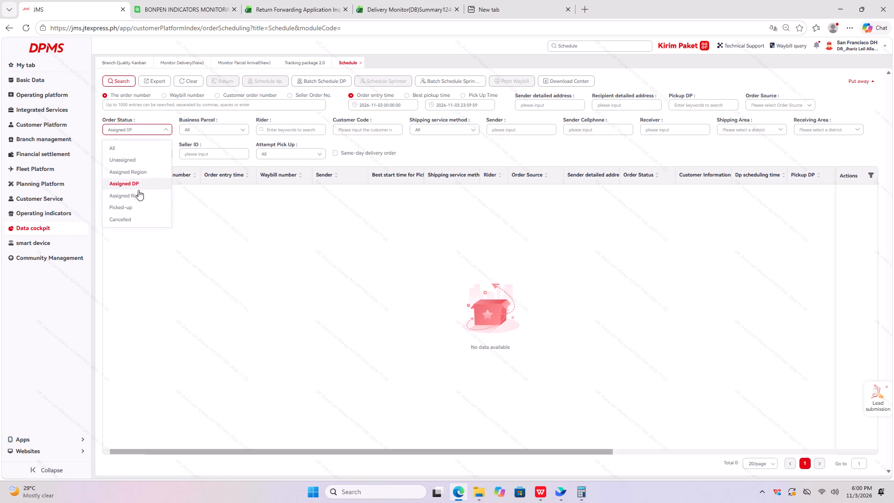
pyautogui.click(138, 193)
pyautogui.click(394, 102)
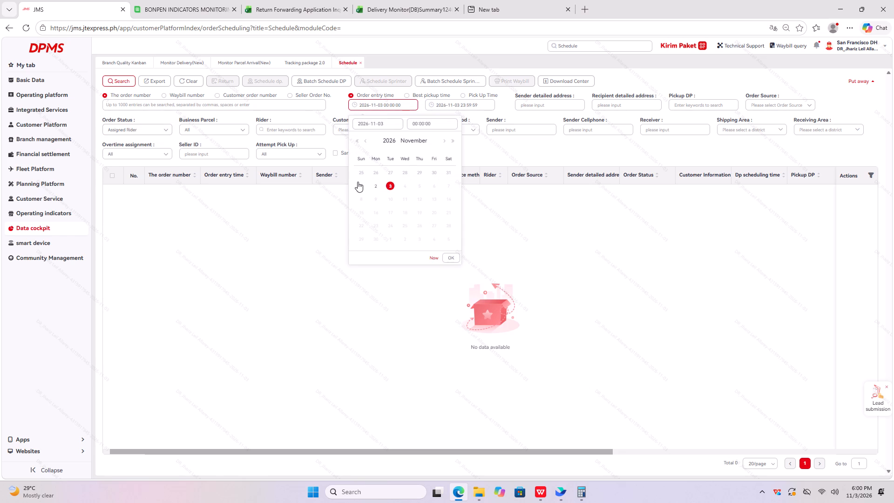
pyautogui.click(359, 184)
pyautogui.click(443, 255)
pyautogui.click(122, 74)
pyautogui.click(122, 78)
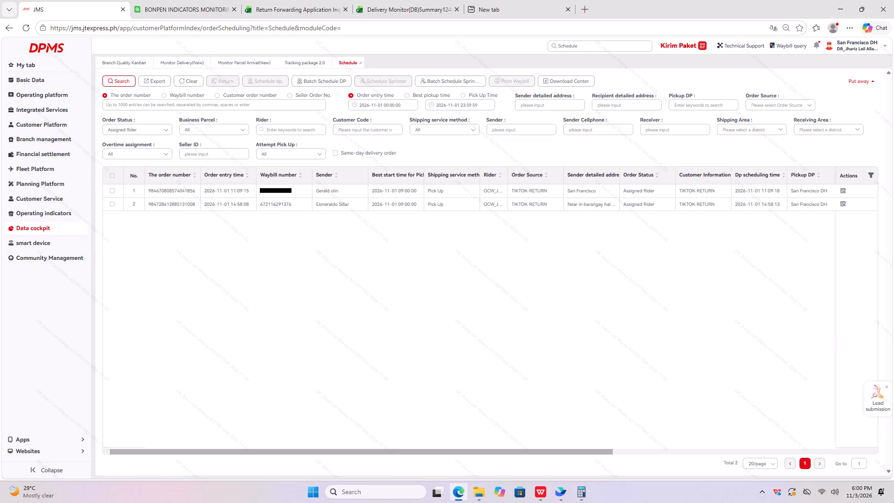
pyautogui.click(387, 105)
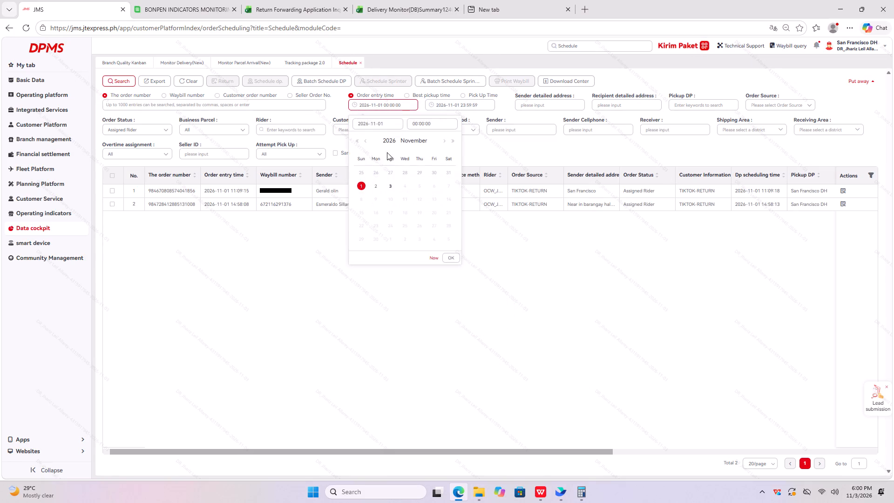
pyautogui.click(471, 104)
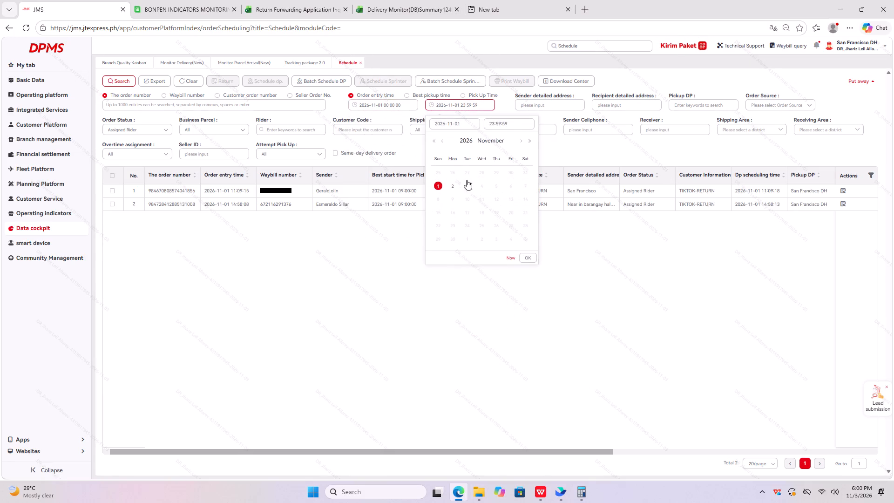
pyautogui.click(467, 183)
pyautogui.click(523, 256)
pyautogui.click(122, 81)
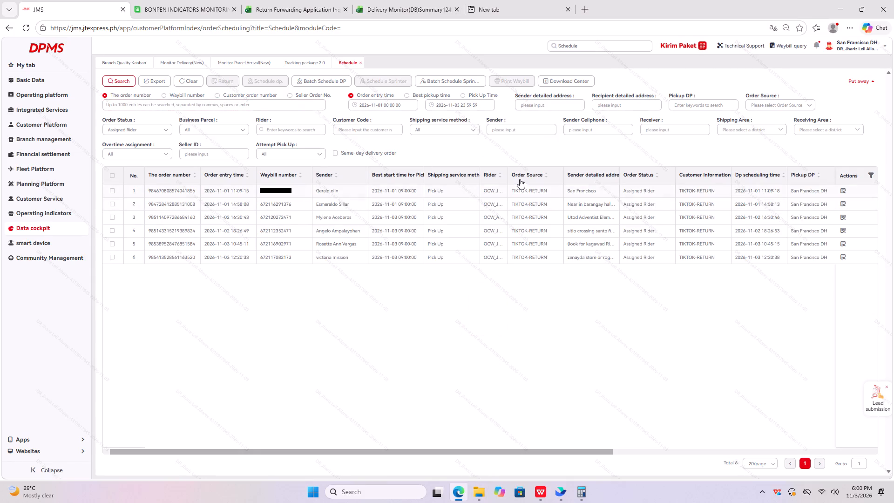
pyautogui.moveTo(507, 170); pyautogui.dragTo(547, 177)
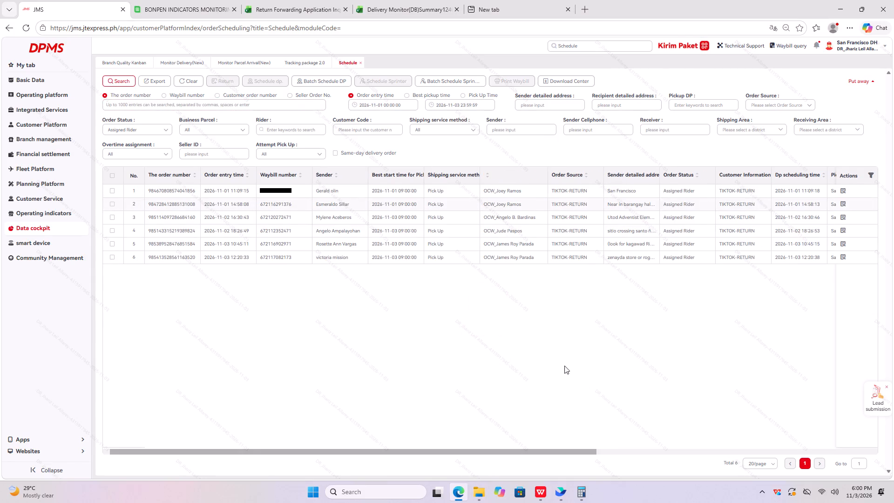
pyautogui.click(843, 242)
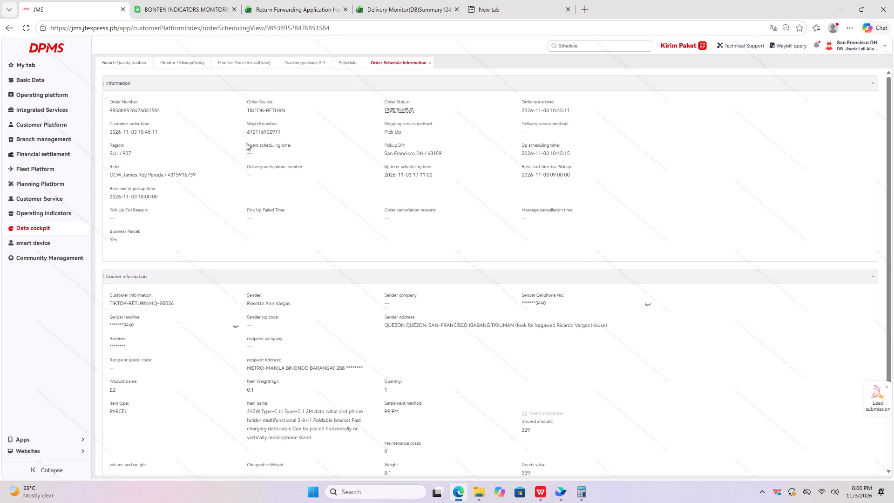
pyautogui.moveTo(283, 129); pyautogui.dragTo(244, 135)
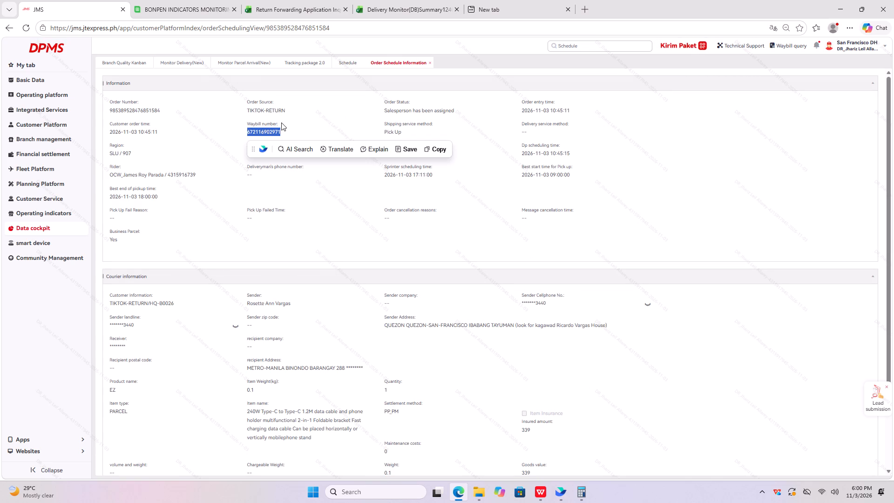
pyautogui.hotkey('ctrl', 'c')
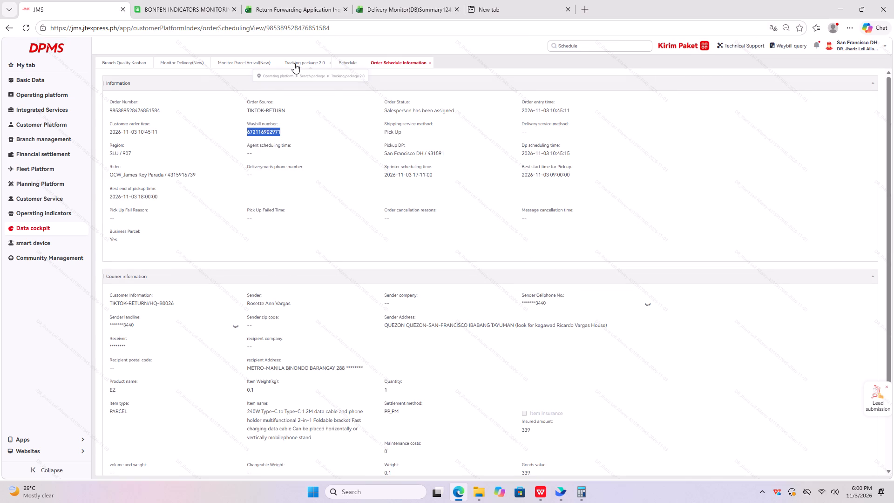
pyautogui.click(294, 63)
pyautogui.click(126, 157)
pyautogui.hotkey('ctrl', 'v')
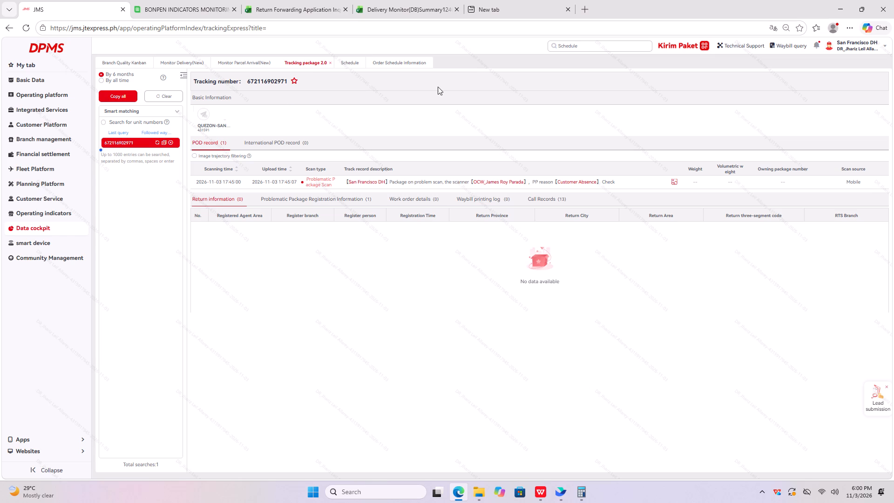
# Open the Pick up on time rate(Temu/Reverse/International) page by searching JMS for TEMU.
pyautogui.moveTo(616, 48); pyautogui.dragTo(452, 37)
pyautogui.press('t')
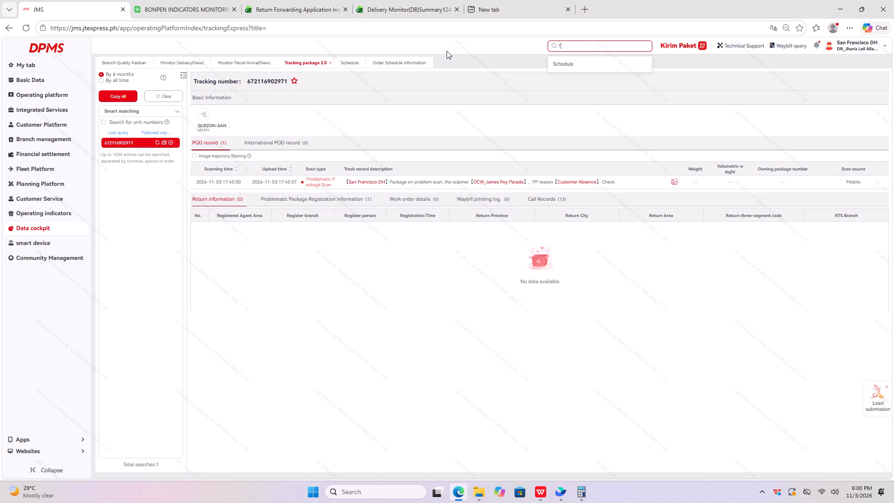
pyautogui.press('BackSpace')
pyautogui.press('BackSpace')
pyautogui.write('TEMU')
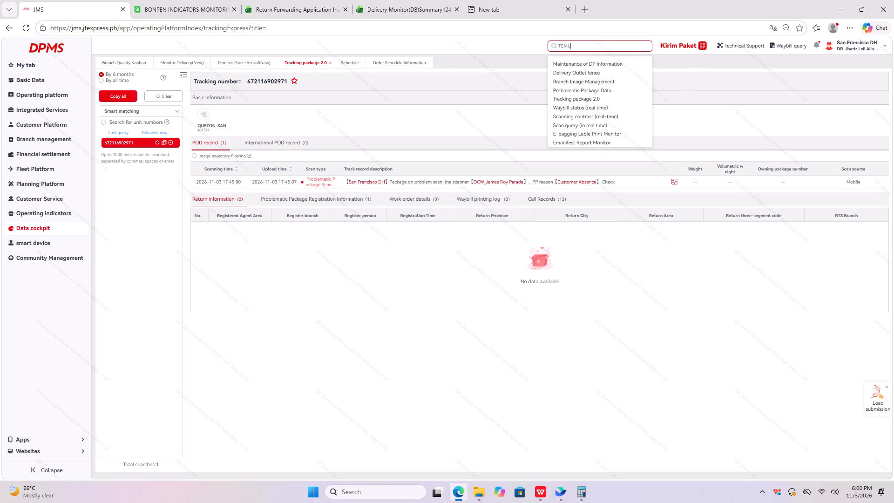
pyautogui.click(589, 66)
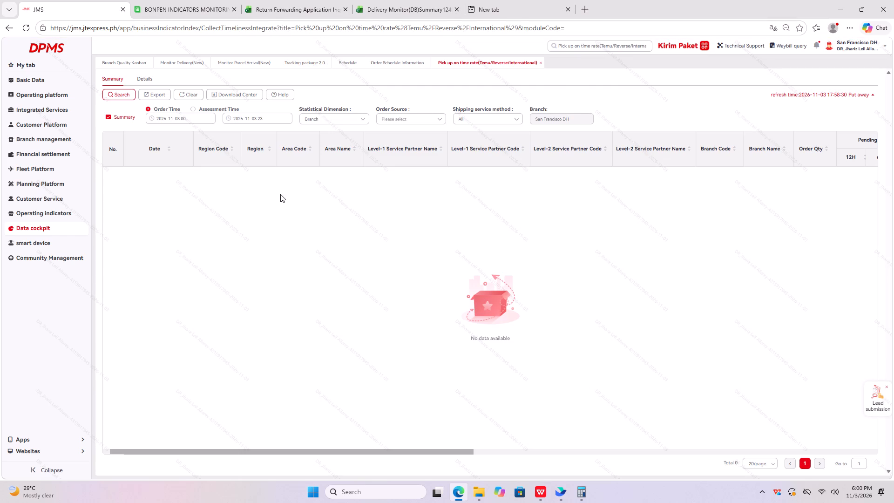
# Query the pick-up on-time summary by Assessment Time with shipping service method Pick Up, and check its on-time rate columns.
pyautogui.click(196, 111)
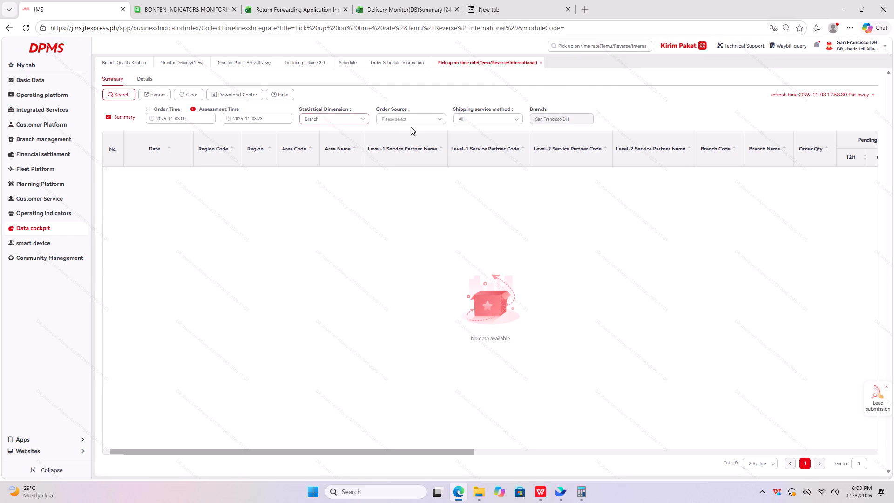
pyautogui.click(472, 121)
pyautogui.click(474, 149)
pyautogui.click(114, 94)
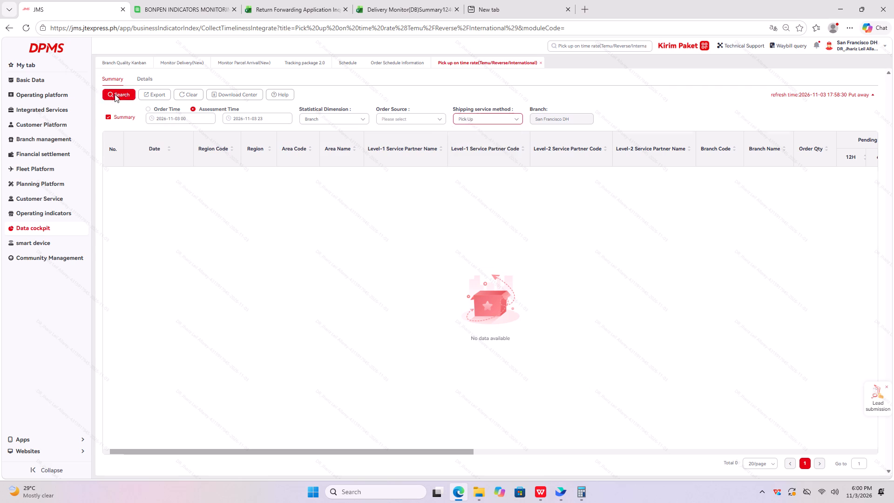
pyautogui.moveTo(420, 438); pyautogui.dragTo(893, 398)
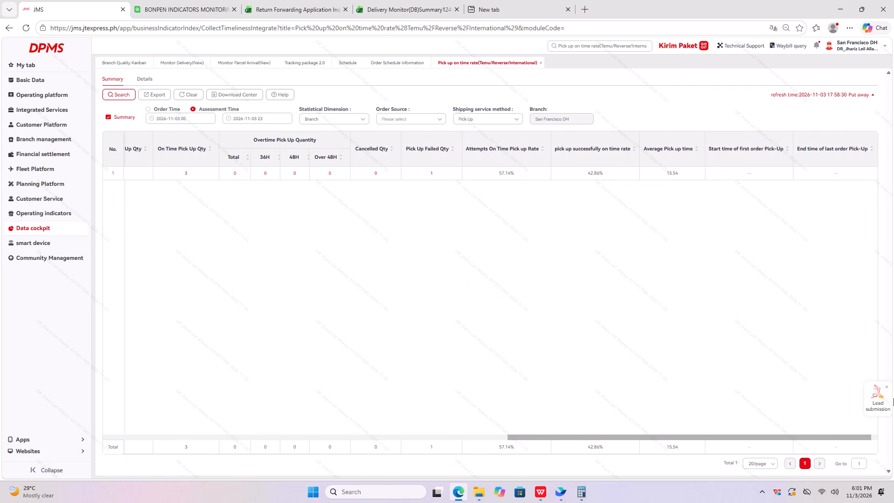
pyautogui.moveTo(893, 398); pyautogui.dragTo(893, 398)
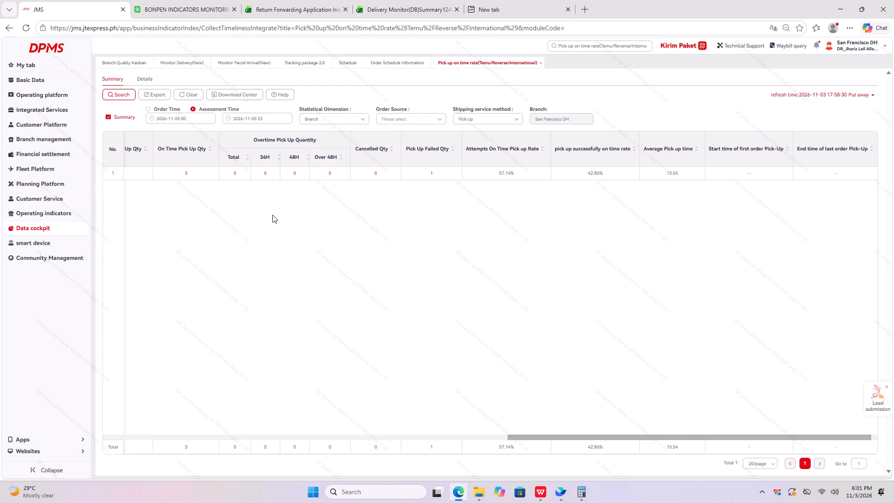
pyautogui.click(338, 66)
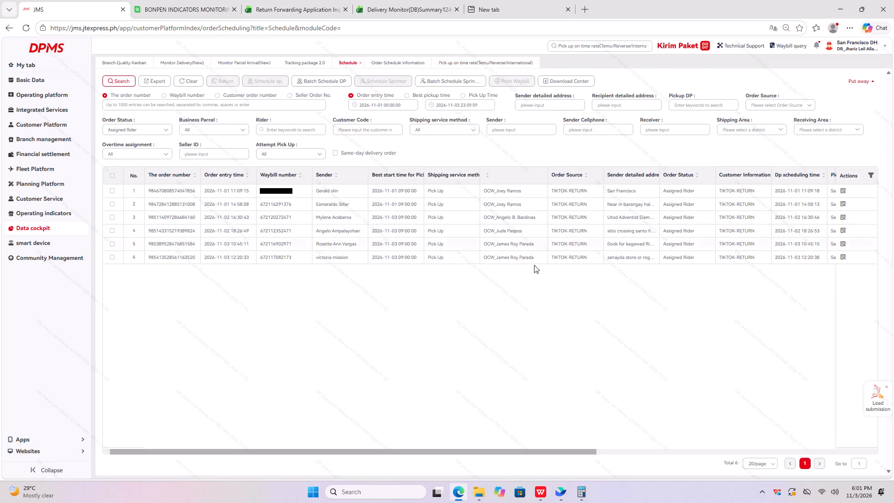
pyautogui.moveTo(539, 451); pyautogui.dragTo(649, 429)
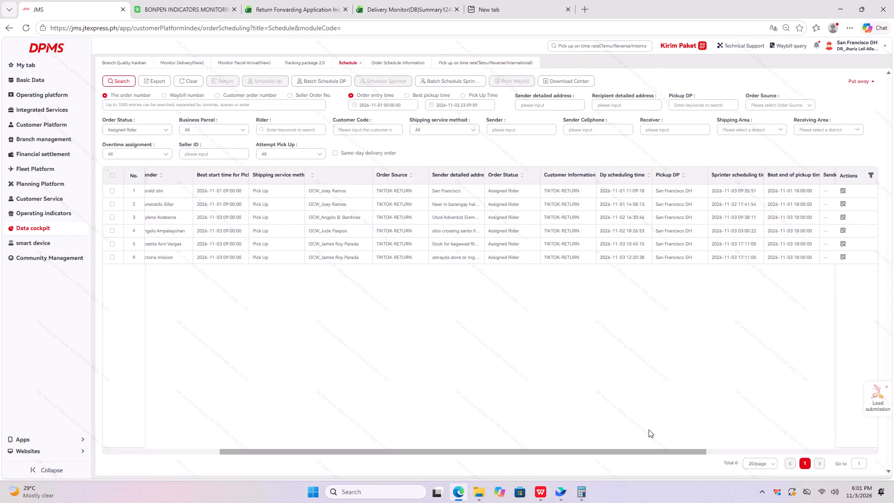
pyautogui.moveTo(649, 429); pyautogui.dragTo(660, 425)
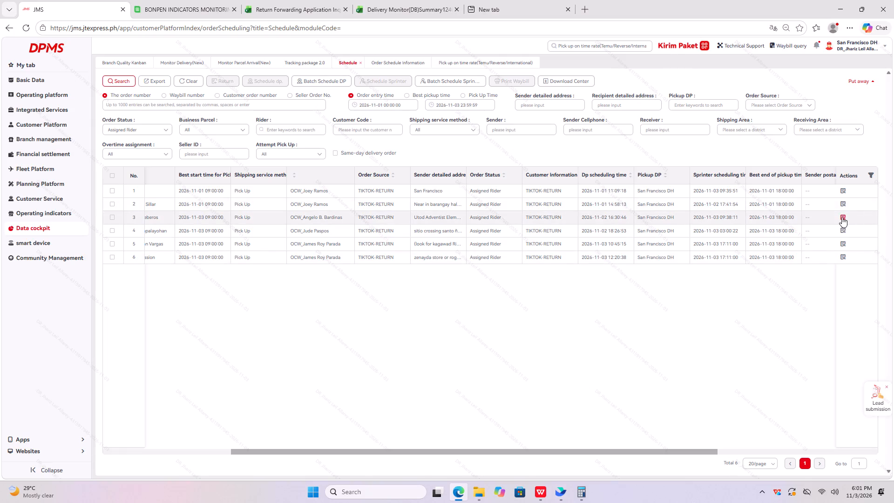
pyautogui.click(842, 217)
pyautogui.moveTo(288, 128); pyautogui.dragTo(258, 132)
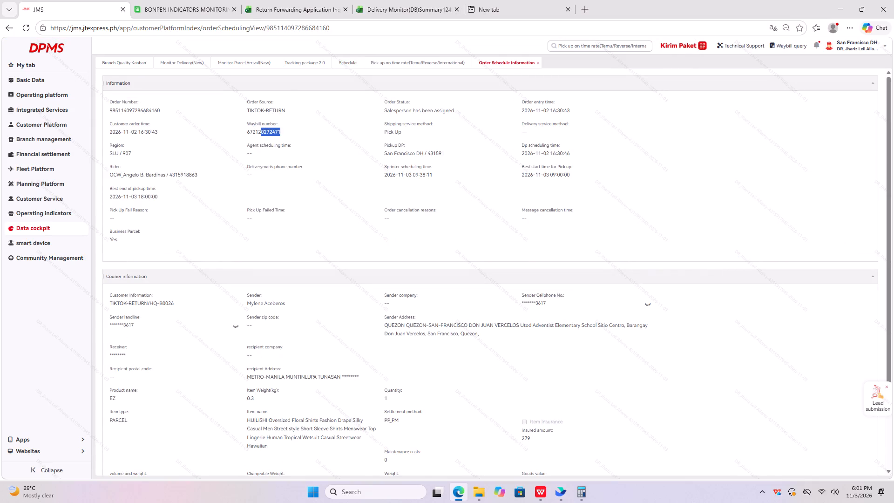
pyautogui.moveTo(258, 132); pyautogui.dragTo(245, 131)
pyautogui.hotkey('ctrl', 'c')
pyautogui.click(345, 59)
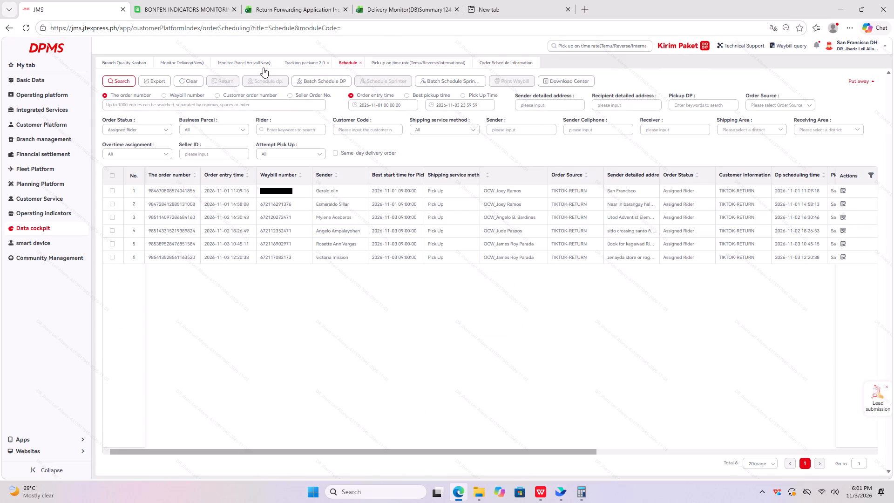
pyautogui.click(299, 61)
pyautogui.click(142, 197)
pyautogui.hotkey('ctrl', 'v')
pyautogui.click(134, 155)
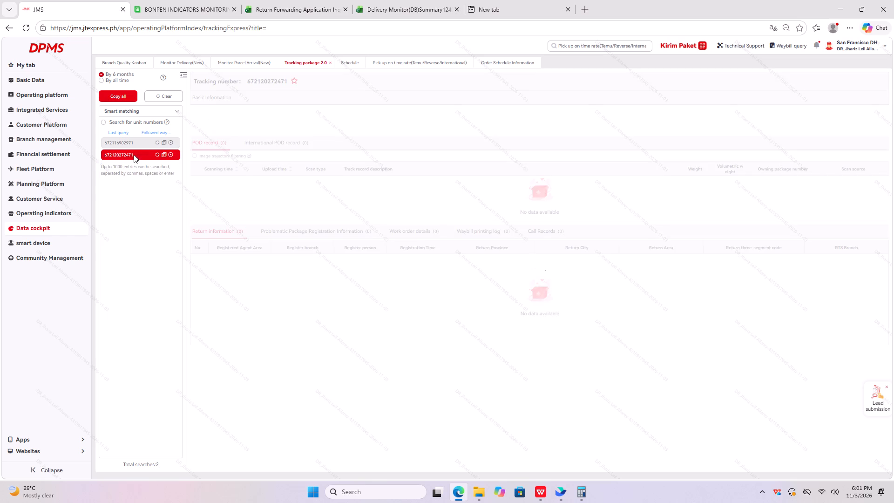
pyautogui.scroll(-5, 553, 250)
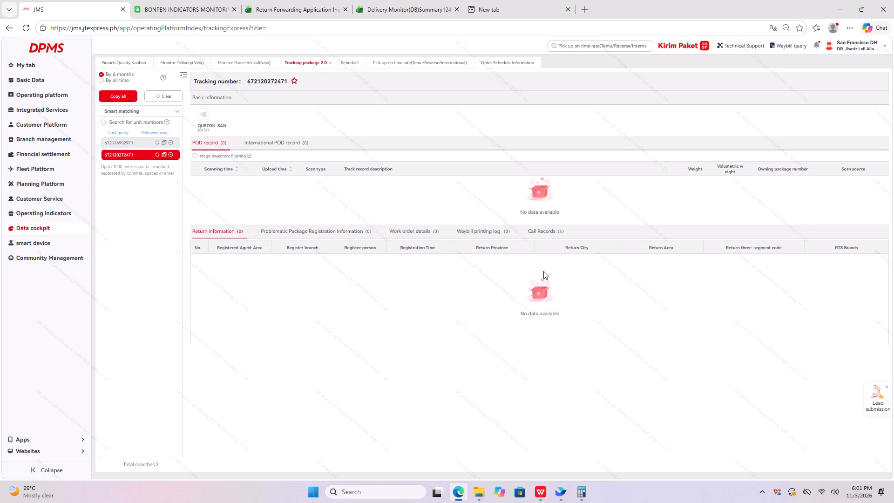
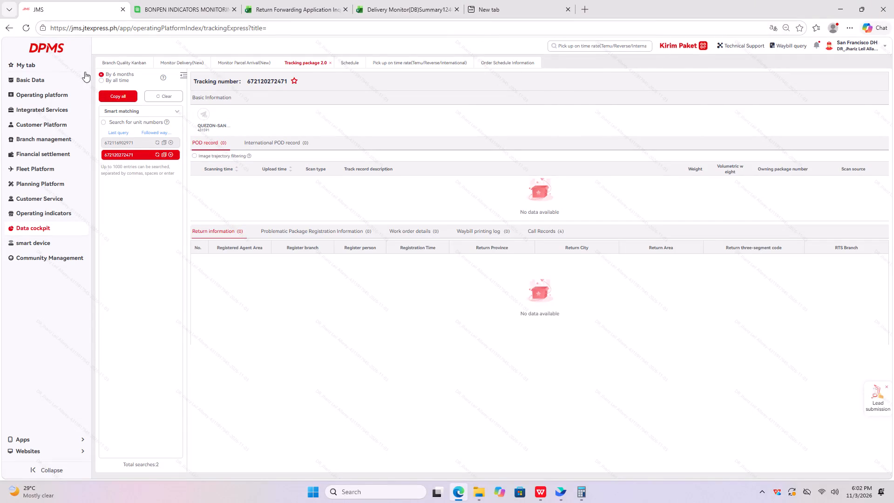
pyautogui.click(351, 61)
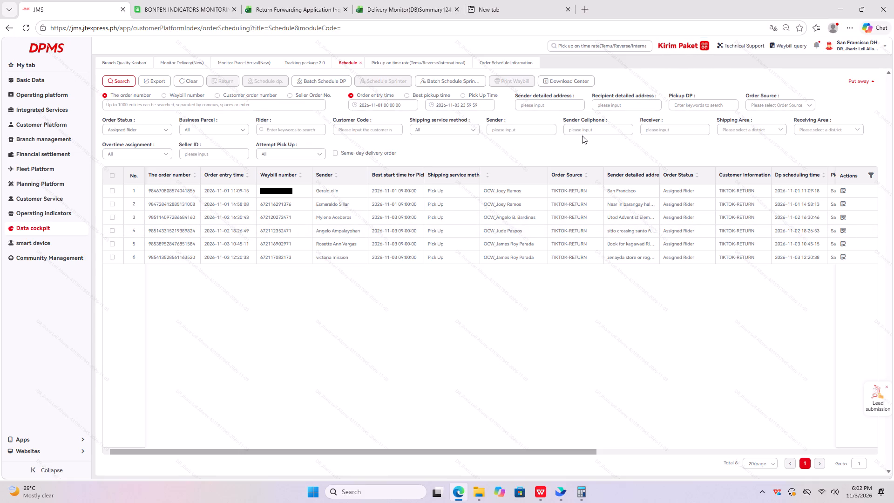
pyautogui.moveTo(580, 449); pyautogui.dragTo(623, 448)
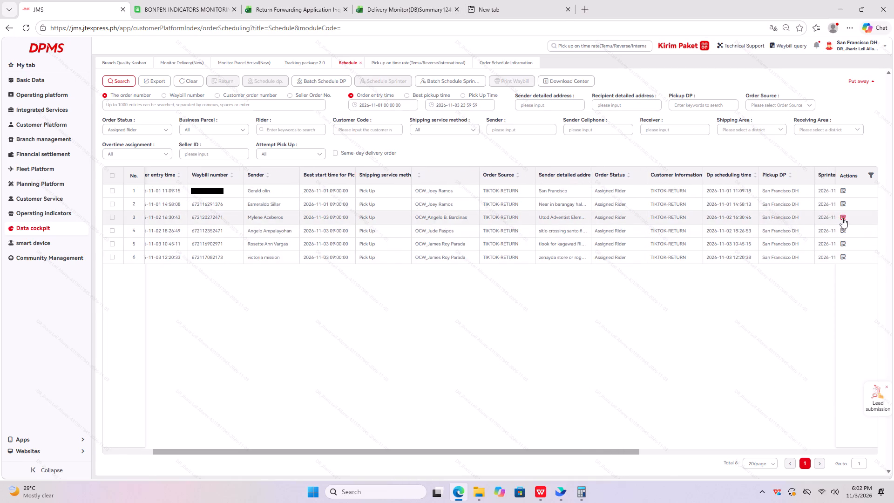
pyautogui.click(843, 218)
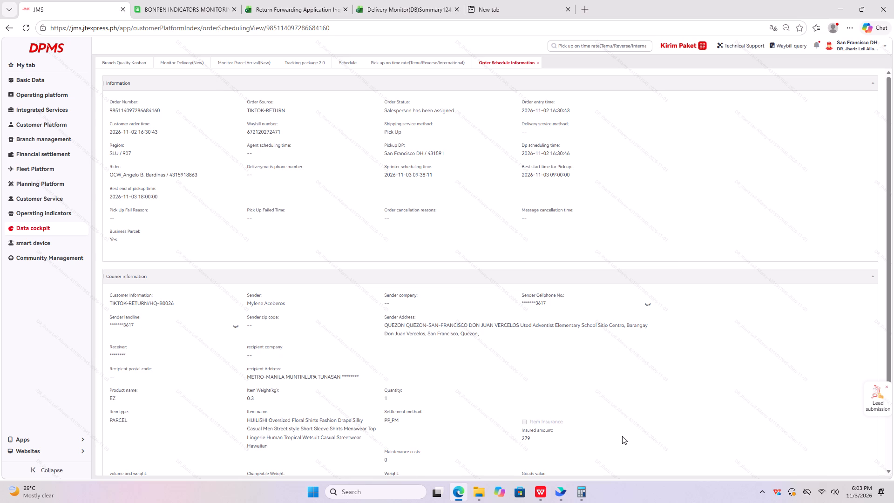
pyautogui.scroll(-6, 535, 385)
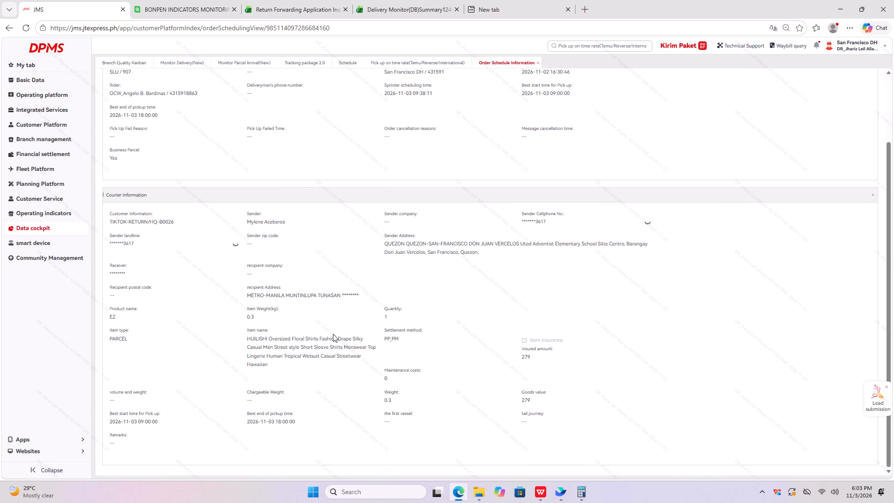
pyautogui.scroll(5, 340, 319)
pyautogui.scroll(2, 367, 292)
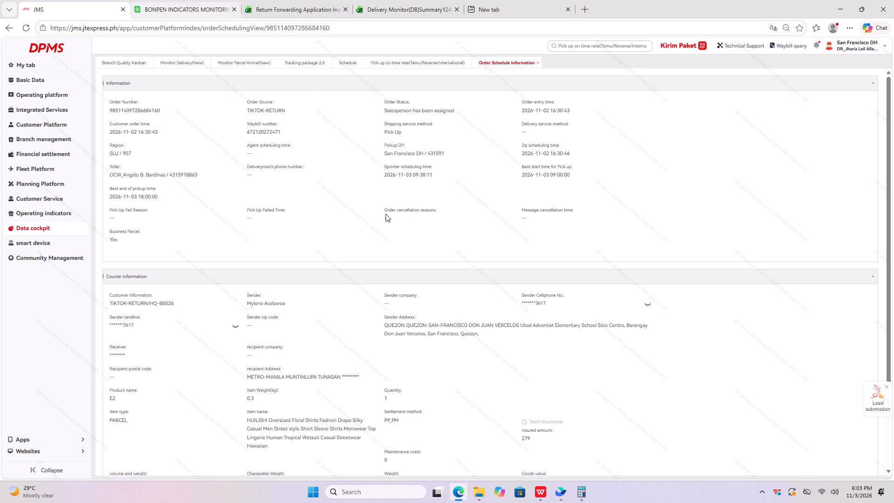
pyautogui.click(535, 62)
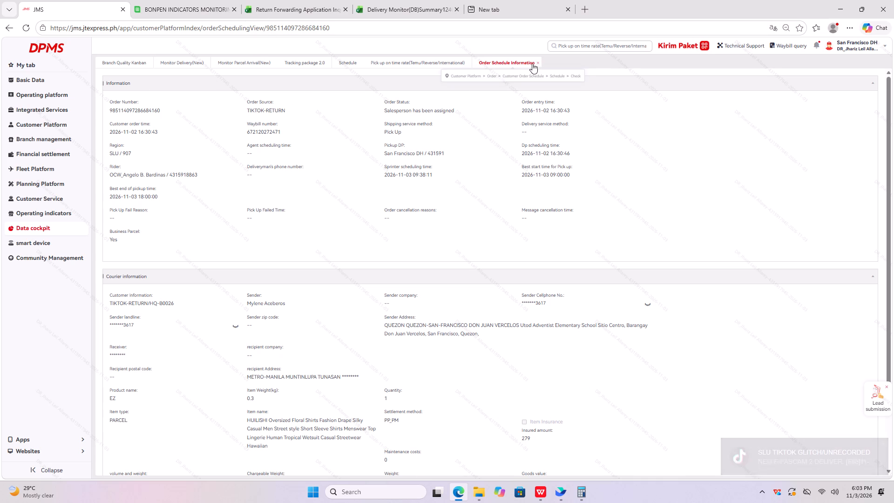
pyautogui.click(538, 62)
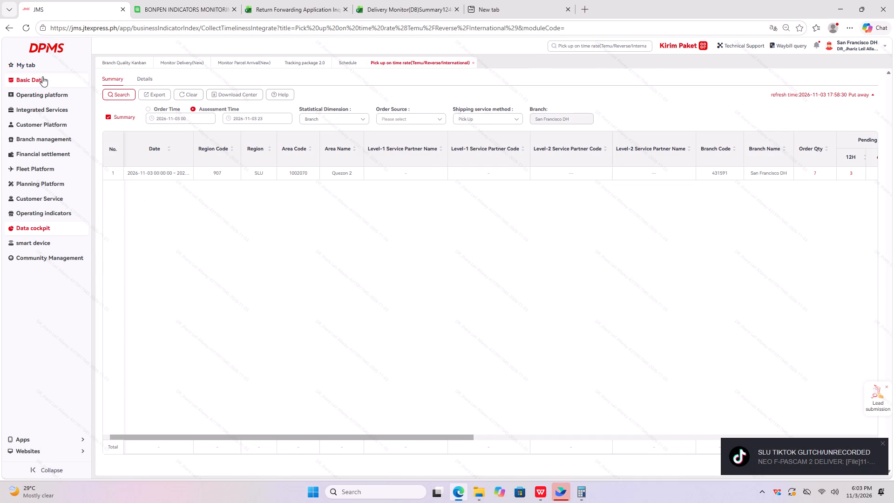
# Refresh the pick-up on-time rate summary, check its on-time rate columns, and return to Tracking package 2.0.
pyautogui.click(128, 98)
pyautogui.moveTo(461, 435); pyautogui.dragTo(867, 386)
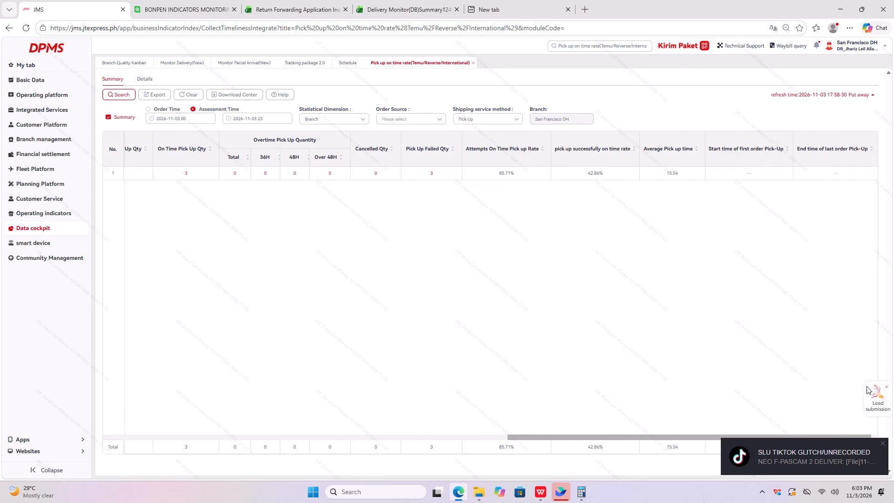
pyautogui.moveTo(867, 386); pyautogui.dragTo(893, 369)
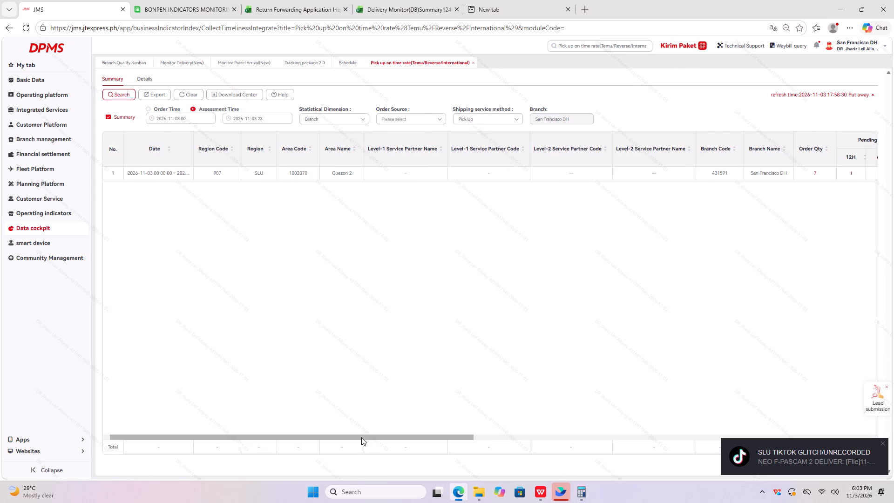
pyautogui.moveTo(362, 434); pyautogui.dragTo(447, 392)
pyautogui.click(297, 64)
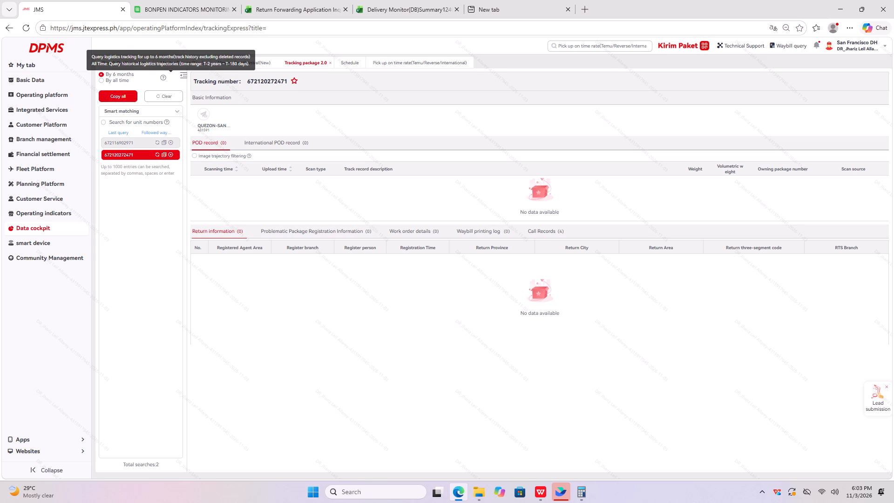
# Switch to WPS Office, then save and close the Return Forwarding Application workbook with the pivot table.
pyautogui.click(538, 492)
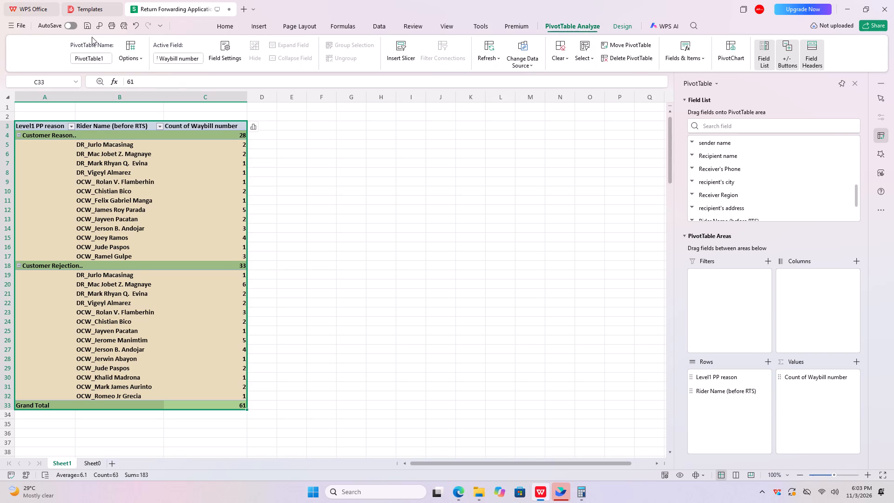
pyautogui.click(81, 32)
pyautogui.click(88, 28)
pyautogui.click(232, 9)
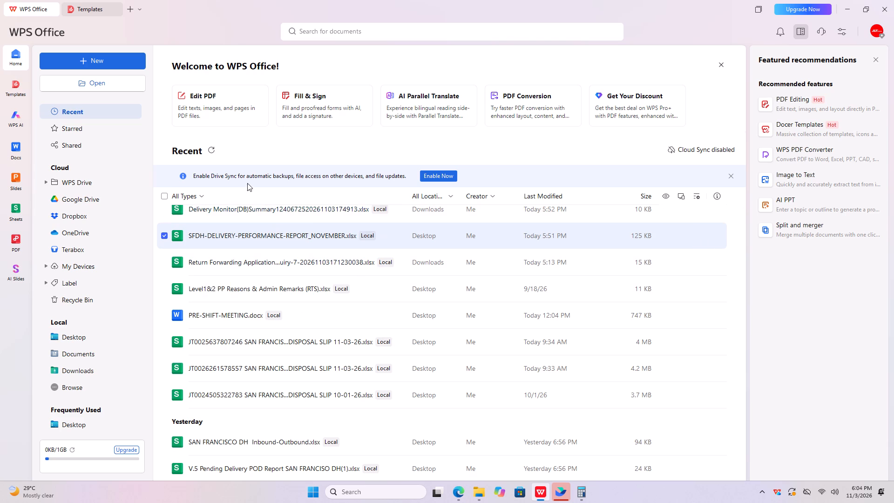
# Open the San Francisco DH Inbound-Outbound and V.5 Pending Delivery POD Report workbooks, and bring up Inbound-Outbound.
pyautogui.scroll(-1, 315, 330)
pyautogui.click(298, 414)
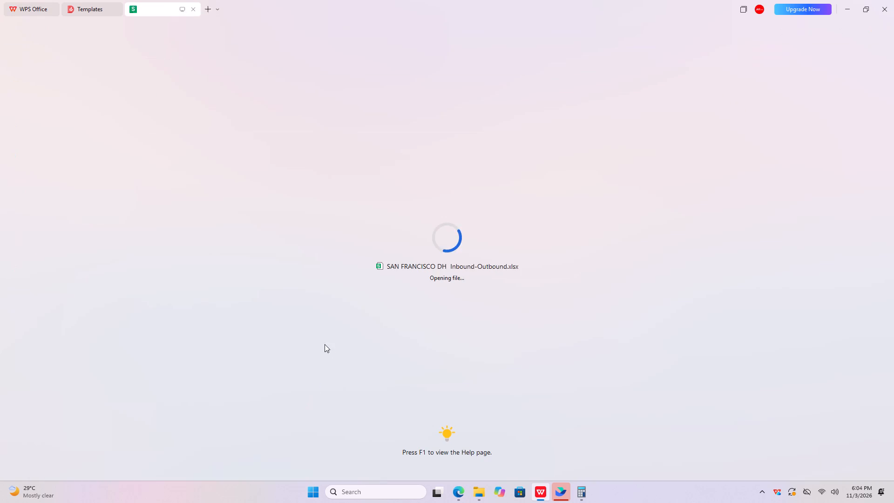
pyautogui.click(34, 6)
pyautogui.scroll(-1, 279, 404)
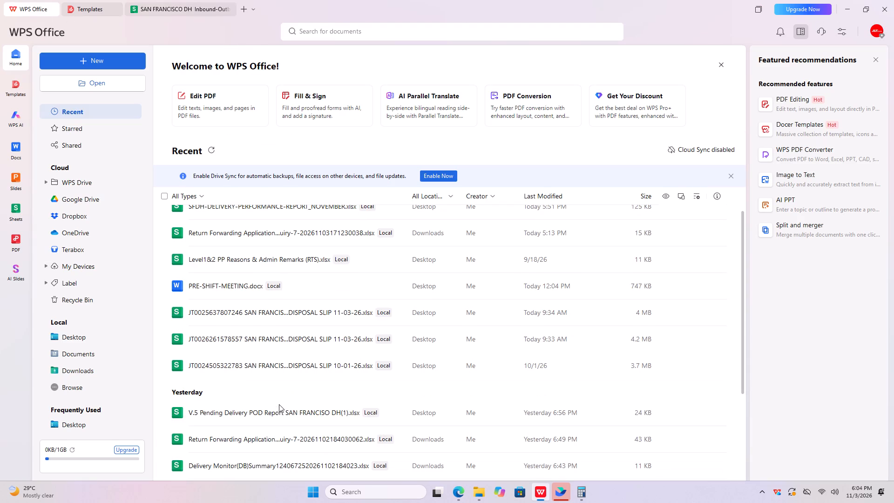
pyautogui.scroll(-1, 280, 413)
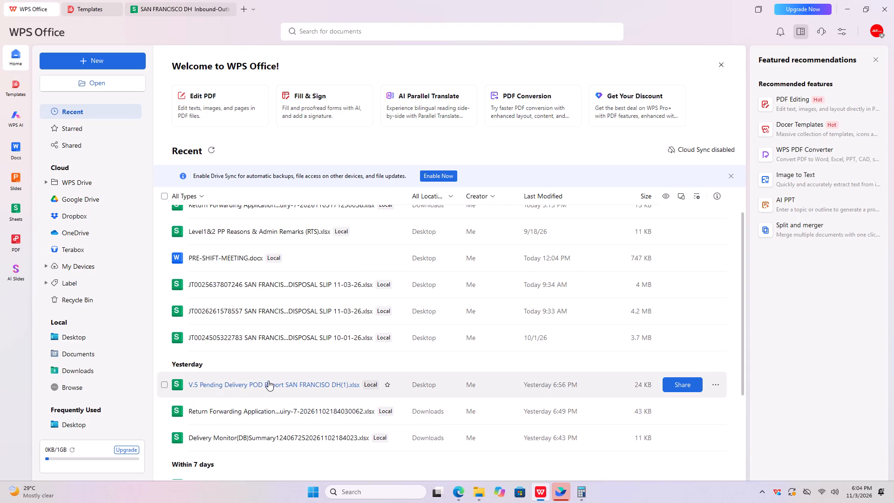
pyautogui.click(268, 381)
pyautogui.click(175, 0)
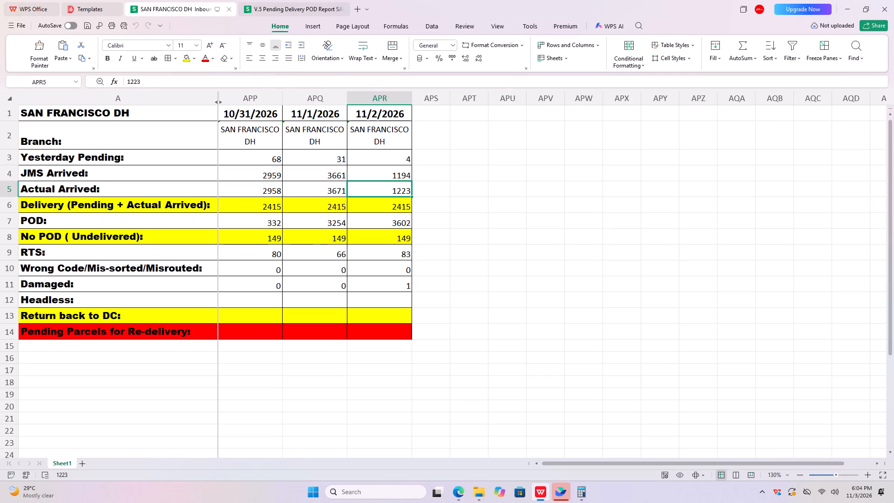
# Hide the 10/31/2026 column in the Inbound-Outbound sheet.
pyautogui.click(263, 98)
pyautogui.rightClick(263, 98)
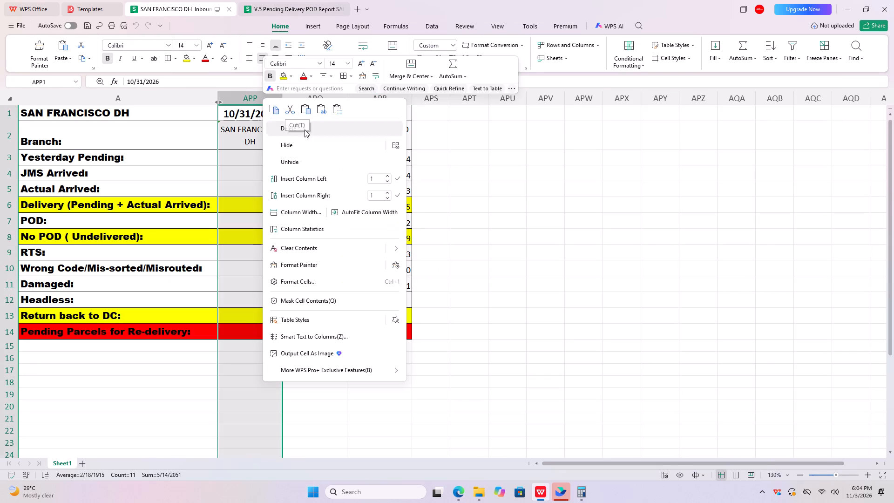
pyautogui.click(305, 147)
pyautogui.click(483, 181)
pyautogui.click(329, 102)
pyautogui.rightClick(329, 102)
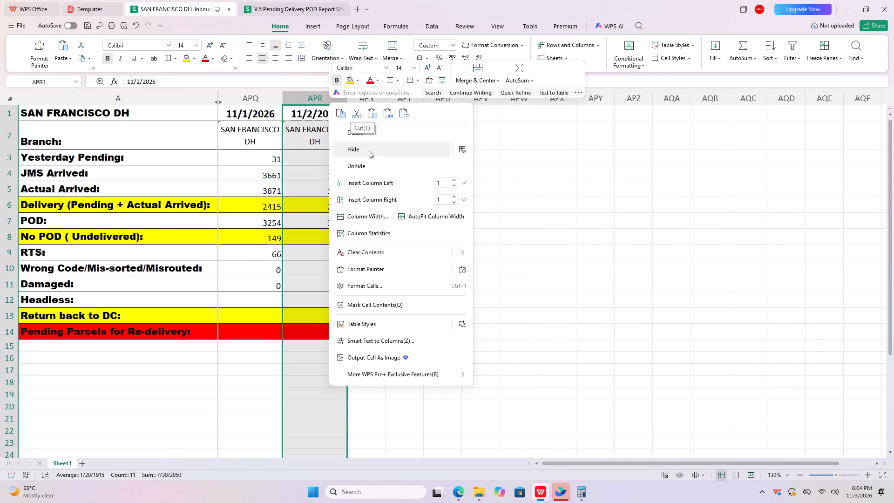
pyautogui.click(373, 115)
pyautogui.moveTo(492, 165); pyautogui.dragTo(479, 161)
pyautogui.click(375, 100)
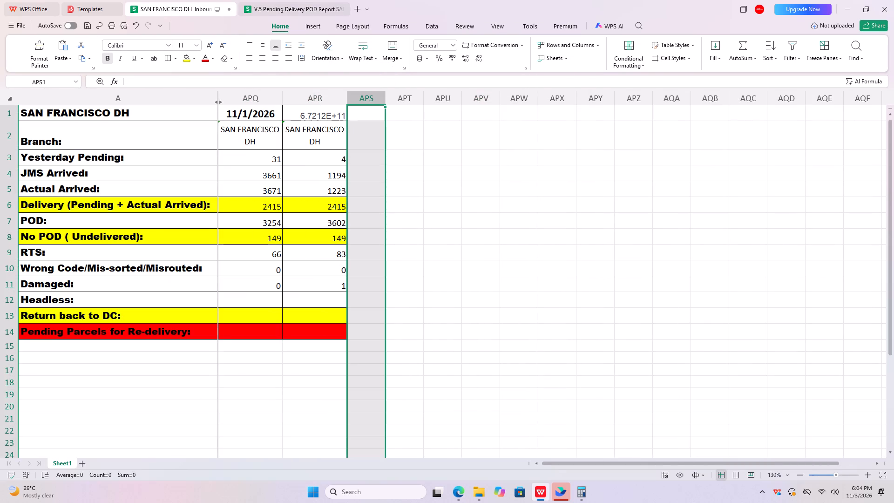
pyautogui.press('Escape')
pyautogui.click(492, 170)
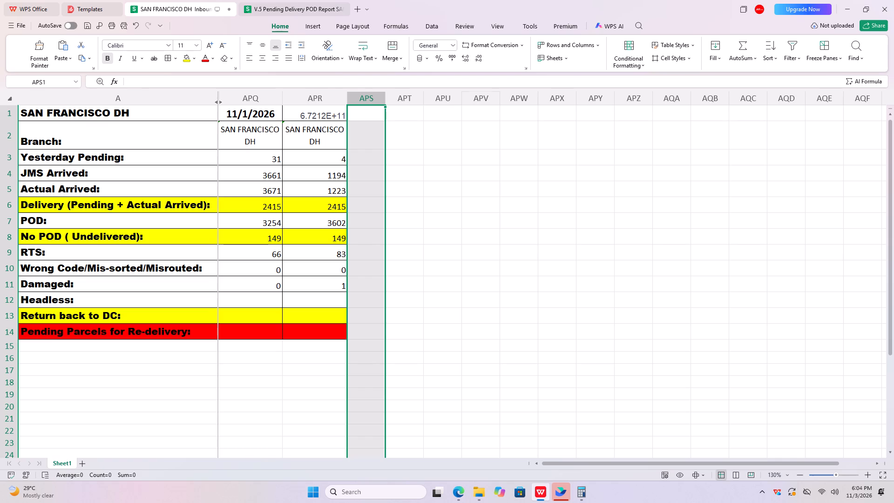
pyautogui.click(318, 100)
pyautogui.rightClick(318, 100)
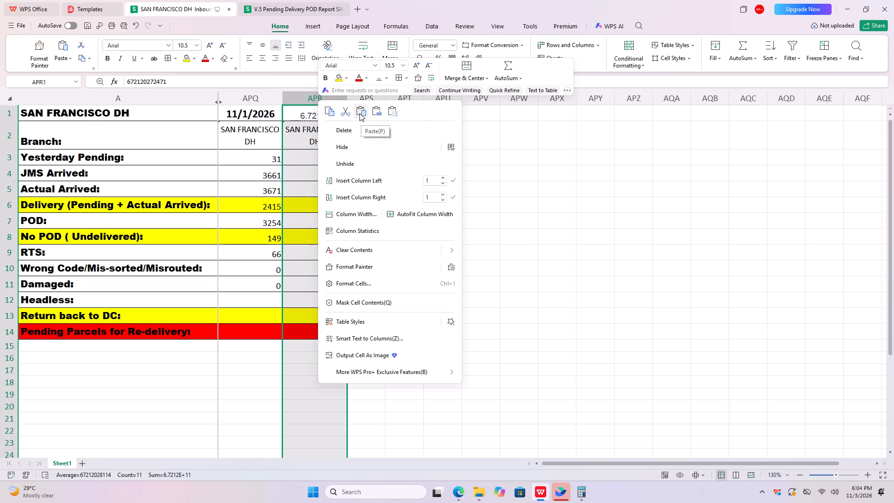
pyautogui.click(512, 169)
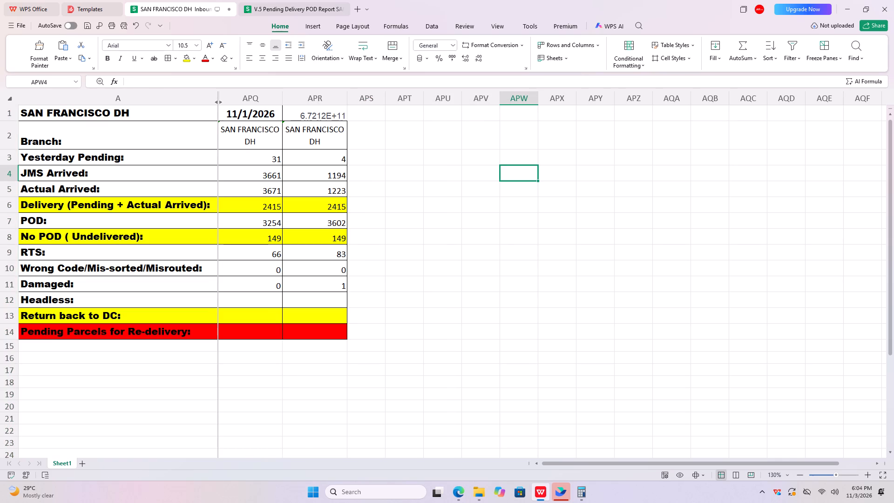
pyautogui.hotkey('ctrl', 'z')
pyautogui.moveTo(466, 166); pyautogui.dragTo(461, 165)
# Copy the whole 11/2/2026 column into the empty column APS beside it.
pyautogui.click(320, 102)
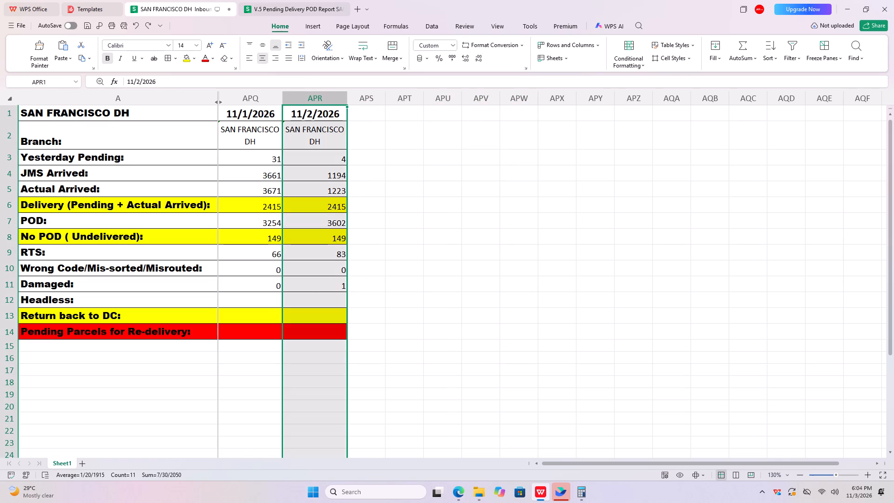
pyautogui.hotkey('ctrl', 'c')
pyautogui.click(366, 102)
pyautogui.hotkey('ctrl', 'v')
pyautogui.click(499, 174)
pyautogui.press('Escape')
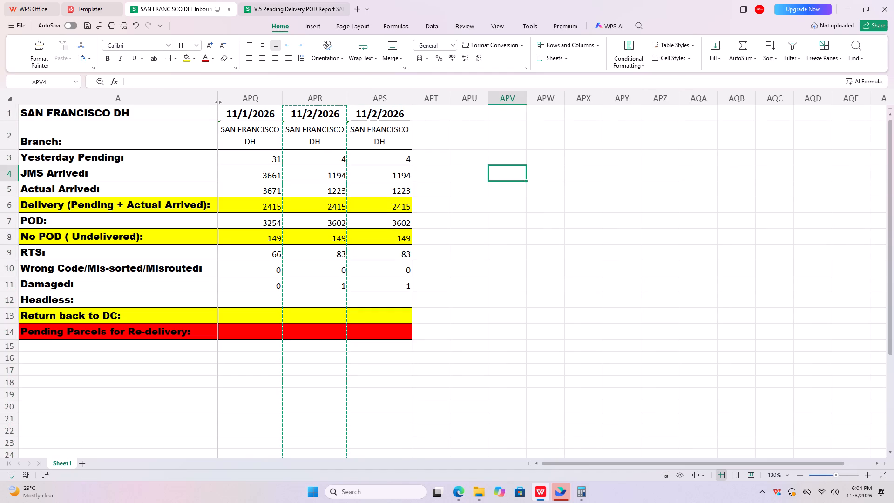
# Change the date heading of the copied column to 11/3/2026.
pyautogui.doubleClick(372, 112)
pyautogui.click(139, 80)
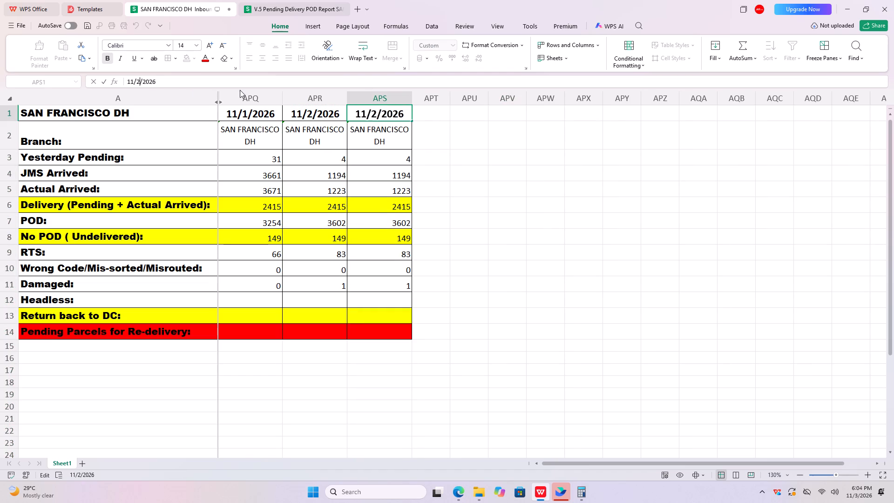
pyautogui.press('BackSpace')
pyautogui.press('3')
pyautogui.press('Return')
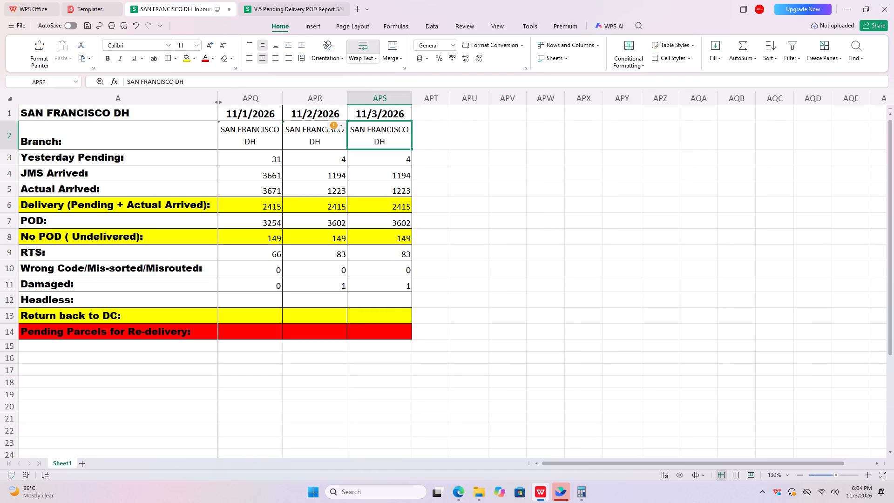
# Clear the 11/3/2026 entries for Yesterday Pending, JMS Arrived, Actual Arrived, POD, RTS, Wrong Code/Mis-sorted/Misrouted and Damaged.
pyautogui.click(404, 156)
pyautogui.press('BackSpace')
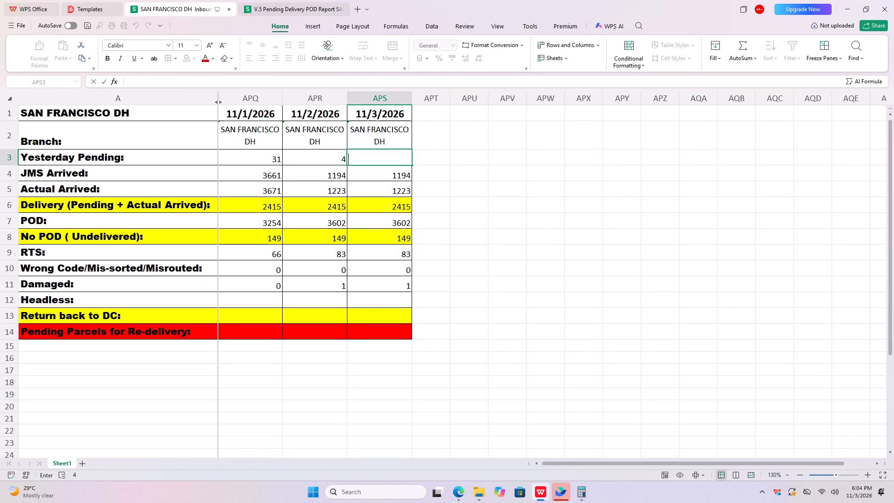
pyautogui.click(540, 160)
pyautogui.click(399, 175)
pyautogui.press('BackSpace')
pyautogui.click(405, 188)
pyautogui.press('BackSpace')
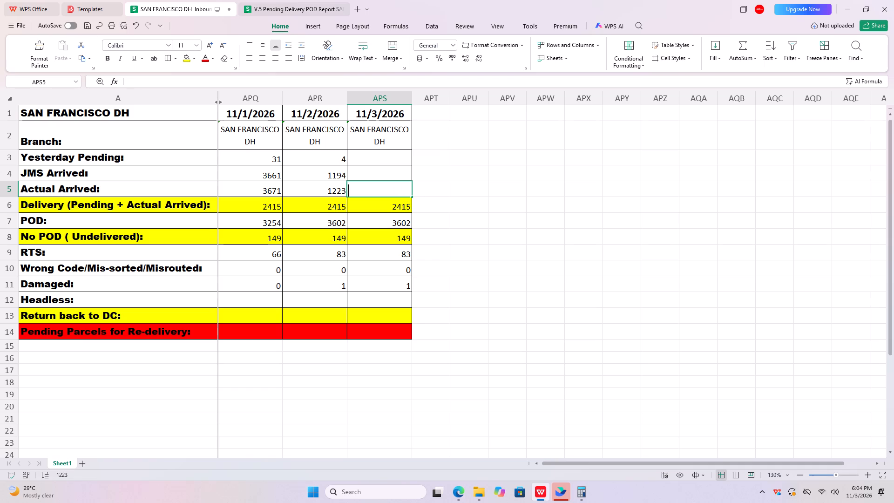
pyautogui.click(400, 221)
pyautogui.press('BackSpace')
pyautogui.click(465, 236)
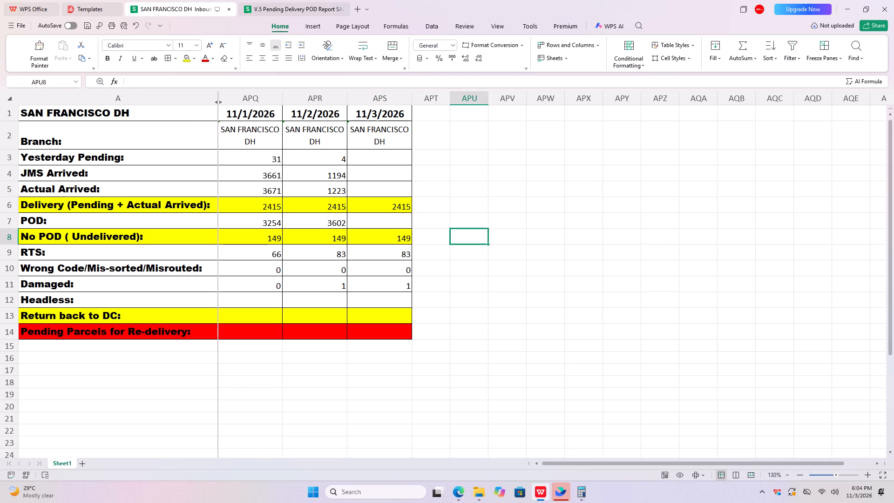
pyautogui.click(412, 254)
pyautogui.press('BackSpace')
pyautogui.click(407, 269)
pyautogui.press('BackSpace')
pyautogui.click(408, 288)
pyautogui.press('BackSpace')
pyautogui.click(551, 234)
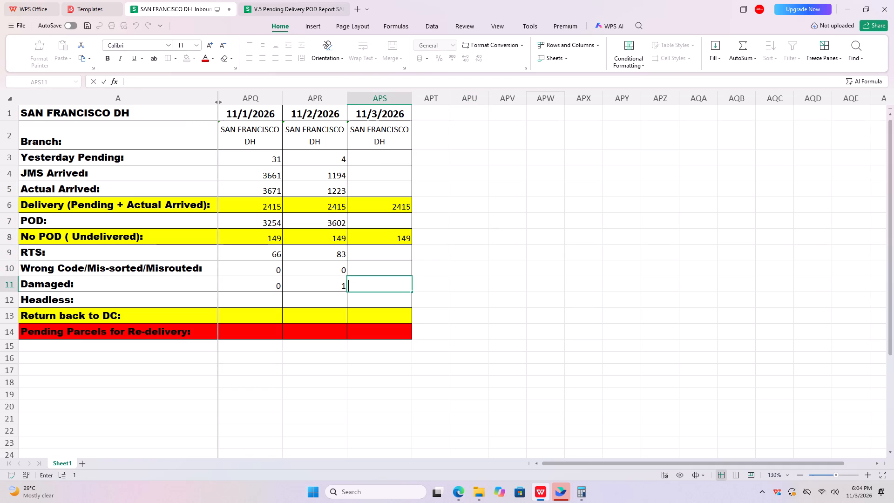
# Switch to JMS in Edge and refresh the Monitor Parcel Arrival(New) summary for 2026-11-03.
pyautogui.click(461, 491)
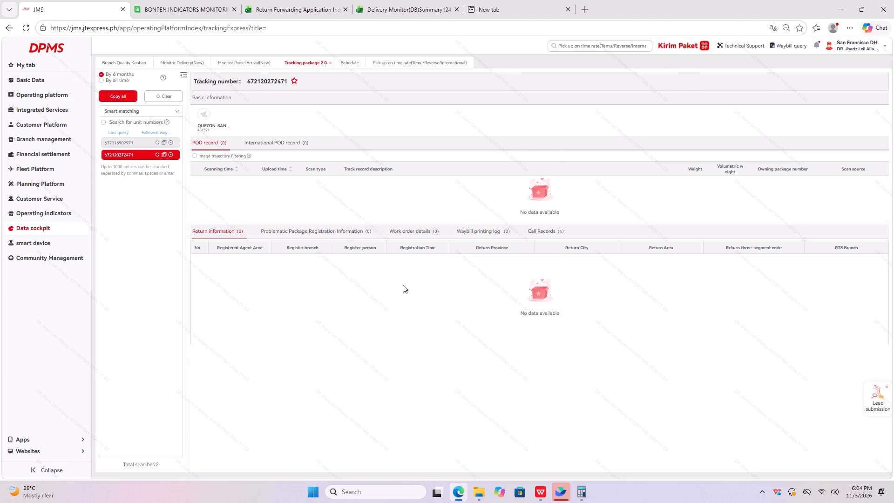
pyautogui.click(194, 0)
pyautogui.hotkey('alt', 'Tab')
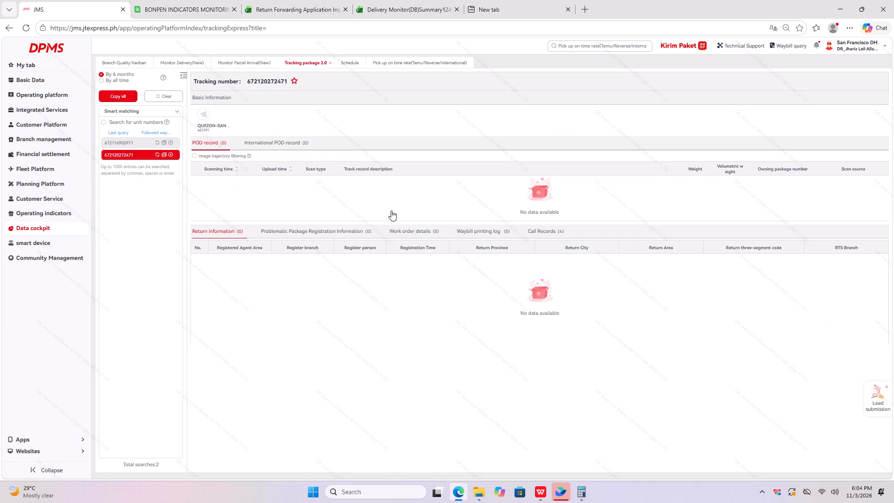
pyautogui.hotkey('alt', 'Tab')
pyautogui.click(542, 500)
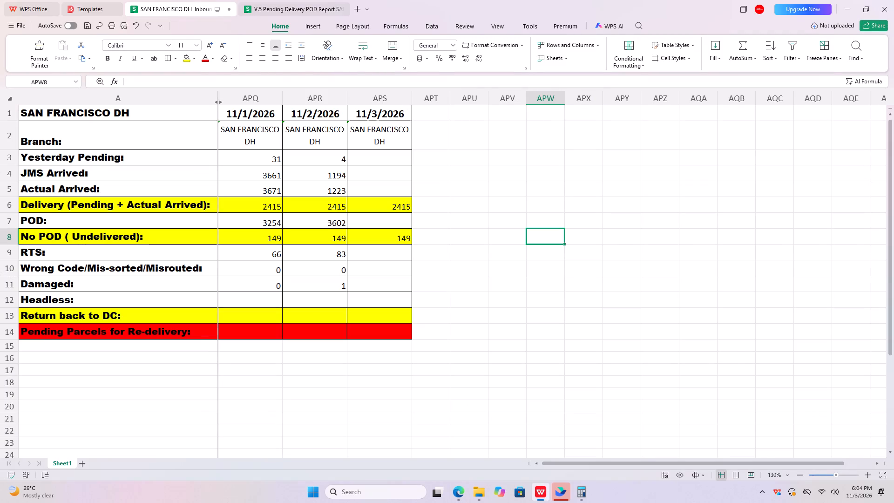
pyautogui.hotkey('alt', 'Tab')
pyautogui.click(75, 0)
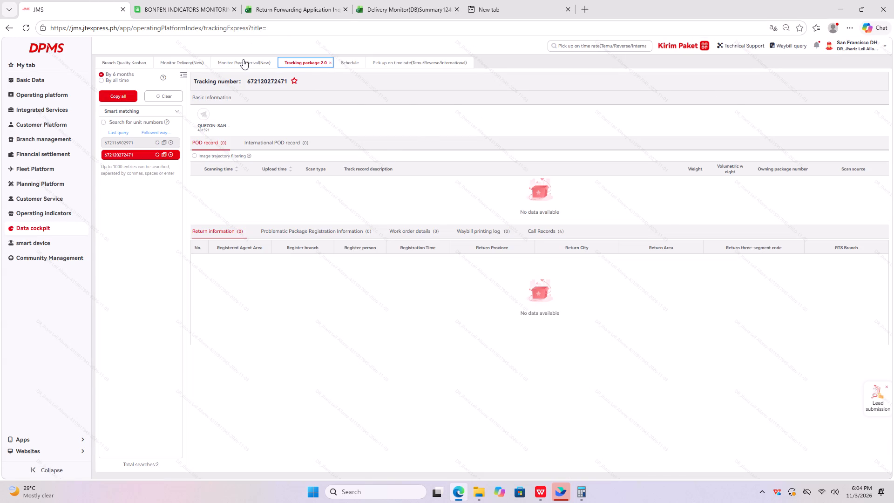
pyautogui.click(238, 61)
pyautogui.click(117, 95)
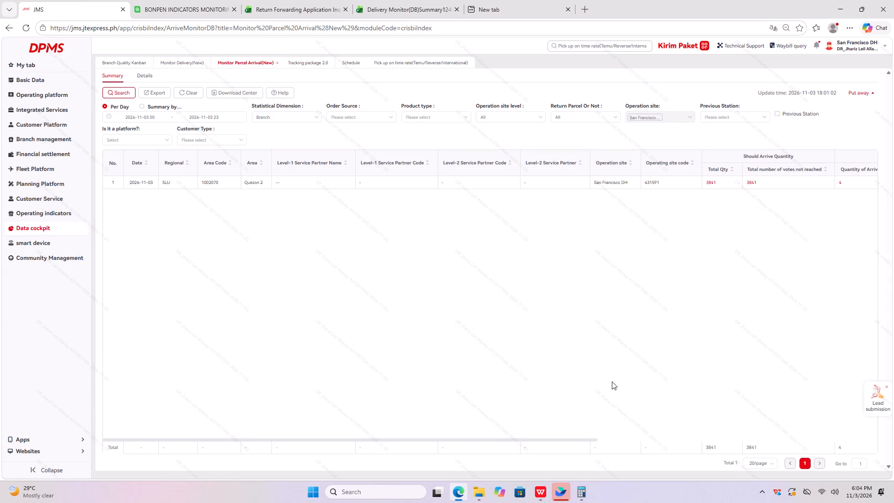
# Switch to the Inbound-Outbound workbook in WPS Office and enter 3841 for both JMS Arrived and Actual Arrived under 11/3/2026.
pyautogui.hotkey('alt', 'Tab')
pyautogui.click(388, 175)
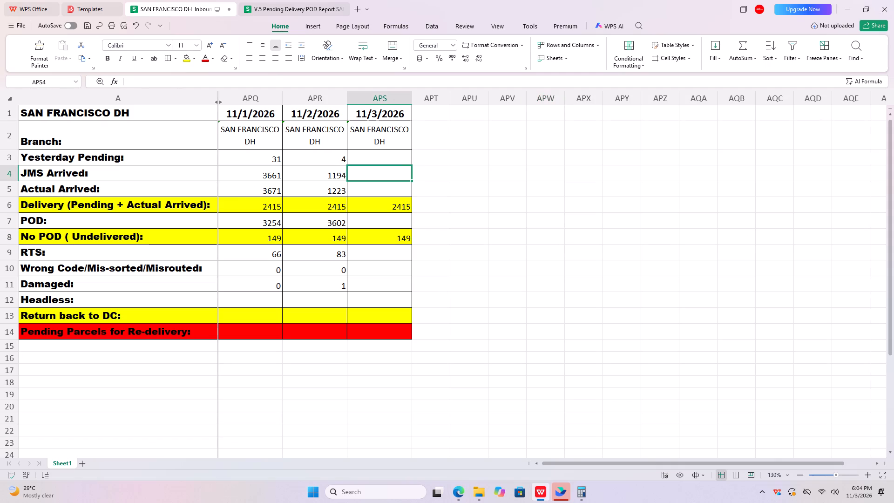
pyautogui.write('3841')
pyautogui.press('Tab')
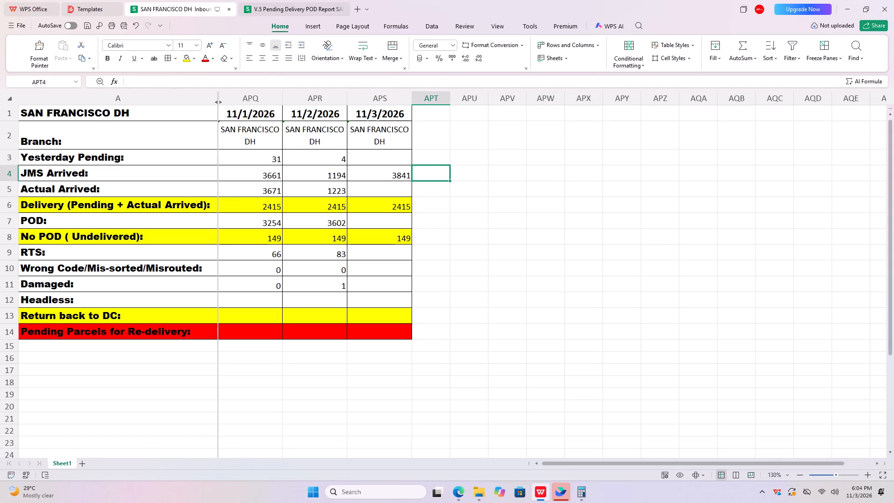
pyautogui.press('Left')
pyautogui.press('Down')
pyautogui.write('3841')
pyautogui.press('Return')
# Look up the Same day POD total in JMS Monitor Delivery(New) and enter 1232 as the 11/3/2026 POD in the Inbound-Outbound sheet.
pyautogui.click(372, 225)
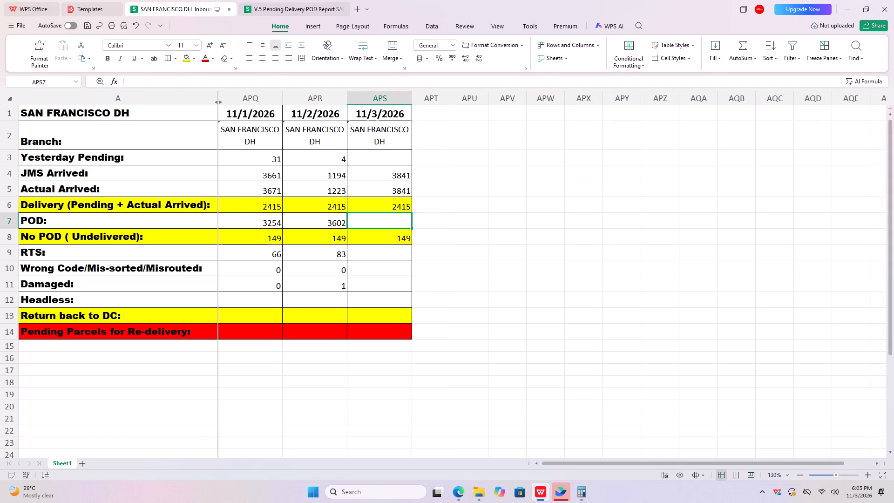
pyautogui.hotkey('alt', 'Tab')
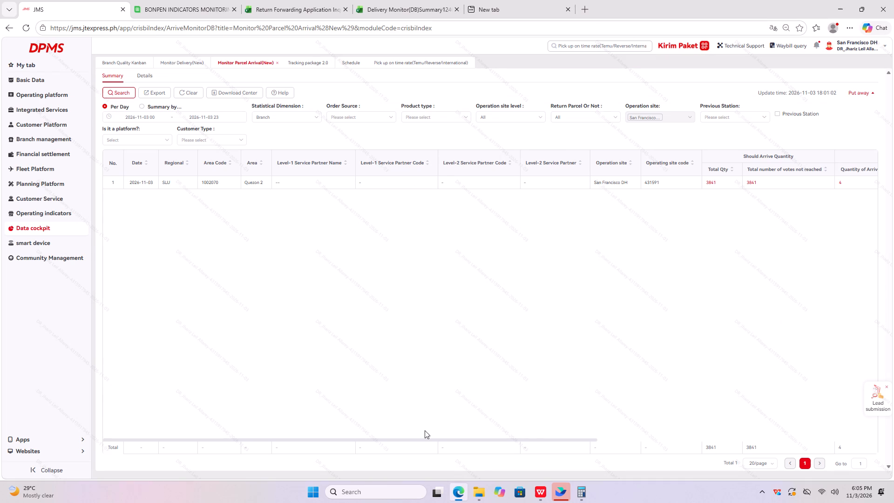
pyautogui.moveTo(423, 437); pyautogui.dragTo(498, 430)
pyautogui.moveTo(481, 438); pyautogui.dragTo(575, 422)
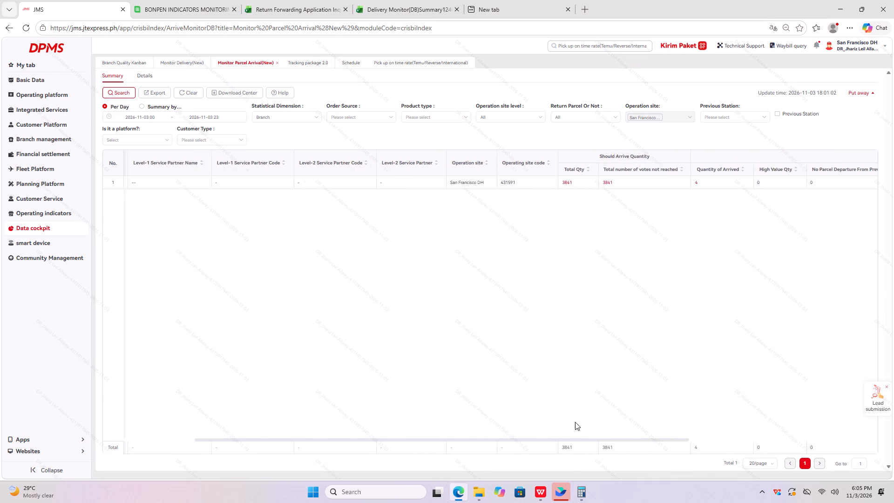
pyautogui.moveTo(575, 422); pyautogui.dragTo(762, 406)
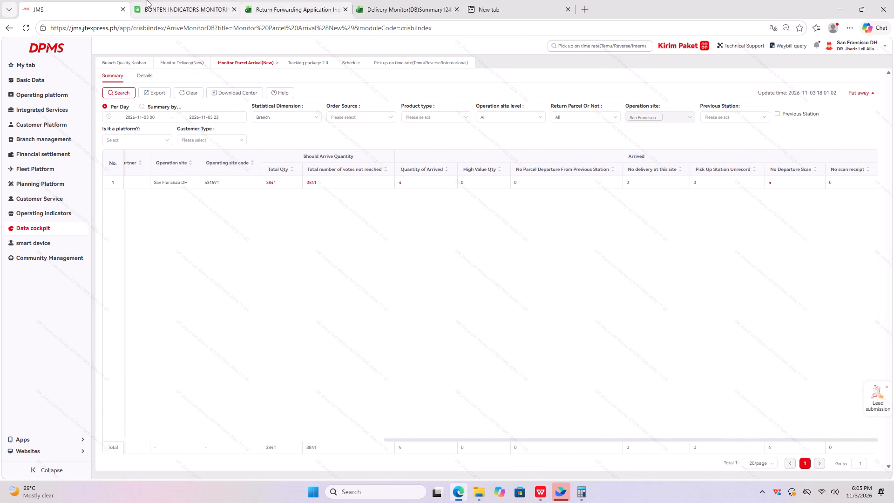
pyautogui.click(177, 63)
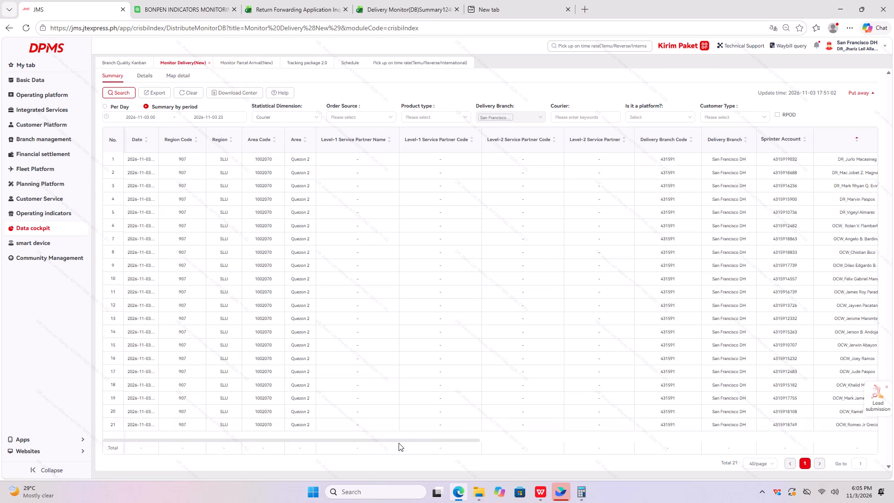
pyautogui.moveTo(399, 442); pyautogui.dragTo(531, 440)
pyautogui.click(450, 438)
pyautogui.moveTo(451, 440); pyautogui.dragTo(701, 430)
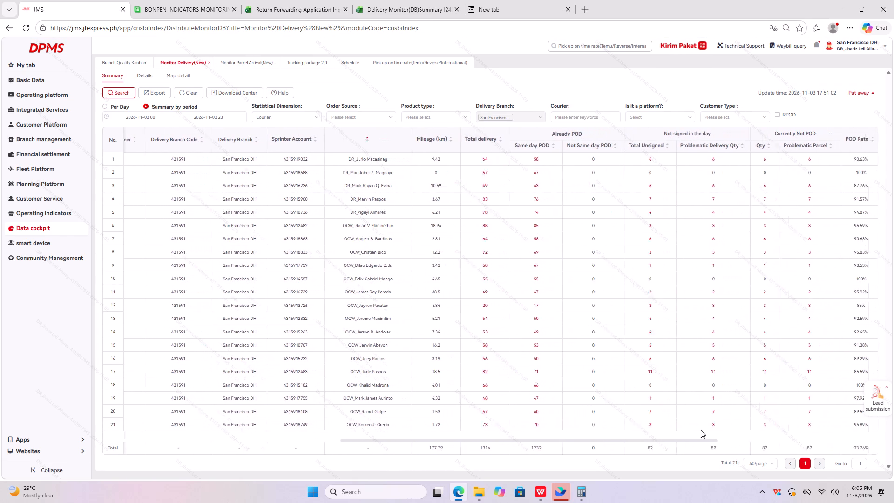
pyautogui.moveTo(701, 430); pyautogui.dragTo(724, 428)
pyautogui.hotkey('alt', 'Tab')
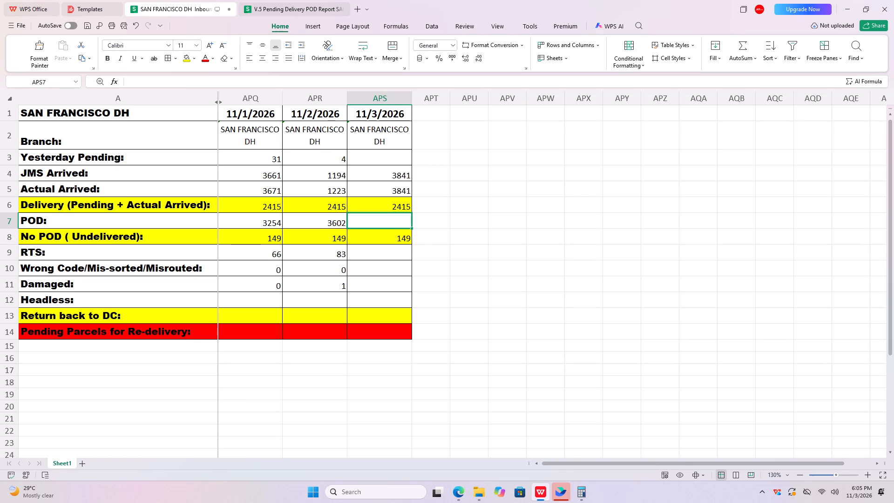
pyautogui.write('1232')
pyautogui.press('Return')
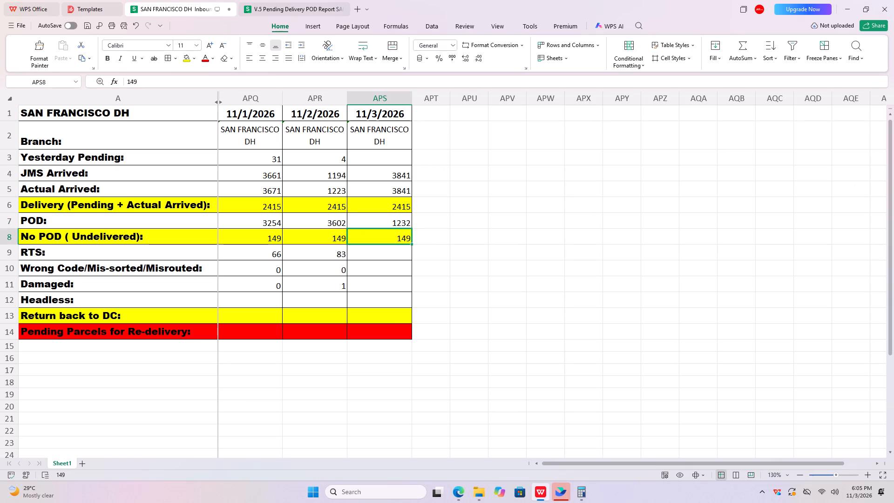
# Look up day 3's RTS QTY in the BONPEN indicators report in Edge and enter 61 as the 11/3/2026 RTS in WPS.
pyautogui.click(388, 252)
pyautogui.hotkey('alt', 'Tab')
pyautogui.hotkey('alt', 'Tab')
pyautogui.click(170, 0)
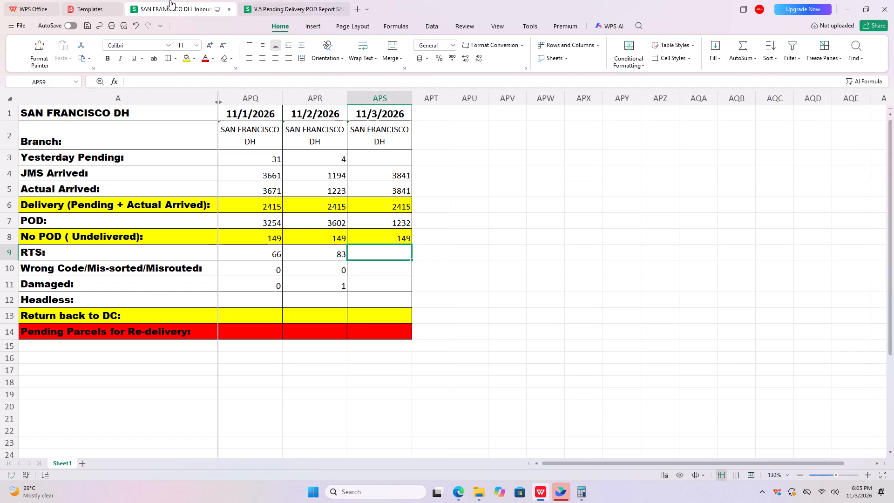
pyautogui.hotkey('alt', 'Tab')
pyautogui.click(175, 5)
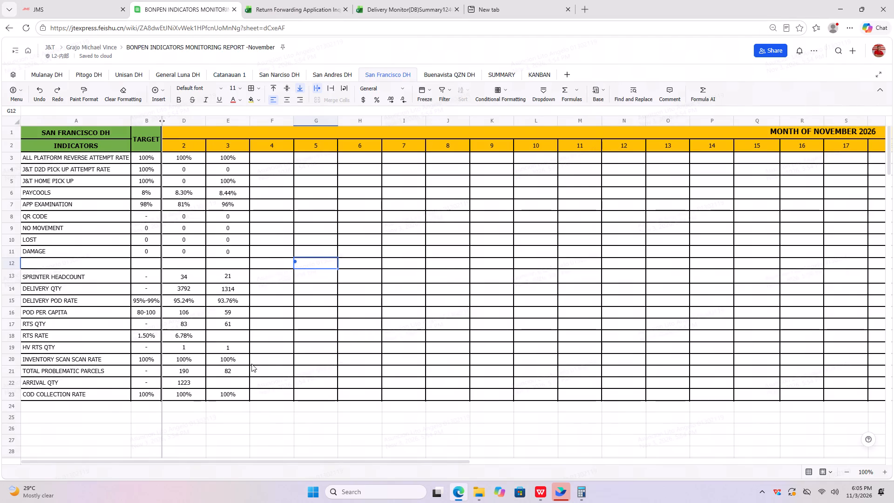
pyautogui.hotkey('alt', 'Tab')
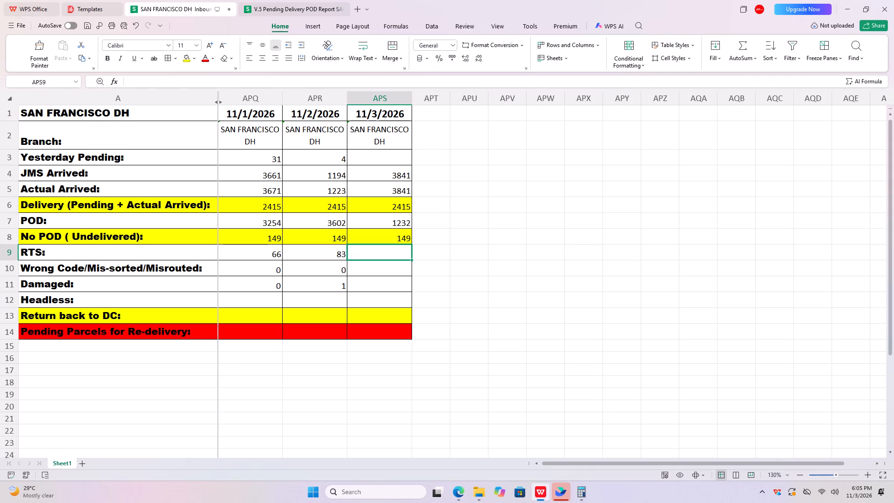
pyautogui.write('61')
pyautogui.click(468, 249)
# Enter 0 for Wrong Code/Mis-sorted/Misrouted and Damaged under 11/3/2026 and save the Inbound-Outbound workbook.
pyautogui.click(373, 267)
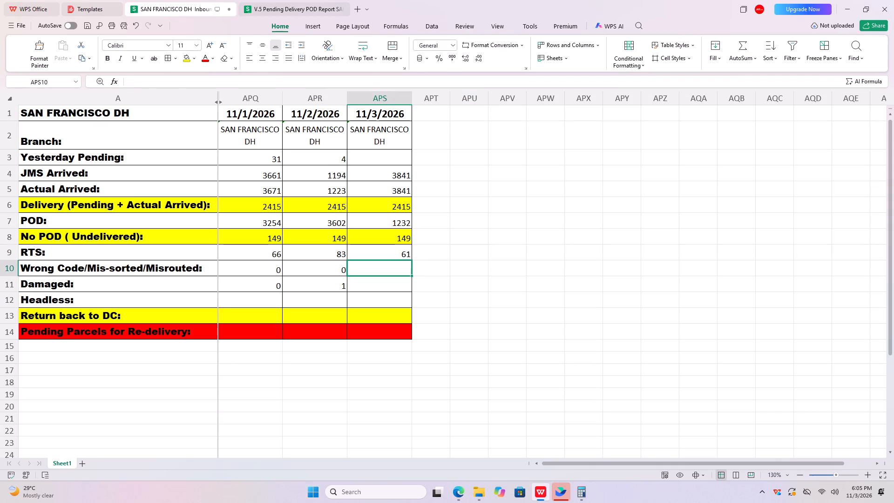
pyautogui.press('0')
pyautogui.click(401, 292)
pyautogui.press('0')
pyautogui.click(508, 265)
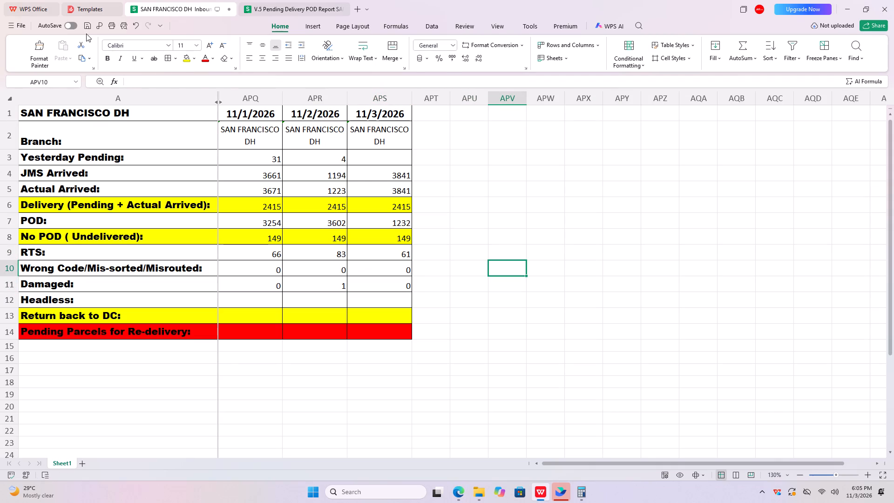
pyautogui.click(85, 28)
# In the V.5 Pending Delivery POD Report, enter 3841 as Today Arrival Scan for November 3, consulting the BONPEN report and Inbound-Outbound sheet.
pyautogui.click(268, 9)
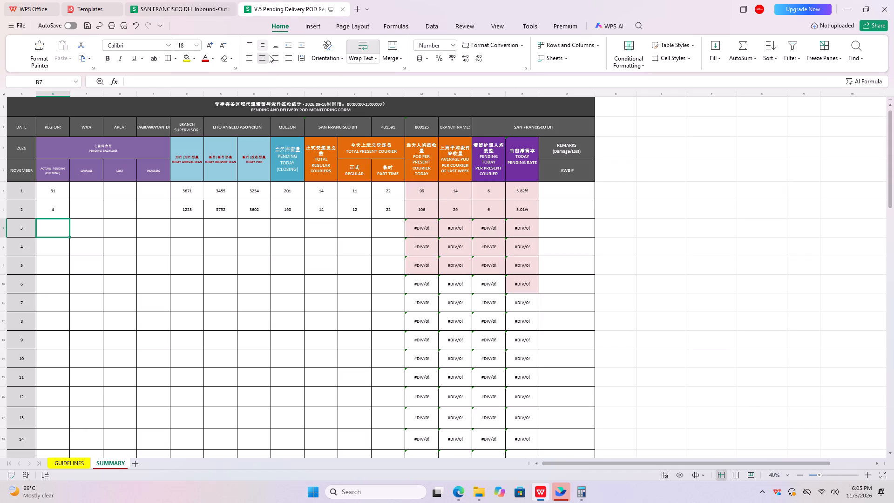
pyautogui.click(197, 224)
pyautogui.hotkey('alt', 'Tab')
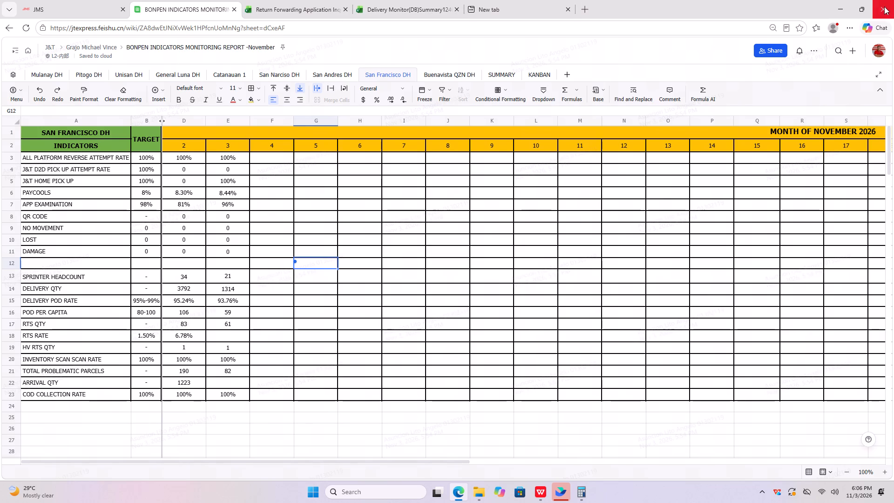
pyautogui.scroll(-1, 502, 245)
pyautogui.scroll(6, 354, 245)
pyautogui.scroll(-2, 279, 292)
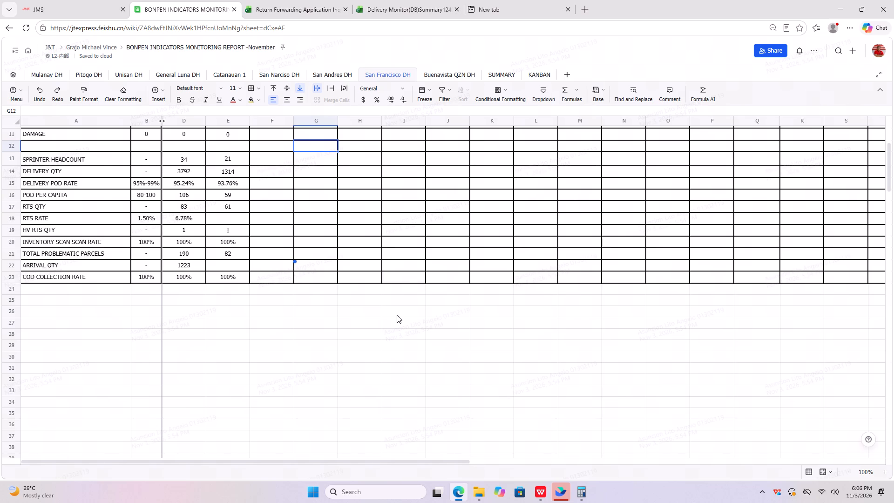
pyautogui.scroll(-1, 393, 286)
pyautogui.scroll(3, 387, 275)
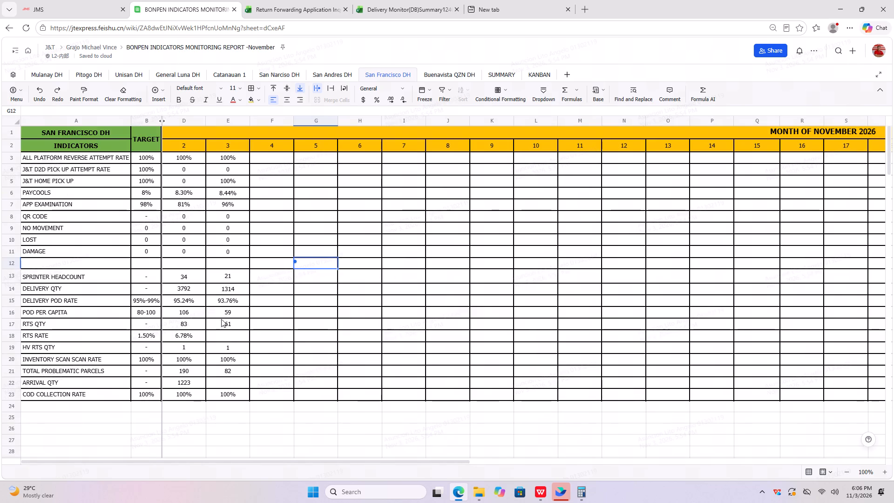
pyautogui.click(223, 334)
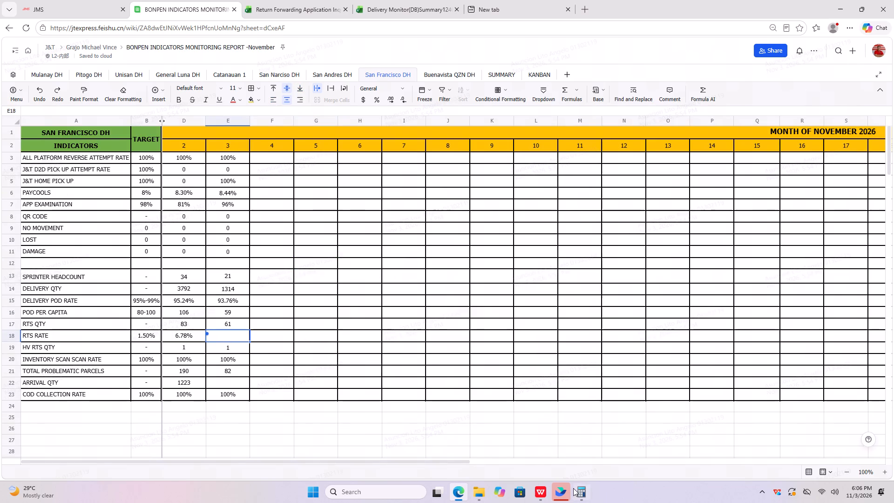
pyautogui.click(542, 489)
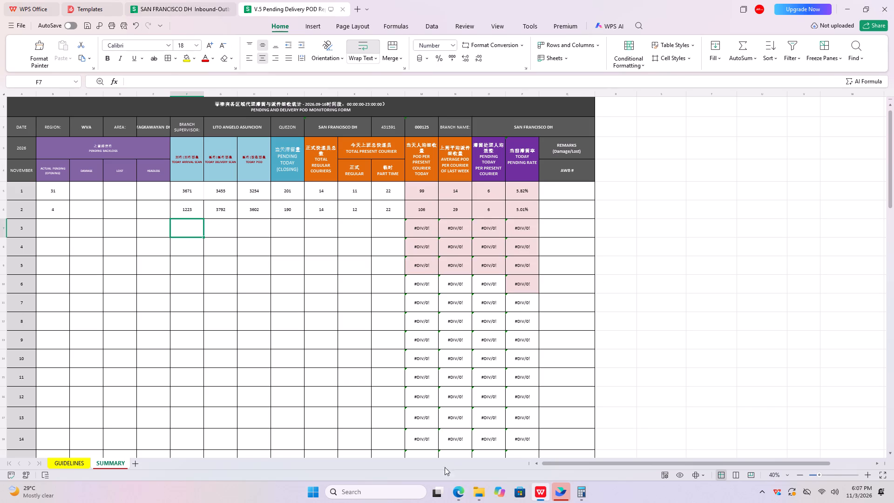
pyautogui.click(543, 489)
pyautogui.click(542, 489)
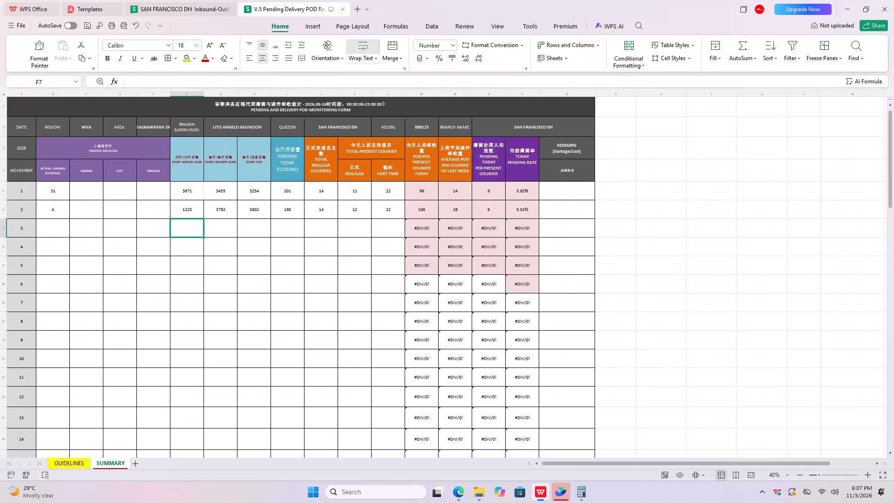
pyautogui.click(172, 0)
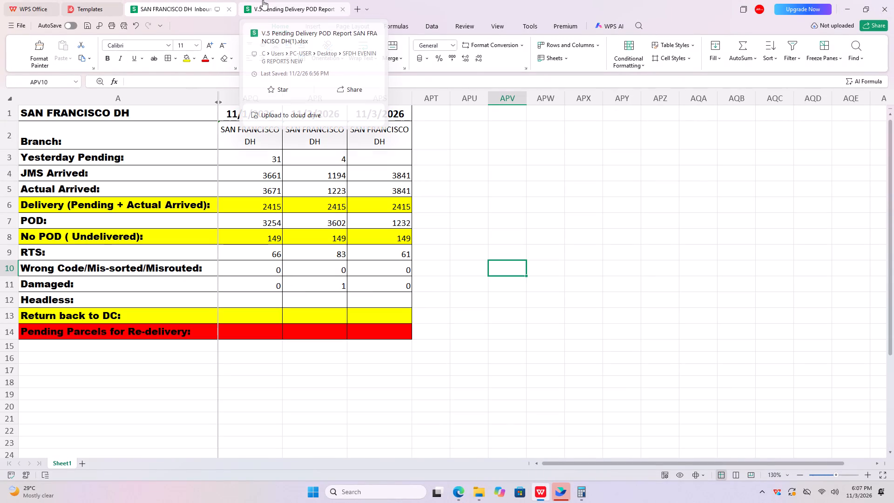
pyautogui.click(270, 4)
pyautogui.write('3841')
pyautogui.press('Tab')
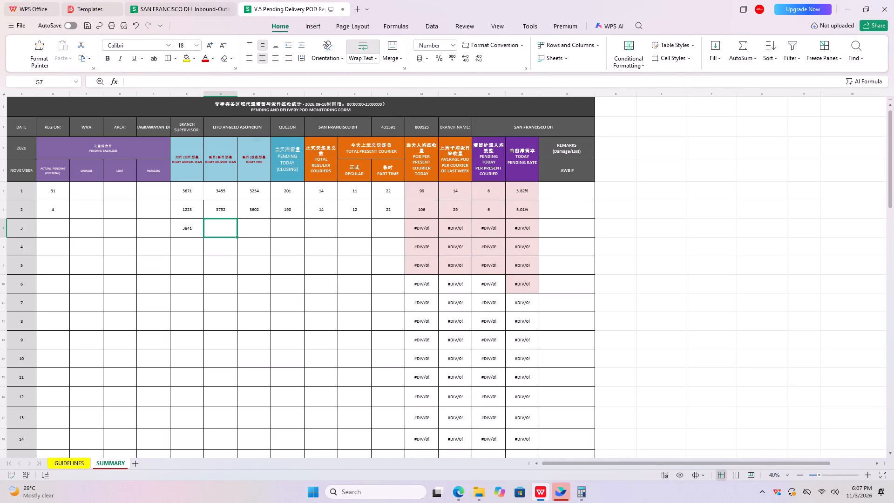
# Check day 3's DELIVERY QTY in the BONPEN report in Edge and enter 1314 as November 3's Today Delivery Scan in WPS.
pyautogui.click(459, 493)
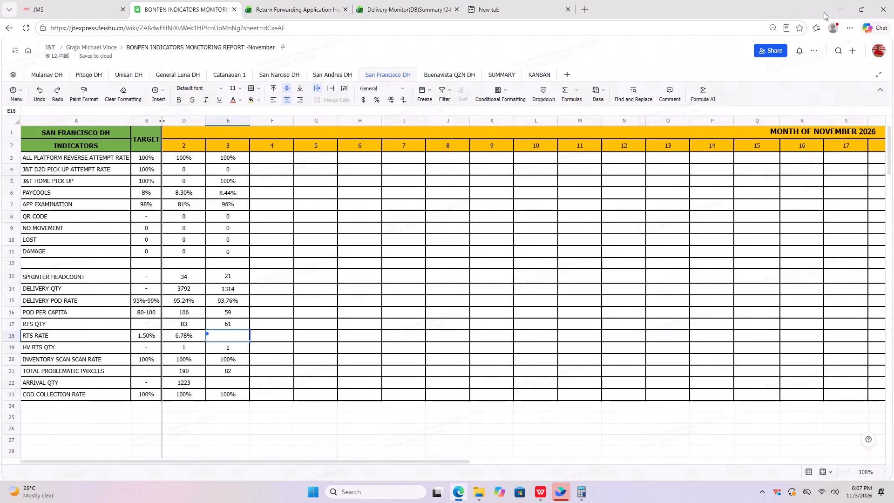
pyautogui.click(840, 1)
pyautogui.write('1314')
pyautogui.press('Tab')
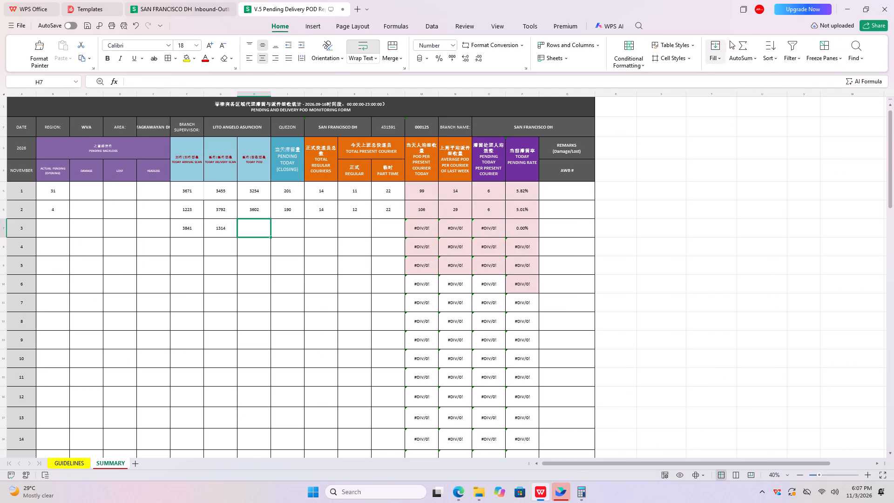
# Check the 11/3/2026 figures and enter Today POD 1232 and Pending Today (Closing) 82 for November 3 in the Pending Delivery POD Report.
pyautogui.click(216, 0)
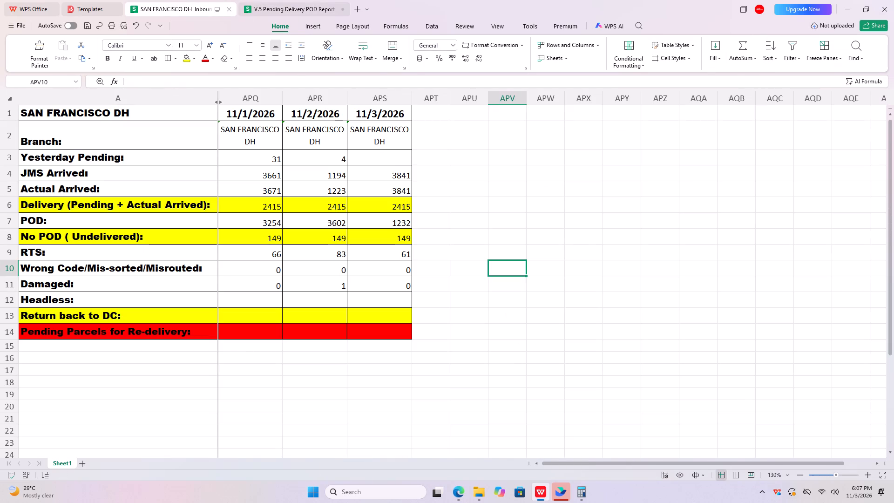
pyautogui.click(851, 2)
pyautogui.click(459, 498)
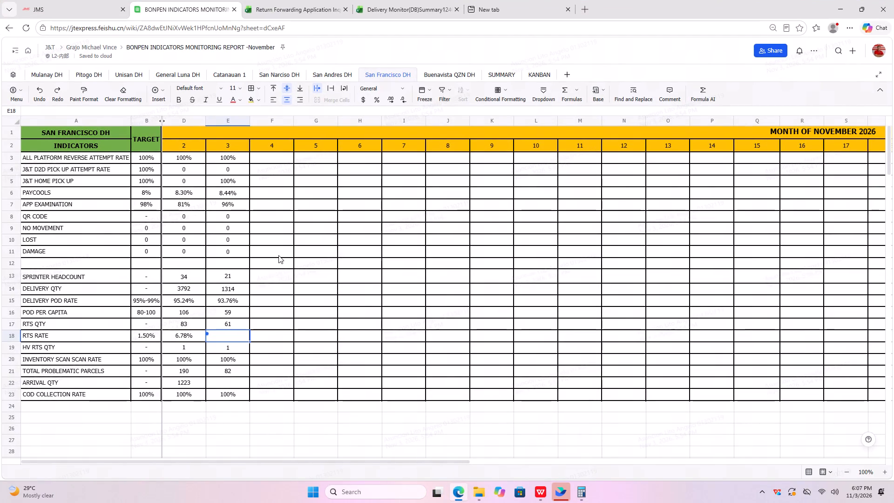
pyautogui.click(534, 491)
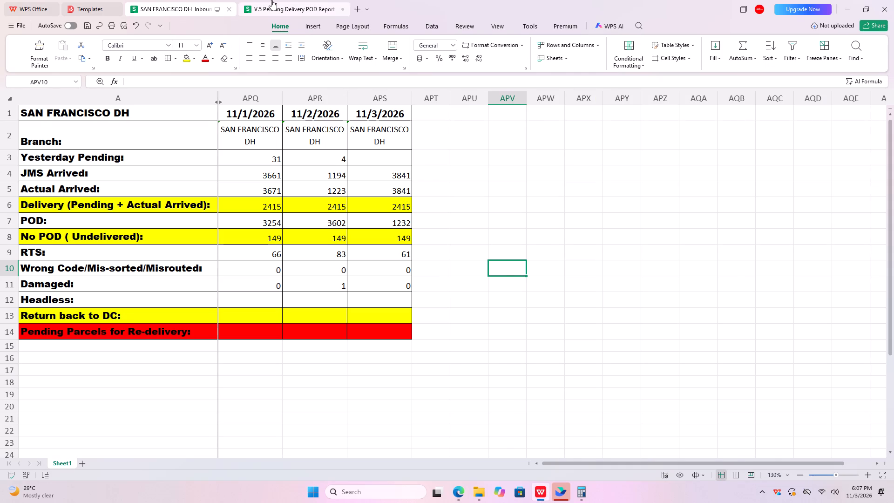
pyautogui.click(288, 0)
pyautogui.write('1232')
pyautogui.click(290, 231)
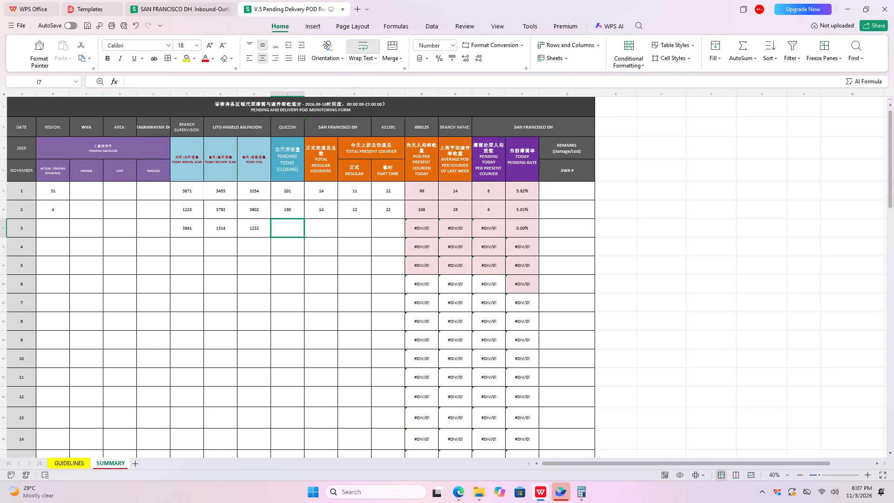
pyautogui.write('82')
pyautogui.press('Tab')
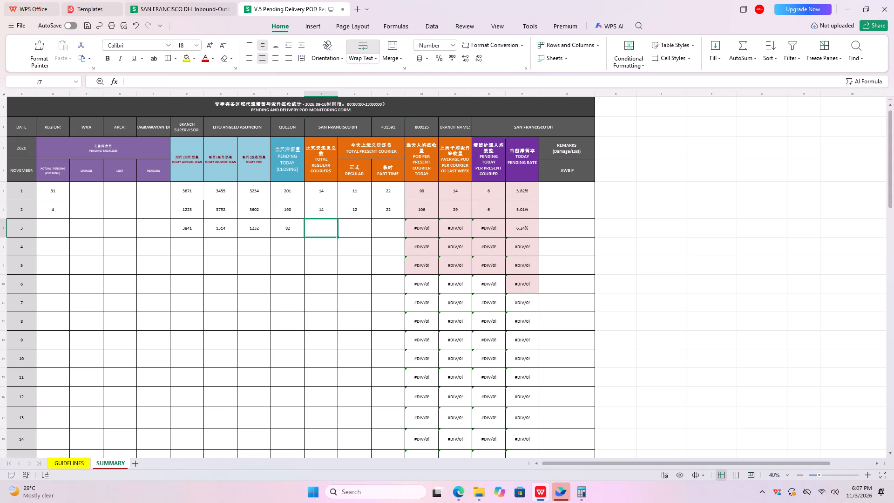
# Check the Inbound-Outbound and BONPEN sheets, and enter 14 as November 3's Total Regular Couriers in the Pending Delivery POD Report.
pyautogui.click(169, 0)
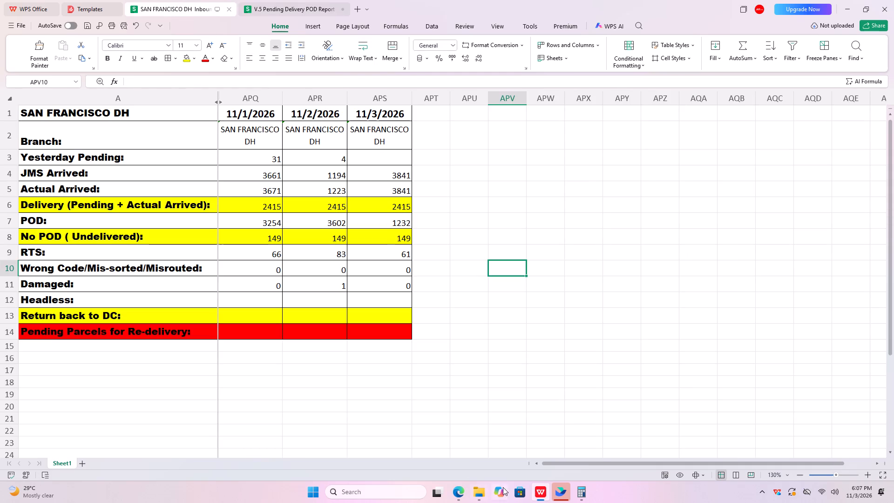
pyautogui.click(455, 489)
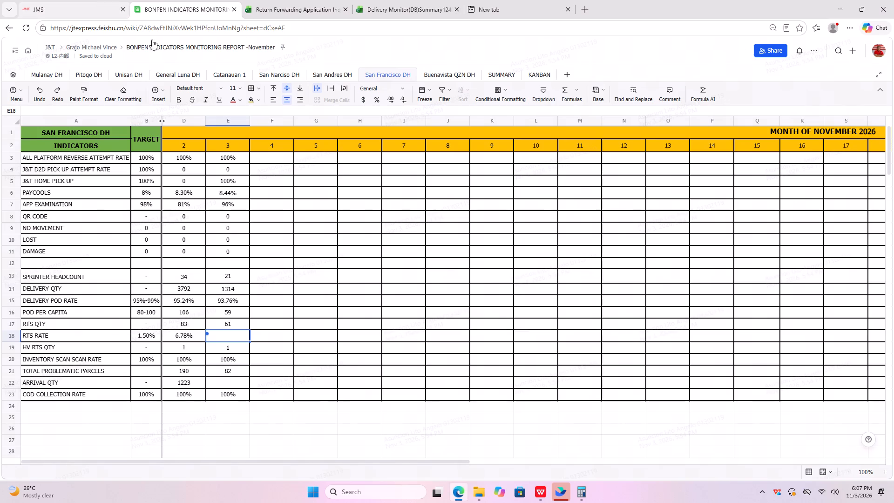
pyautogui.click(839, 5)
pyautogui.click(318, 0)
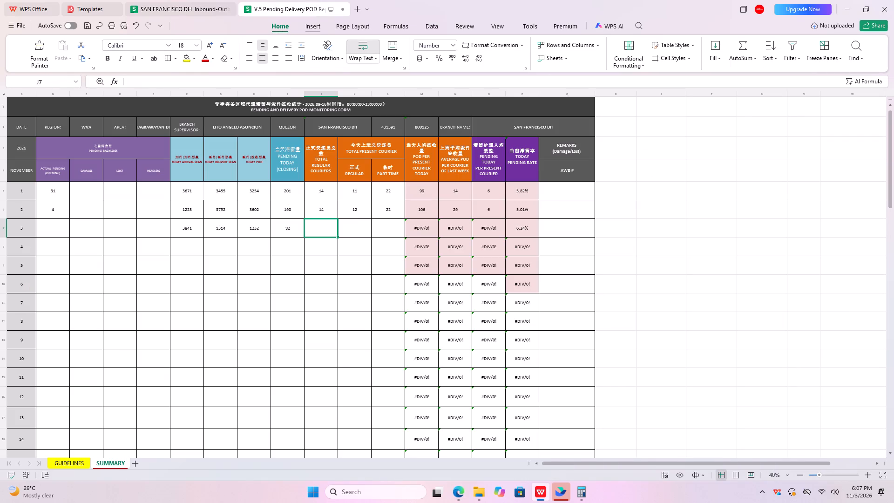
pyautogui.press('1')
pyautogui.press('4')
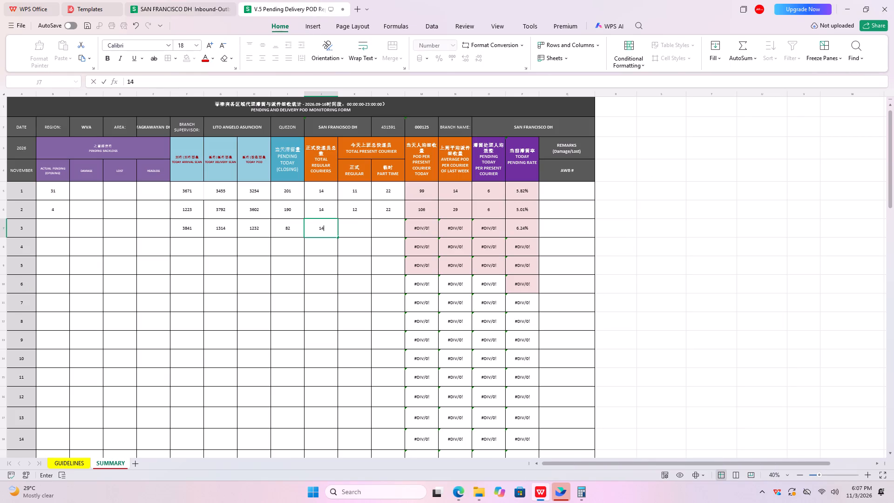
# Copy the Total Regular Couriers values of days 1 to 3 and paste them into days 4 to 6.
pyautogui.moveTo(324, 195); pyautogui.dragTo(323, 226)
pyautogui.hotkey('ctrl', 'c')
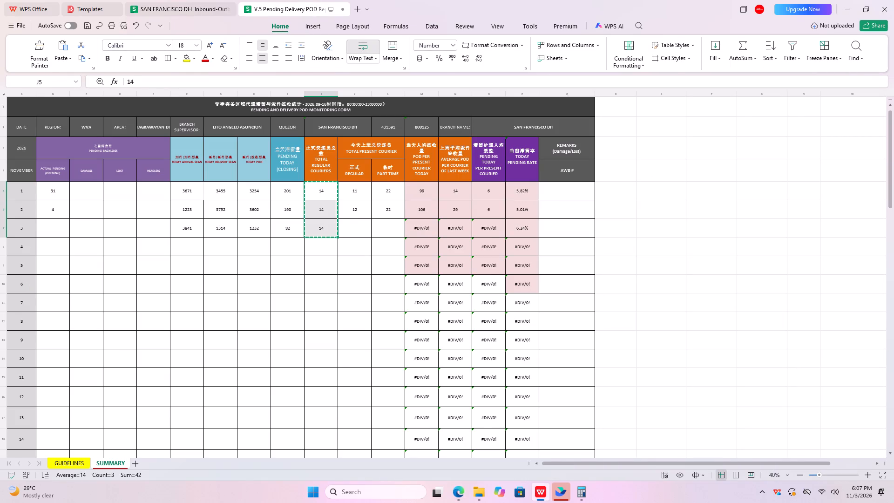
pyautogui.moveTo(322, 244); pyautogui.dragTo(298, 440)
pyautogui.scroll(-6, 308, 295)
pyautogui.scroll(-5, 292, 454)
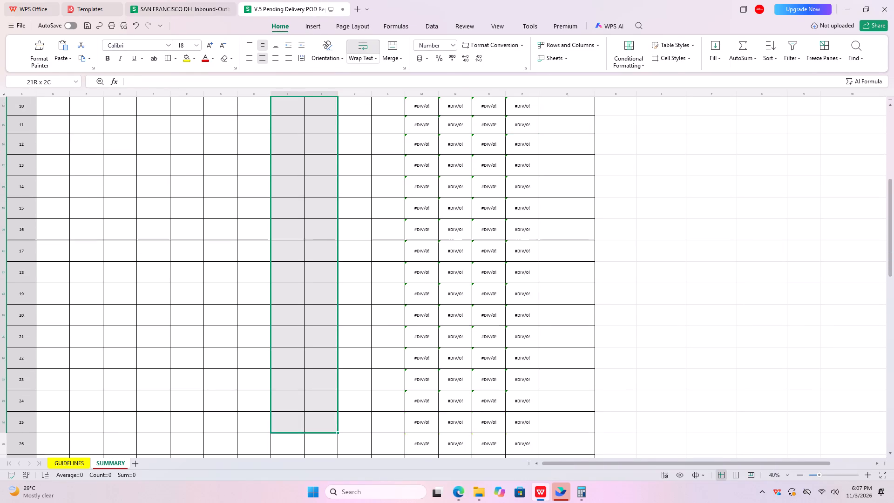
pyautogui.moveTo(298, 440); pyautogui.dragTo(312, 436)
pyautogui.scroll(-4, 317, 420)
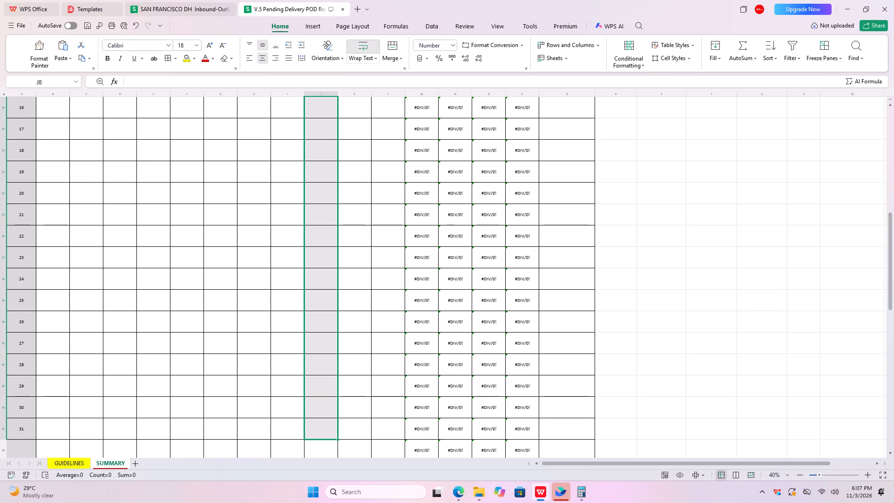
pyautogui.hotkey('ctrl', 'v')
pyautogui.press('Escape')
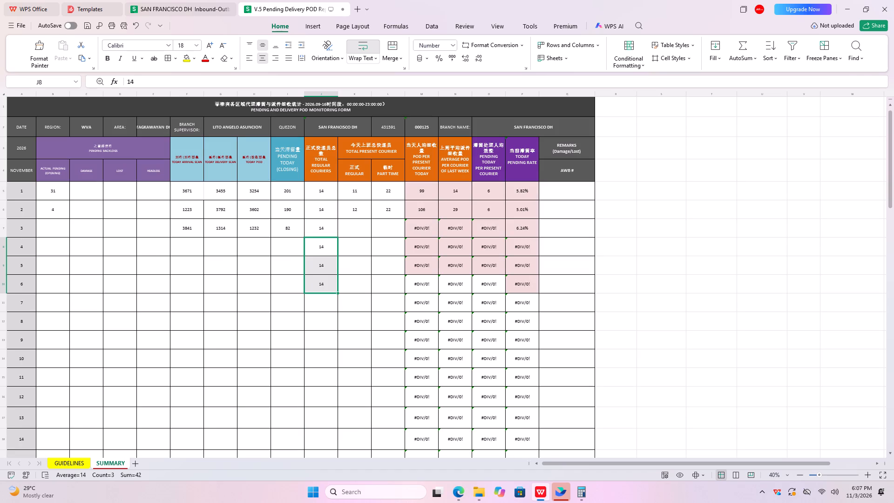
# Fill the Total Regular Couriers value 14 from days 1 to 6 down through day 31.
pyautogui.click(364, 262)
pyautogui.moveTo(330, 189); pyautogui.dragTo(333, 282)
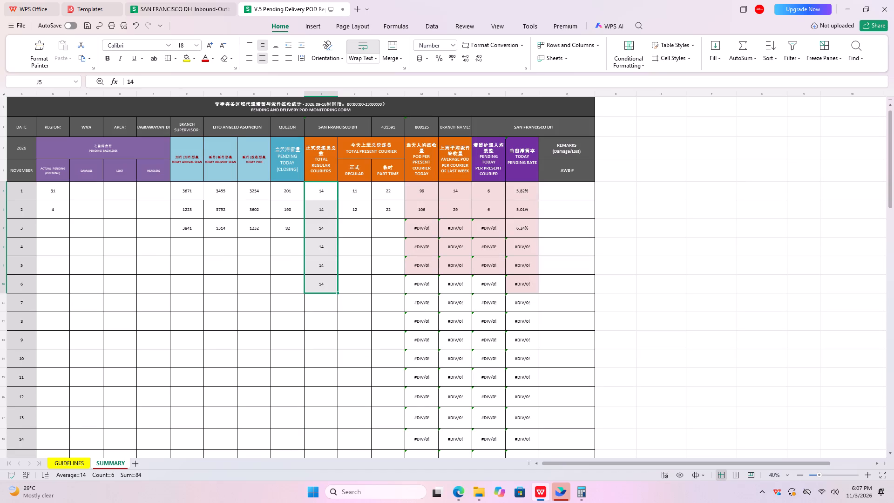
pyautogui.moveTo(337, 292); pyautogui.dragTo(328, 396)
pyautogui.scroll(-17, 332, 372)
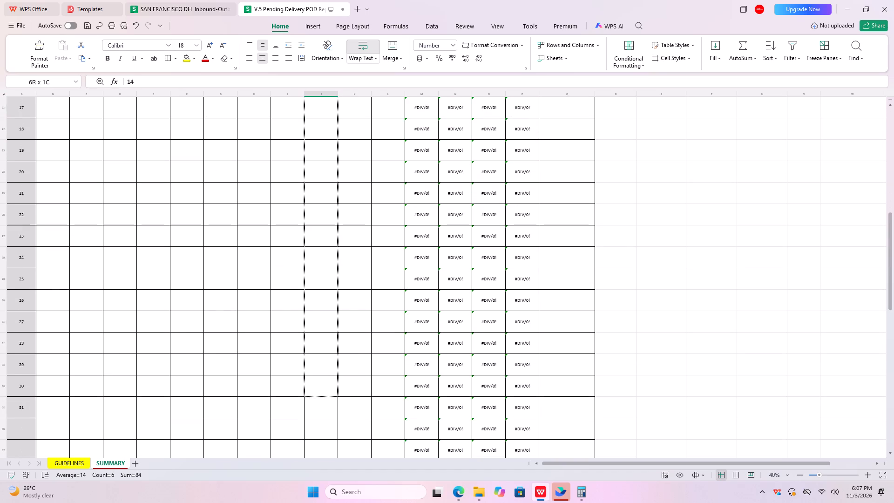
pyautogui.scroll(-2, 328, 396)
pyautogui.moveTo(328, 396); pyautogui.dragTo(318, 348)
pyautogui.scroll(2, 352, 295)
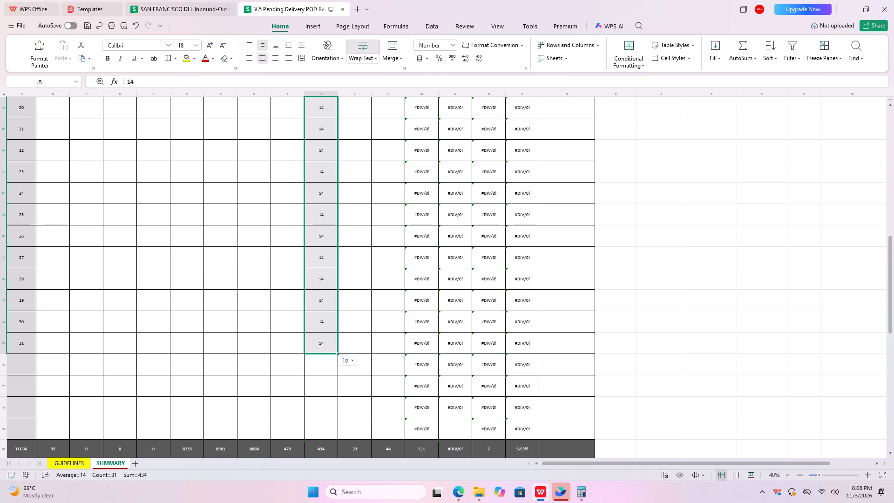
pyautogui.scroll(20, 352, 295)
pyautogui.scroll(2, 352, 295)
pyautogui.click(383, 277)
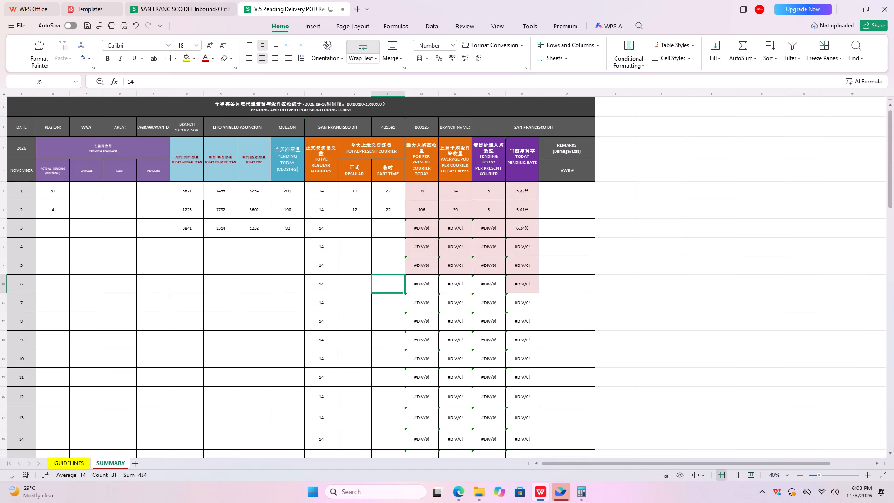
# Check the courier list in JMS Monitor Delivery in Edge and enter 5 Regular and 16 Part Time present couriers for November 3 in WPS.
pyautogui.click(357, 224)
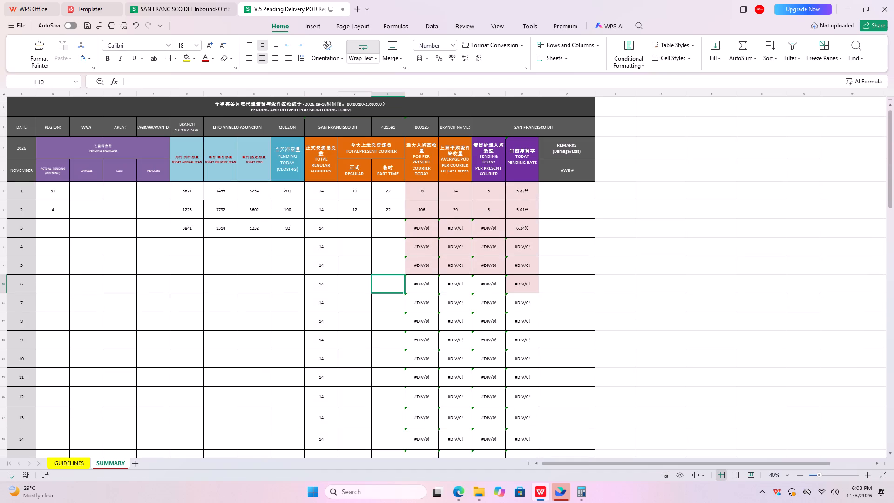
pyautogui.click(719, 210)
pyautogui.click(359, 226)
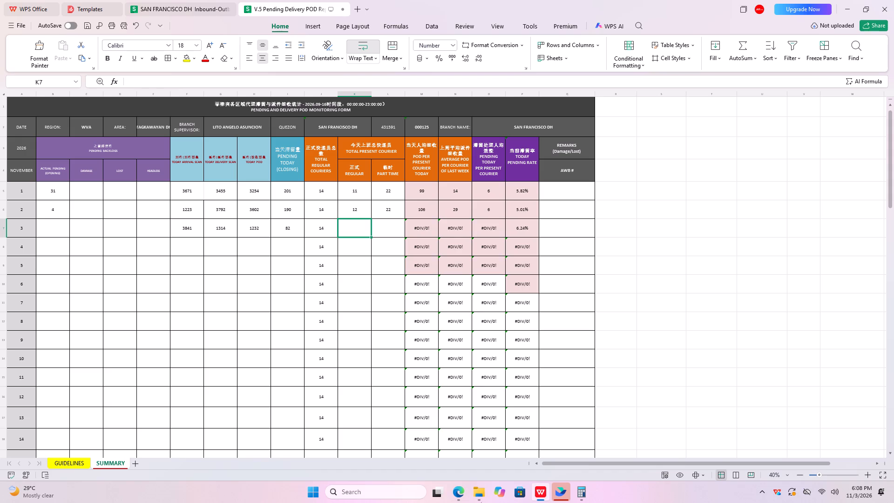
pyautogui.click(453, 492)
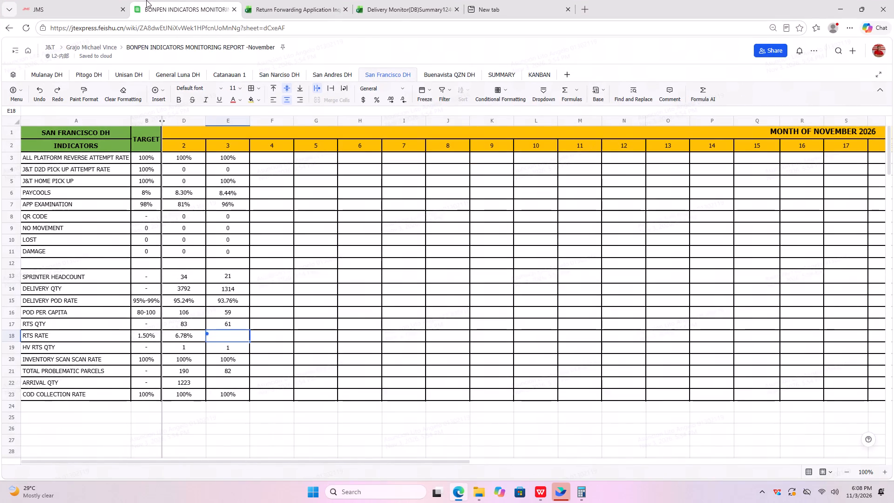
pyautogui.click(107, 1)
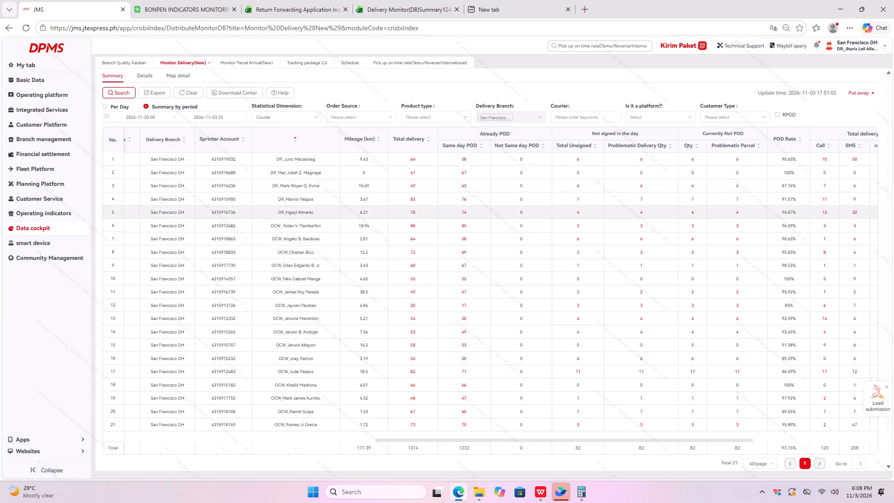
pyautogui.click(542, 494)
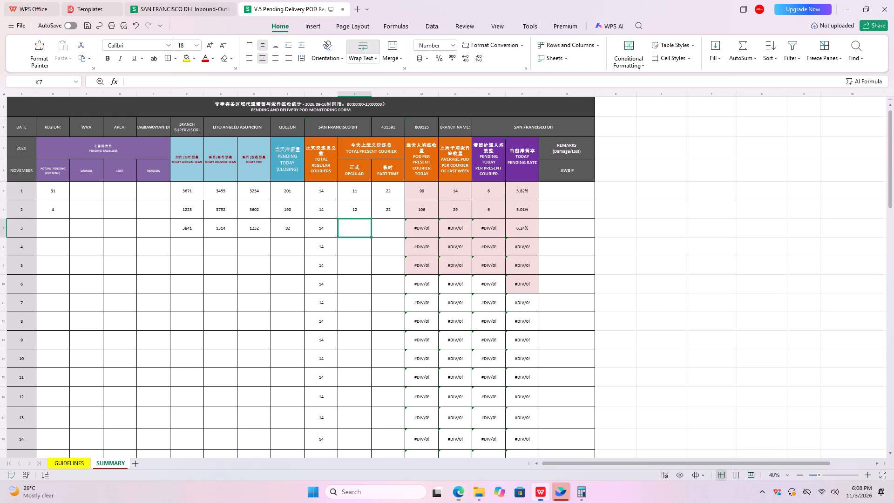
pyautogui.press('5')
pyautogui.press('Tab')
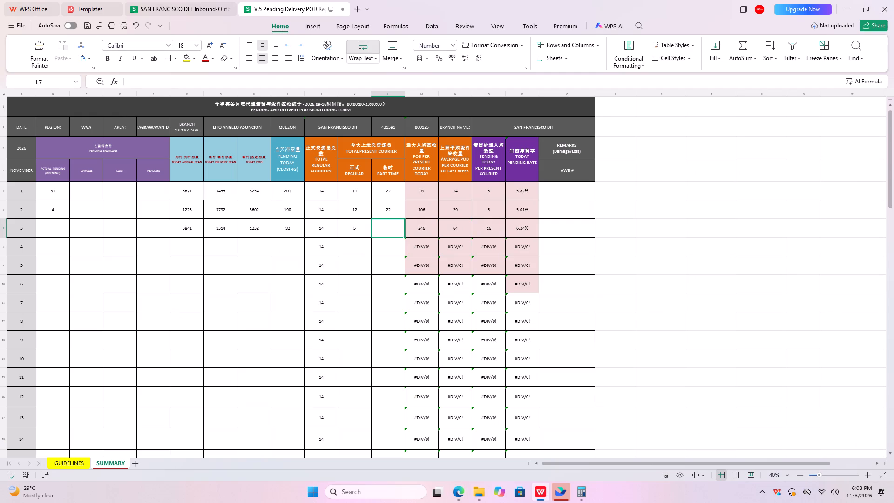
pyautogui.write('16')
pyautogui.press('Return')
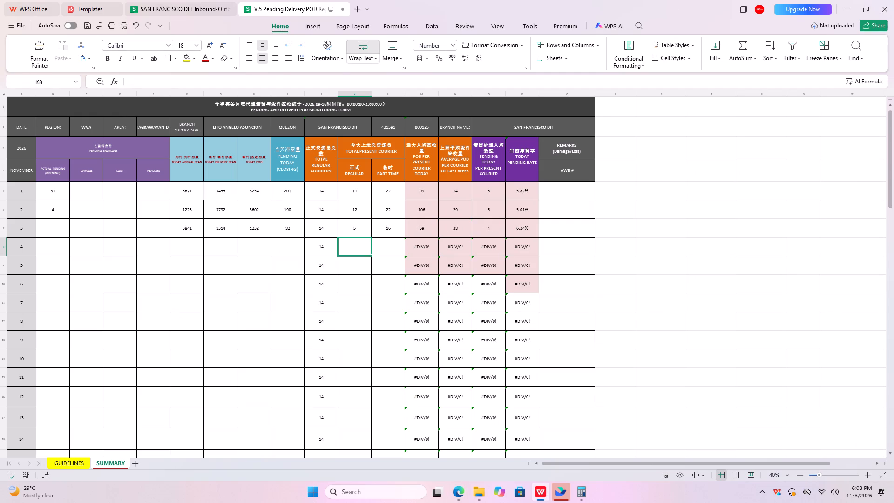
# Save the Pending Delivery POD workbook and dismiss the chat notification.
pyautogui.click(88, 27)
pyautogui.click(88, 26)
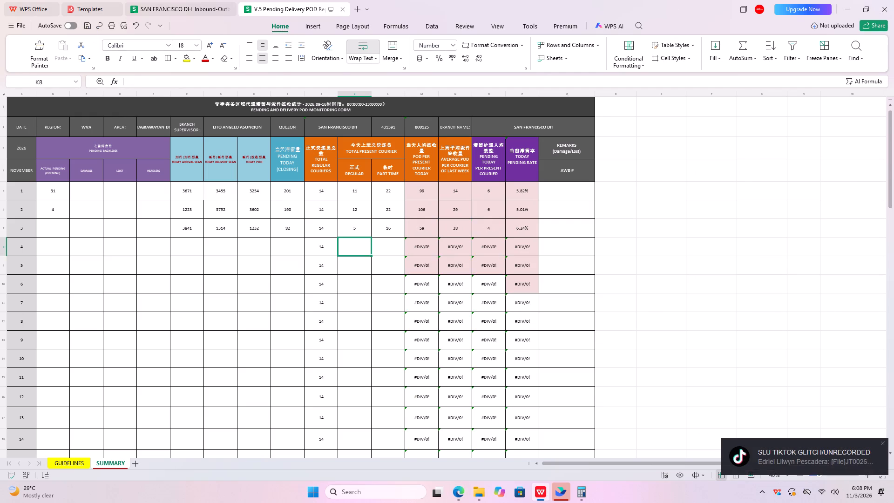
pyautogui.click(883, 442)
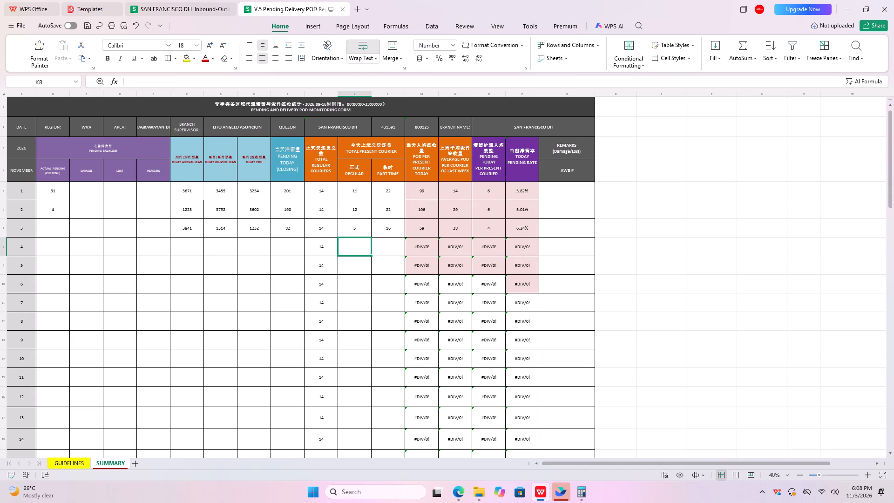
pyautogui.click(710, 247)
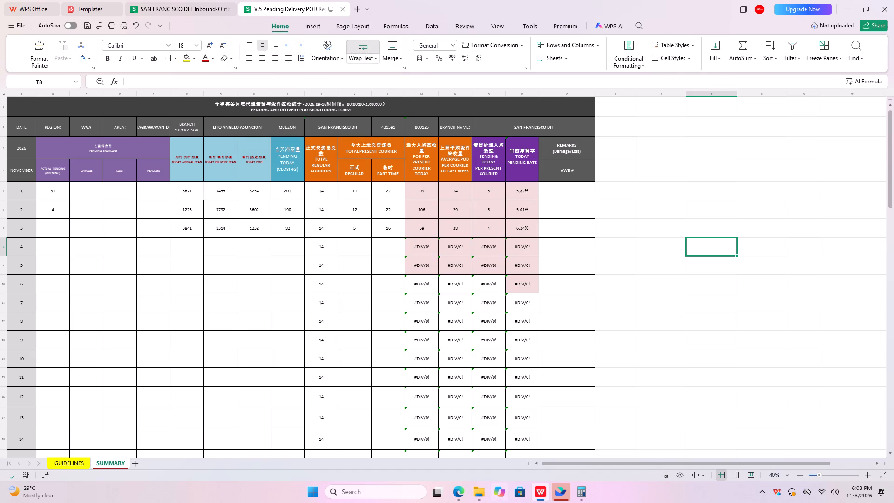
# In JMS in Edge, search for INVENTORY, open the Inventory Taking Report and examine San Francisco DH's 2026-11-03 summary across to its last columns.
pyautogui.click(464, 494)
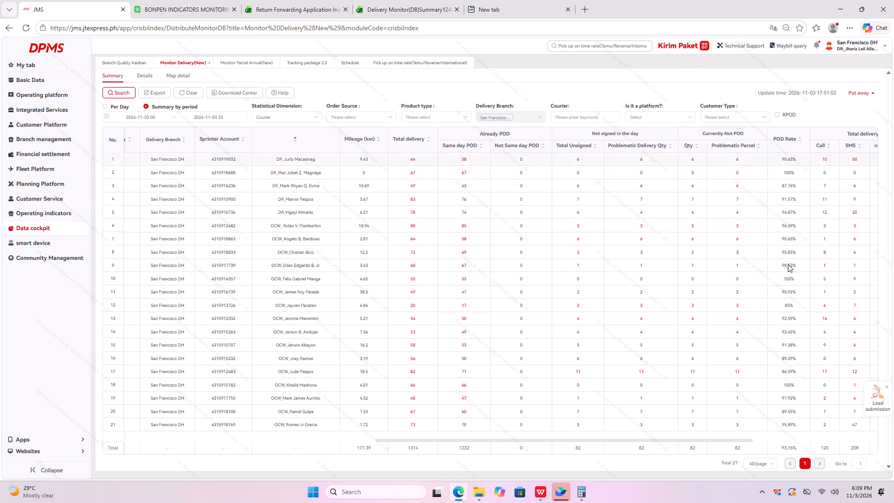
pyautogui.scroll(-5, 532, 238)
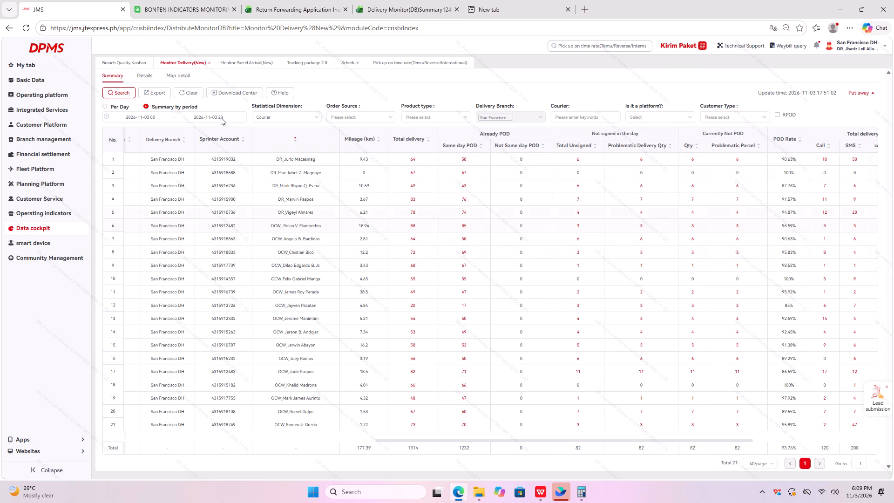
pyautogui.moveTo(649, 47); pyautogui.dragTo(459, 41)
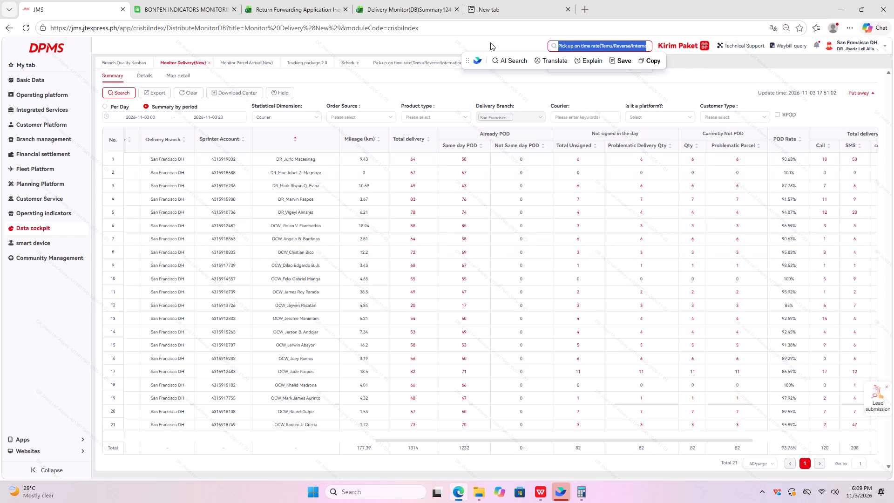
pyautogui.press('BackSpace')
pyautogui.moveTo(587, 41); pyautogui.dragTo(486, 31)
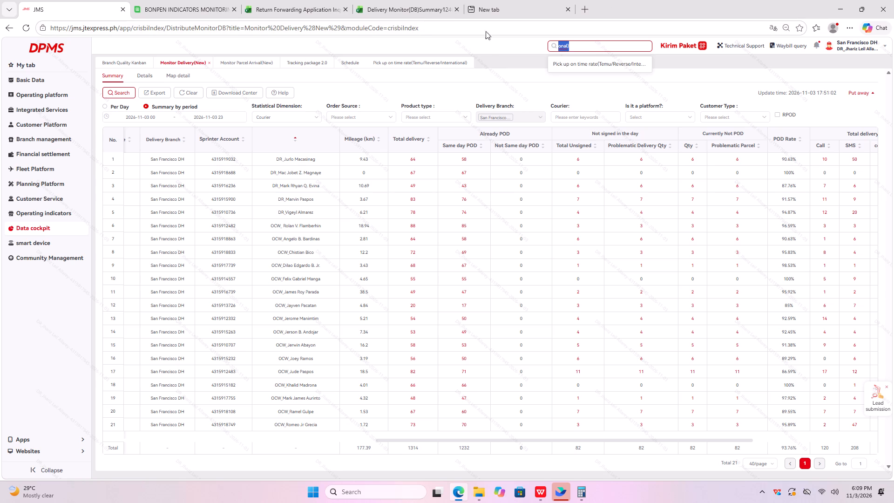
pyautogui.moveTo(486, 31); pyautogui.dragTo(448, 18)
pyautogui.write('INVENTORY')
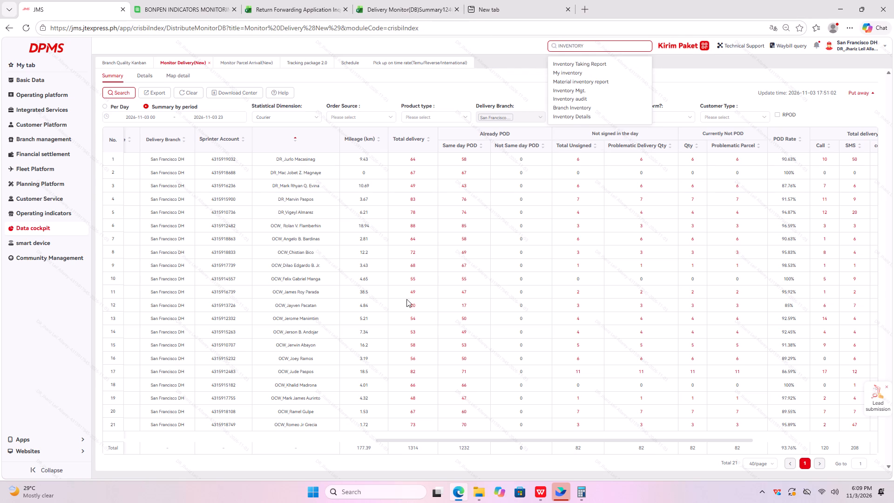
pyautogui.click(586, 65)
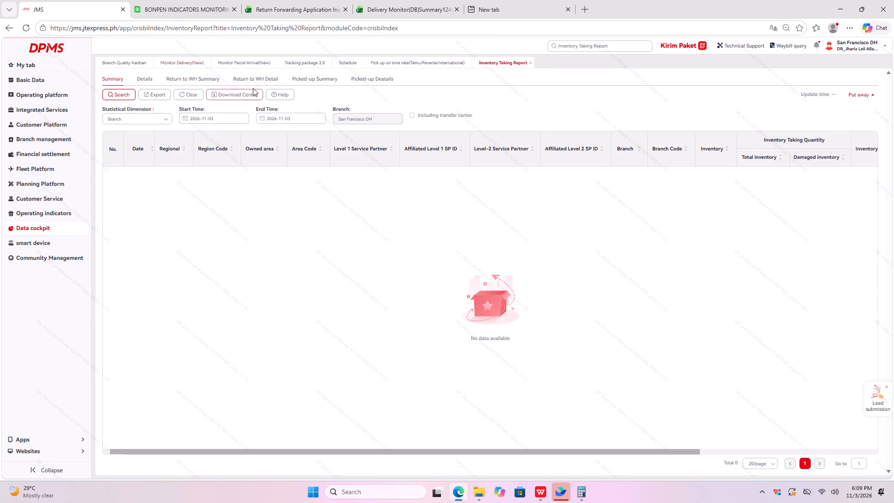
pyautogui.click(121, 94)
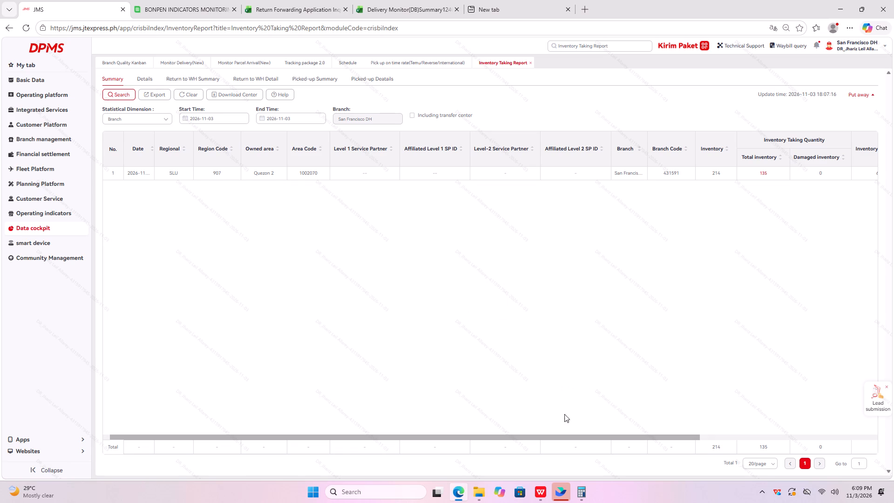
pyautogui.moveTo(569, 437); pyautogui.dragTo(893, 401)
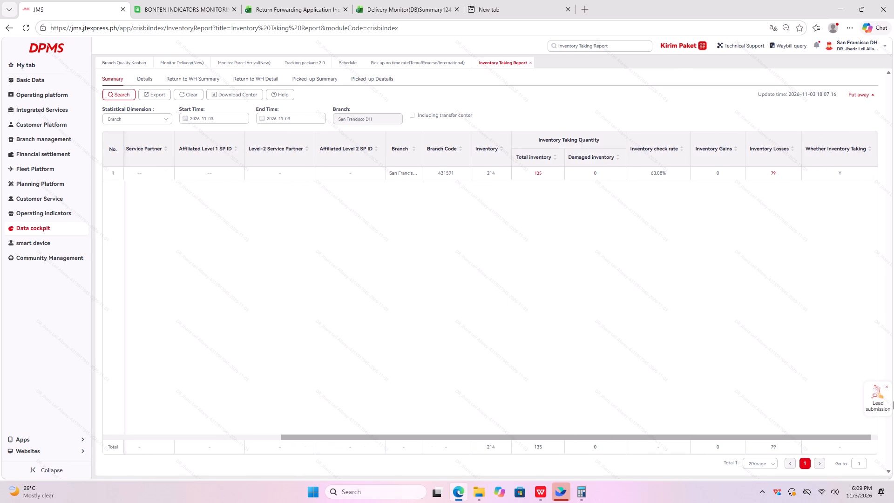
pyautogui.moveTo(893, 401); pyautogui.dragTo(865, 411)
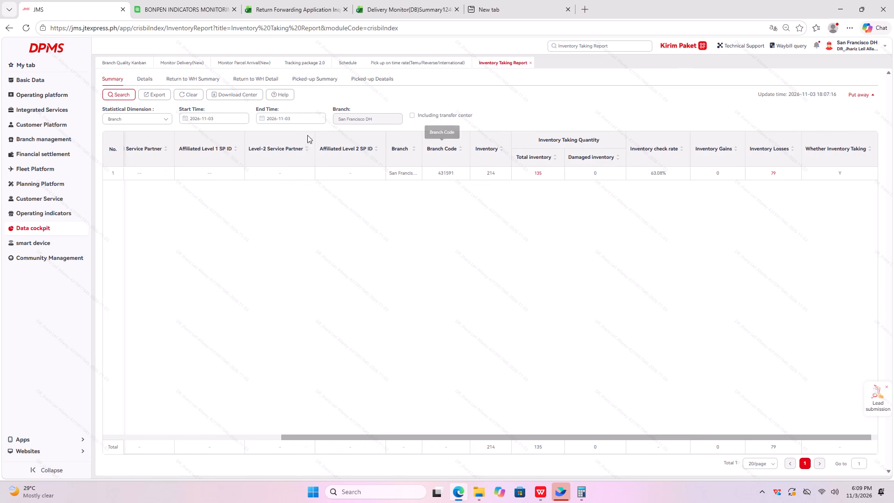
# Load the 2026-11-03 Return to WH Summary and open the parcel details behind its Non POD without Inventory Scan figure.
pyautogui.click(205, 77)
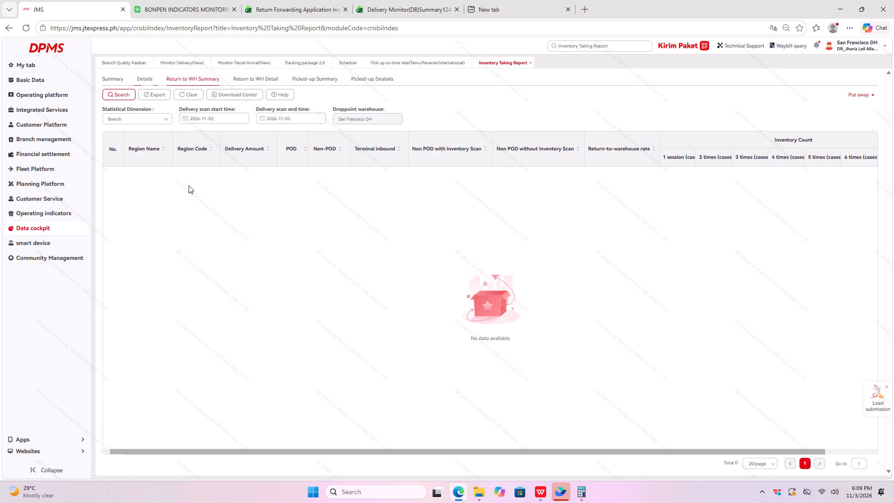
pyautogui.click(128, 90)
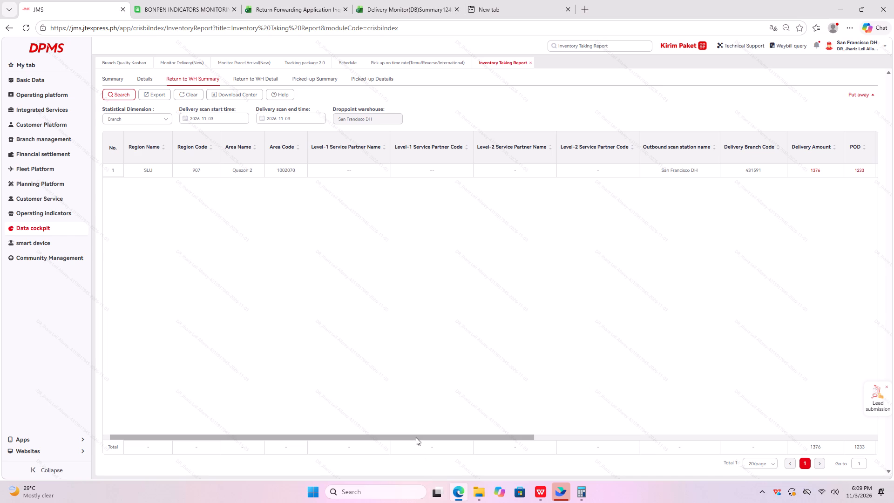
pyautogui.moveTo(415, 435); pyautogui.dragTo(893, 414)
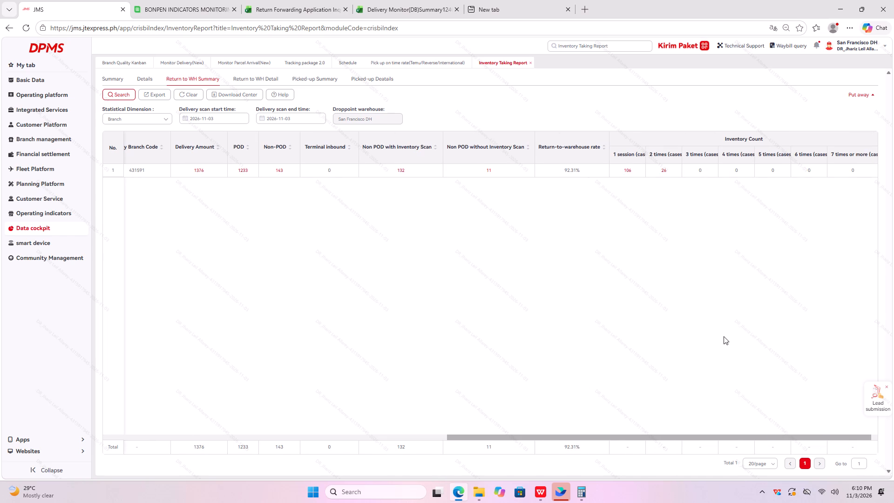
pyautogui.click(487, 170)
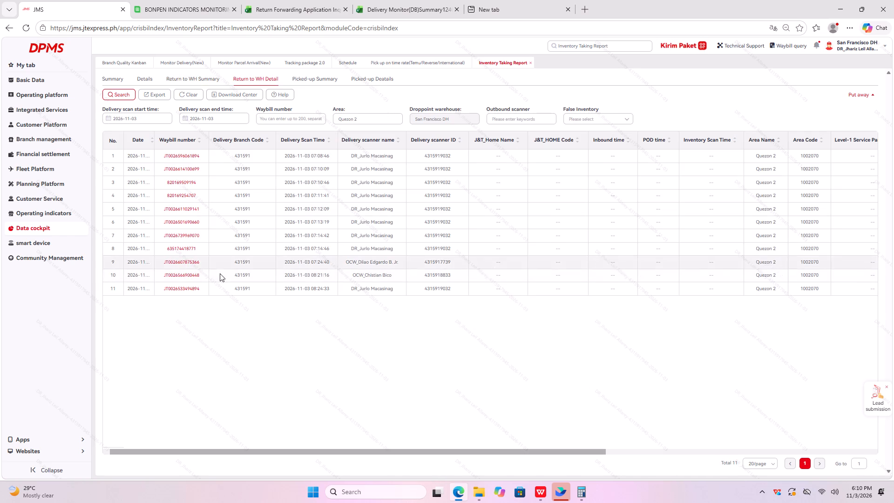
# Capture the Waybill number column of the Return to WH Detail list with Feishu's screenshot tool, extract it with Image to text and copy the text.
pyautogui.hotkey('ctrl', 'shift', 'a')
pyautogui.moveTo(156, 150); pyautogui.dragTo(210, 313)
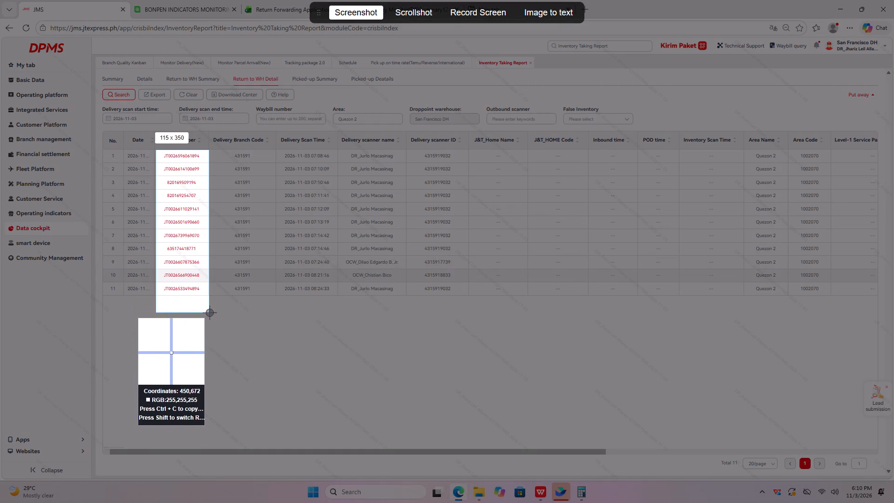
pyautogui.moveTo(210, 313); pyautogui.dragTo(212, 305)
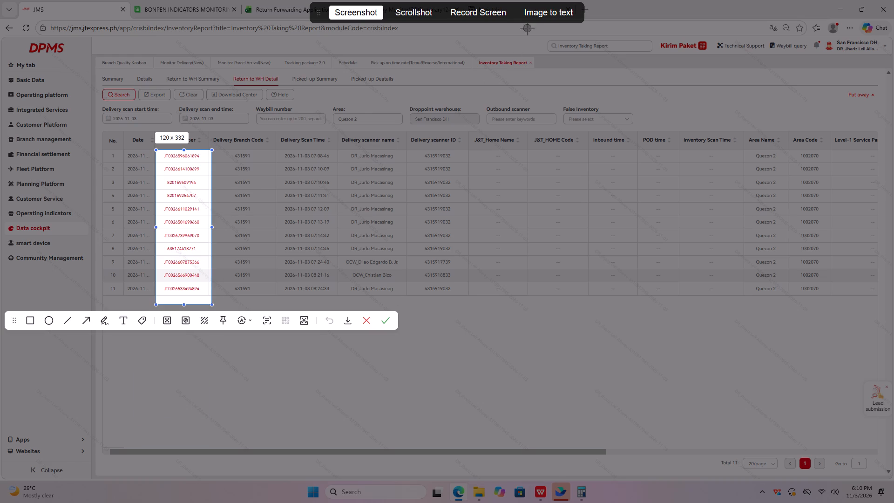
pyautogui.click(533, 5)
pyautogui.click(533, 6)
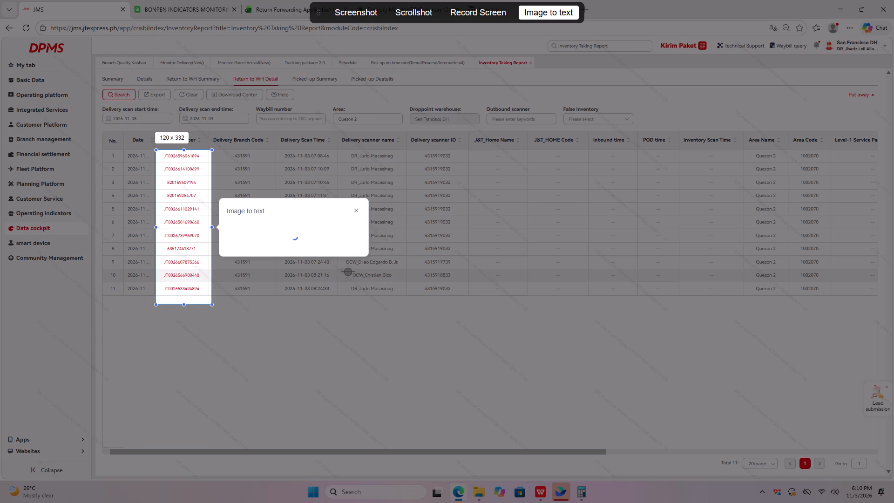
pyautogui.click(349, 299)
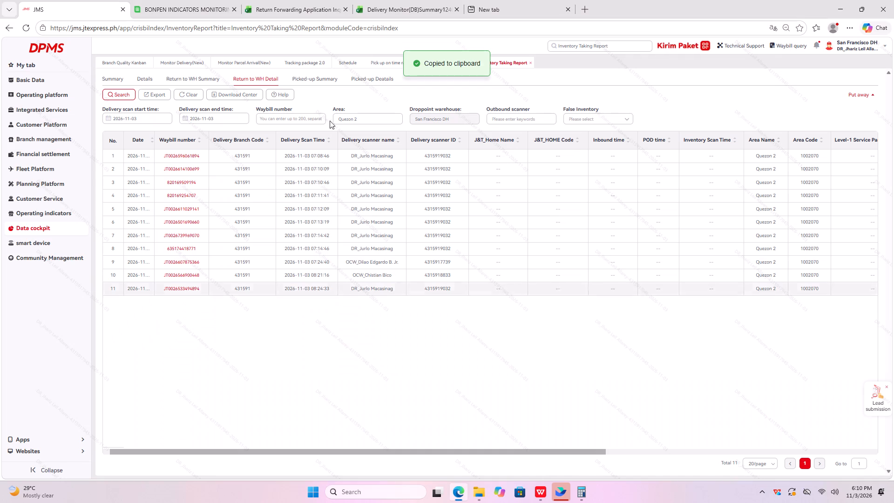
# In Tracking package 2.0, clear the previous tracking numbers and search for the copied waybill numbers.
pyautogui.click(310, 62)
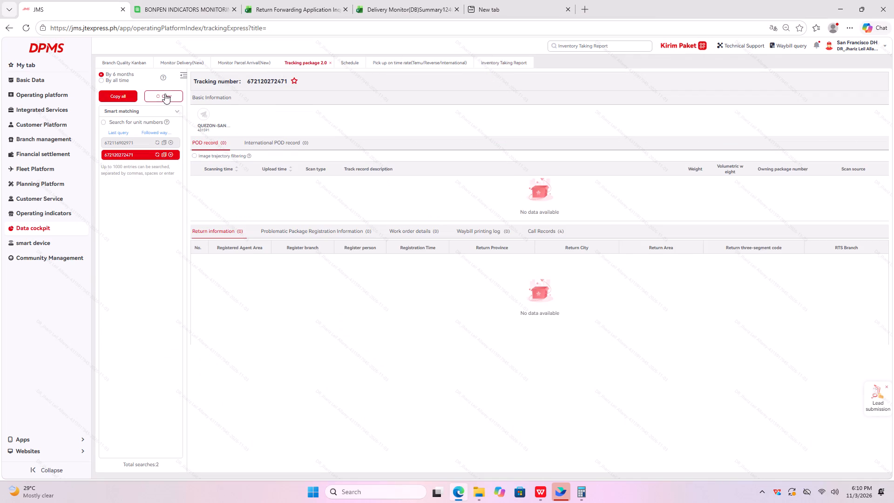
pyautogui.click(165, 94)
pyautogui.click(142, 186)
pyautogui.hotkey('ctrl', 'v')
pyautogui.scroll(-5, 555, 286)
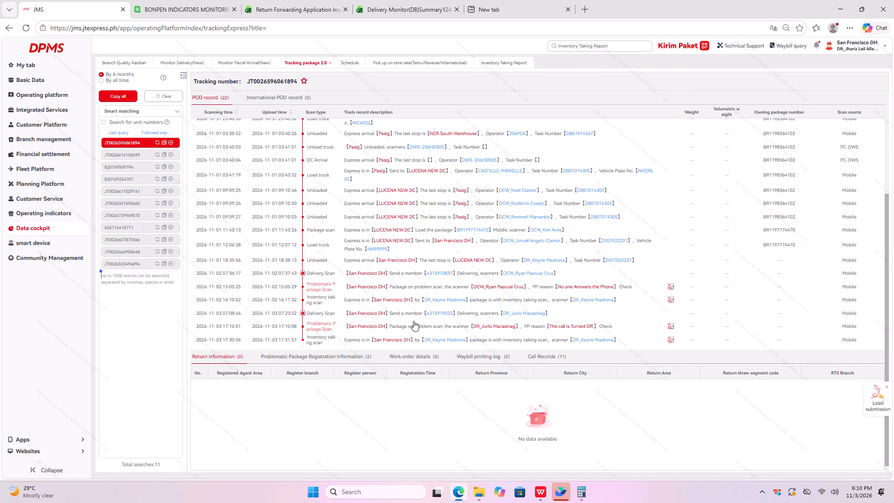
pyautogui.click(132, 158)
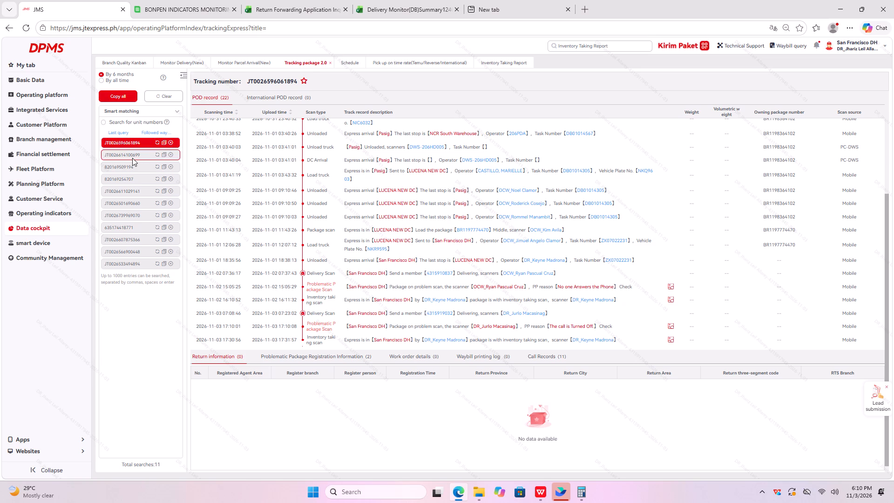
pyautogui.scroll(-1, 581, 191)
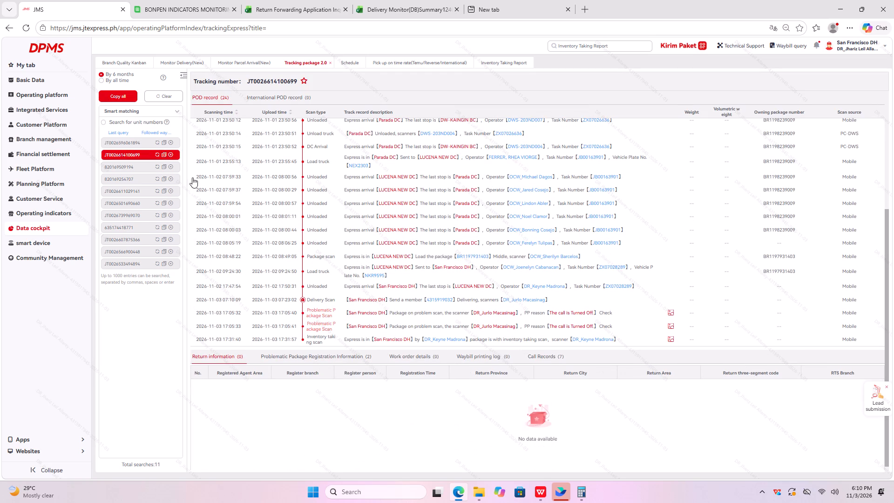
pyautogui.click(149, 170)
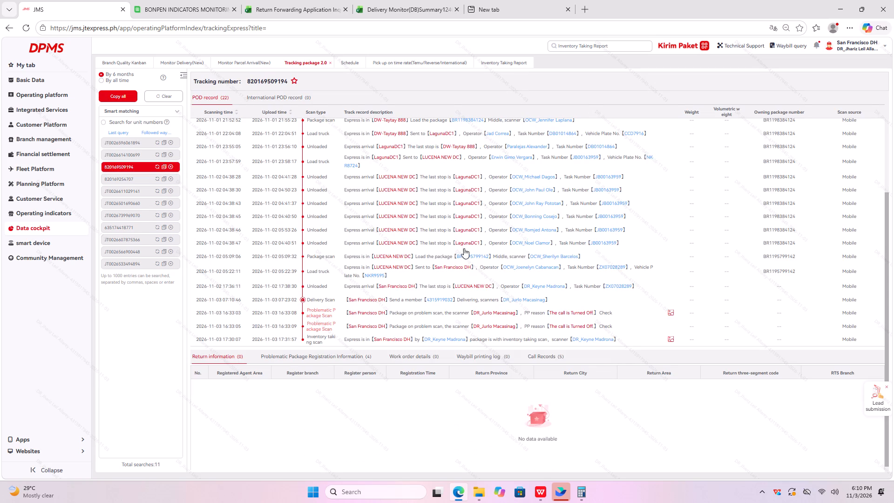
pyautogui.click(149, 180)
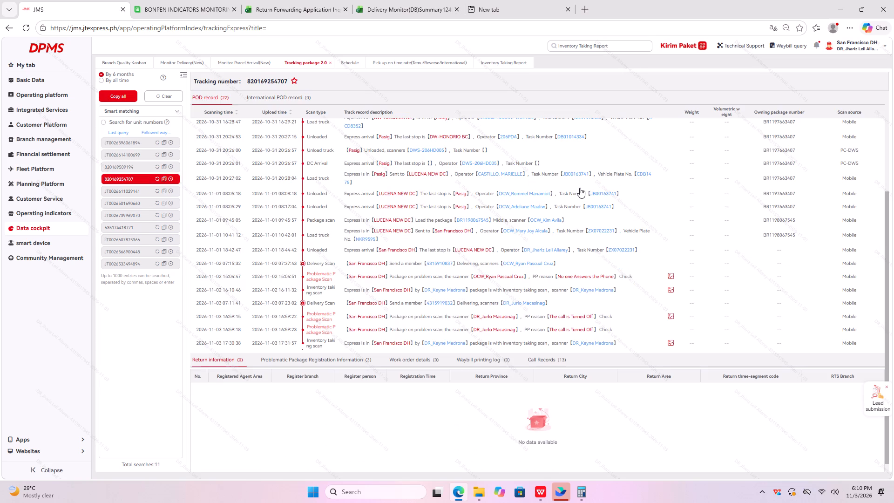
pyautogui.click(135, 185)
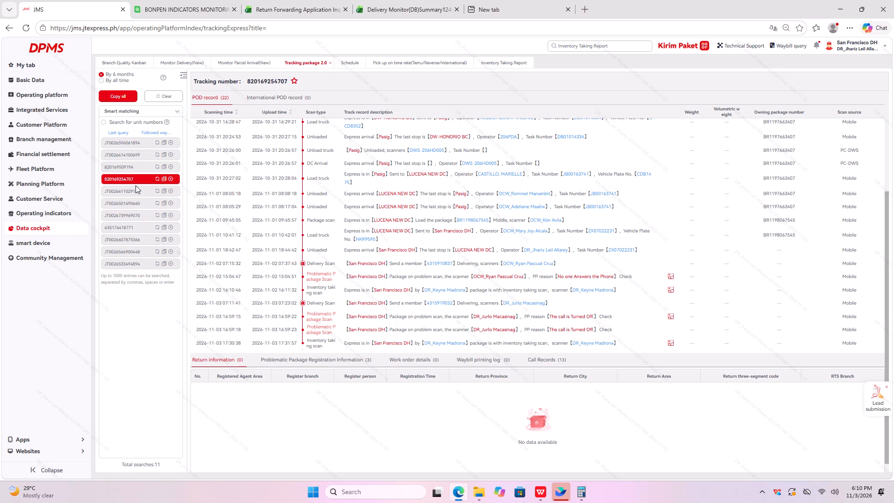
pyautogui.click(134, 187)
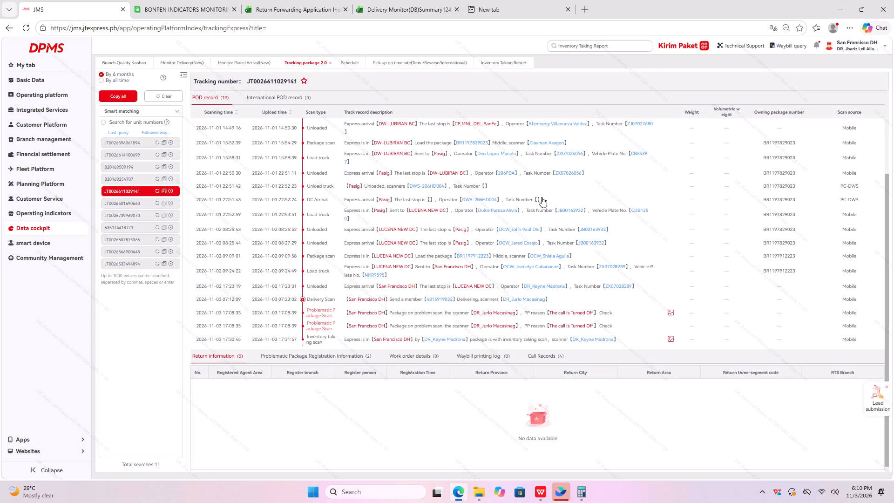
pyautogui.click(135, 203)
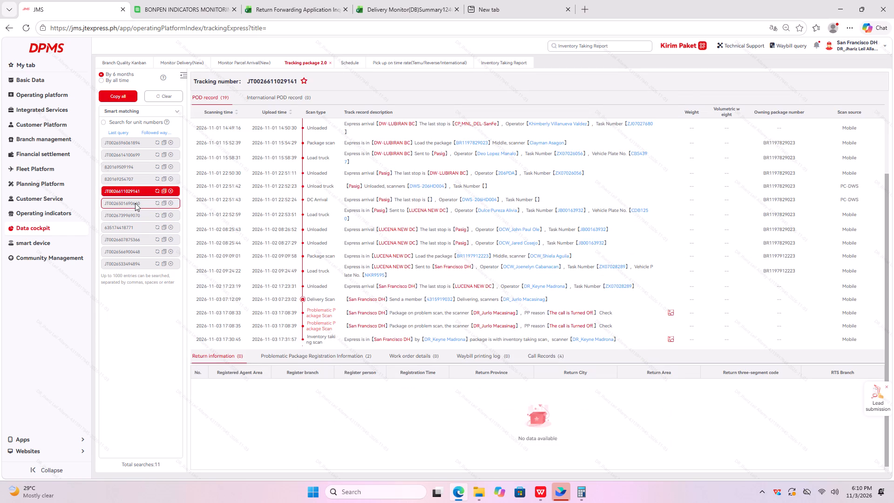
pyautogui.scroll(-4, 529, 185)
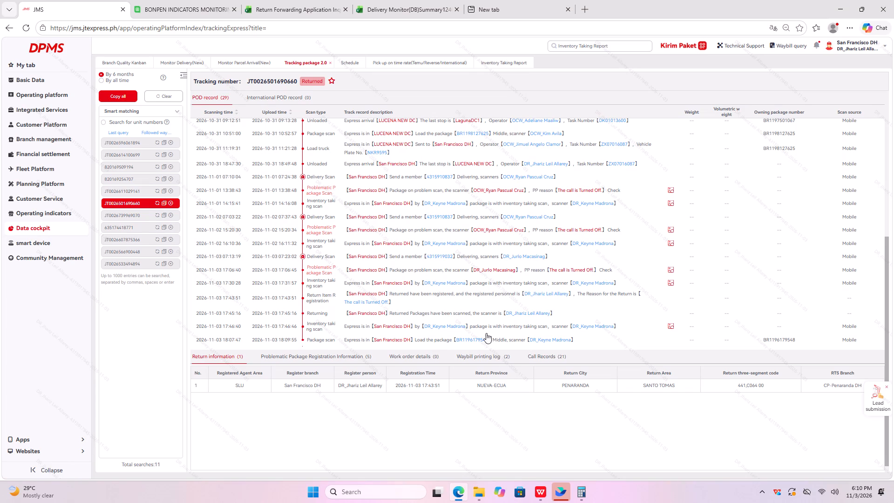
pyautogui.click(125, 216)
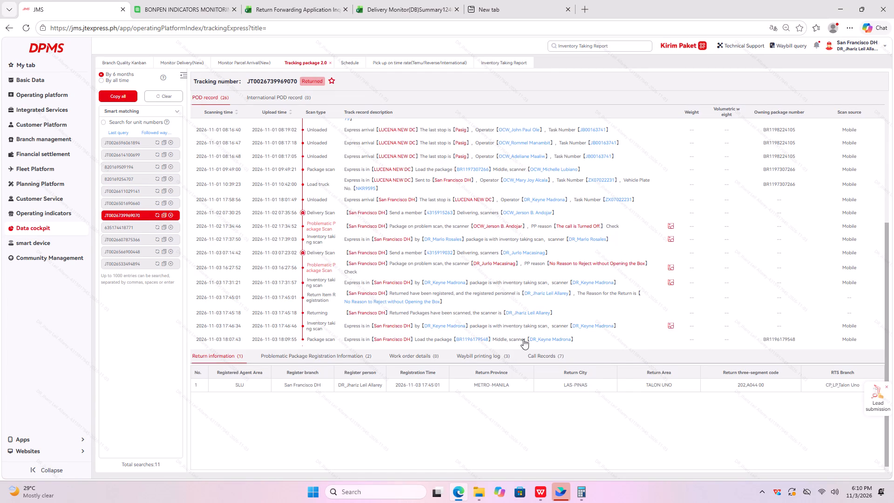
pyautogui.click(137, 228)
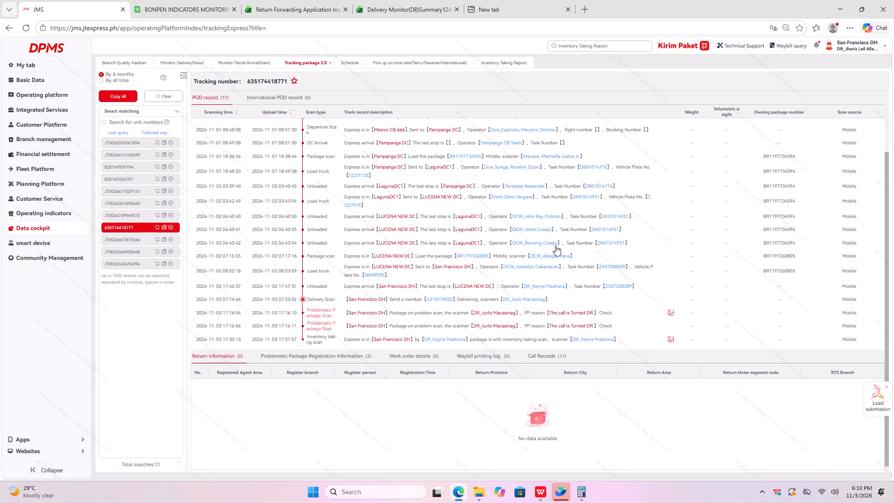
pyautogui.click(133, 238)
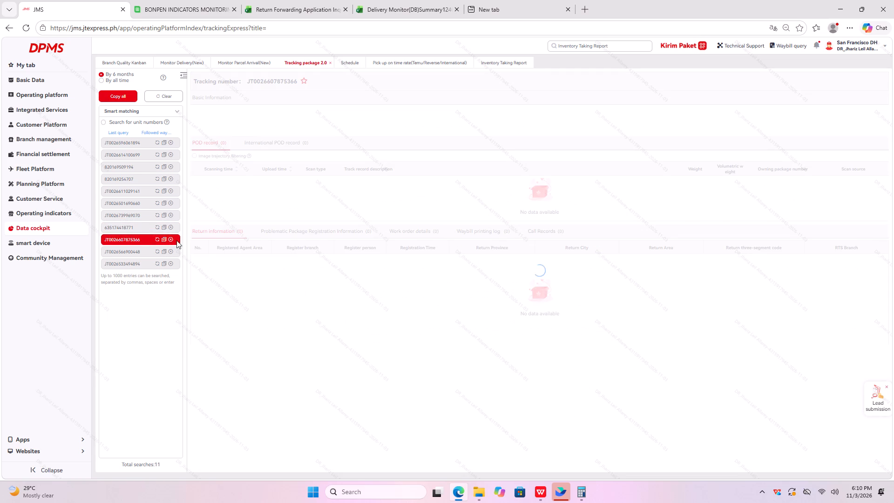
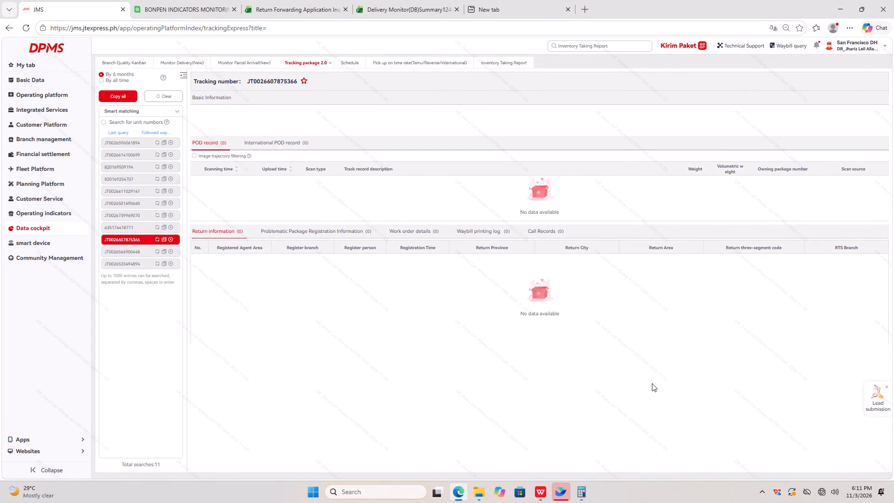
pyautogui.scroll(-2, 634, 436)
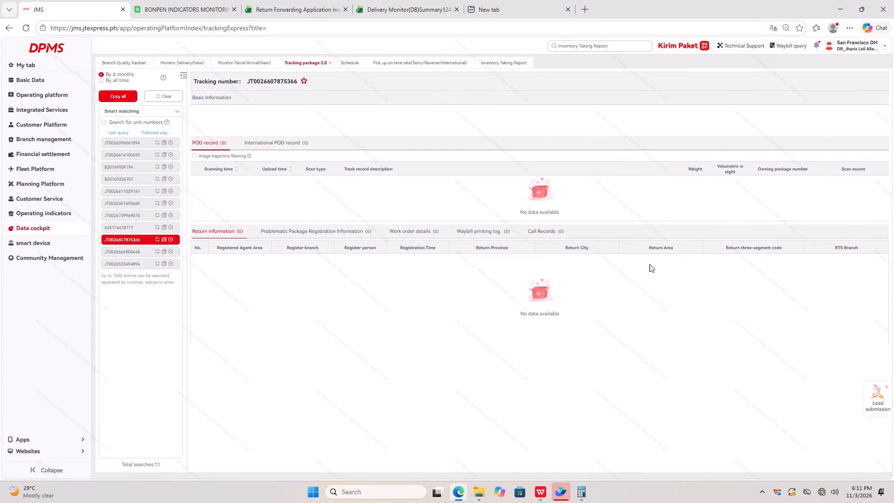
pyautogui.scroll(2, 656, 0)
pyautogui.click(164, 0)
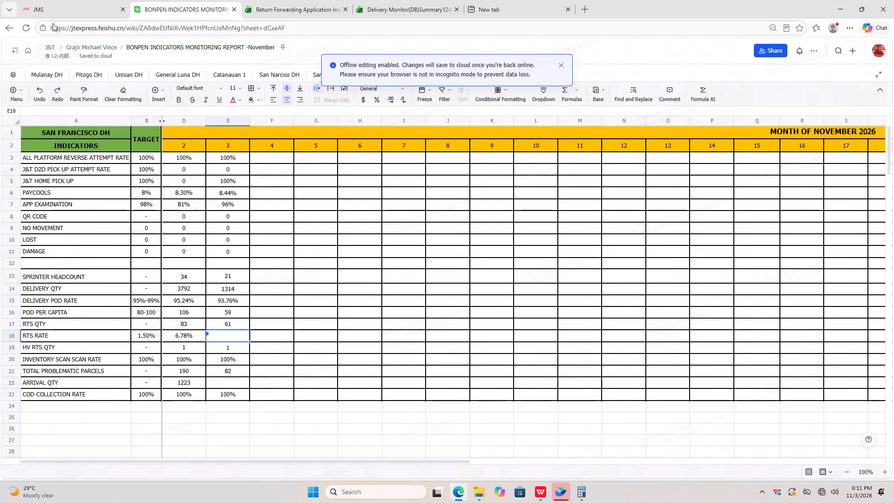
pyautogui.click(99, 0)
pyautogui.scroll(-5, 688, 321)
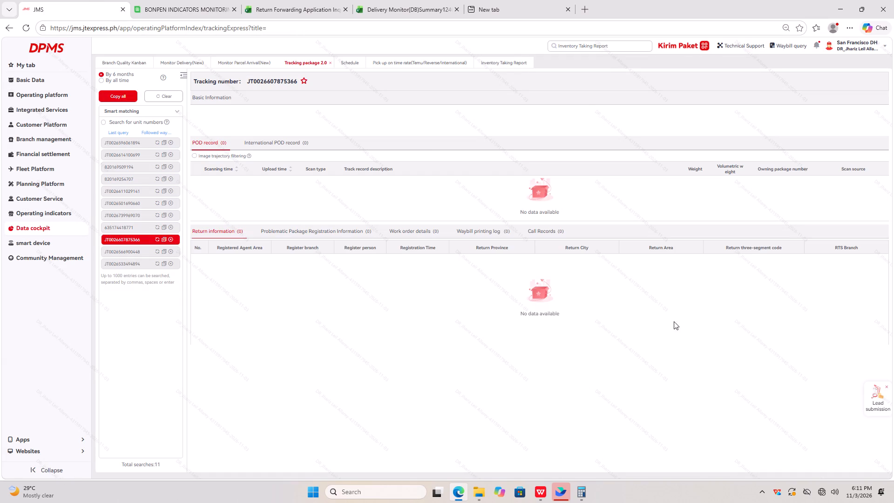
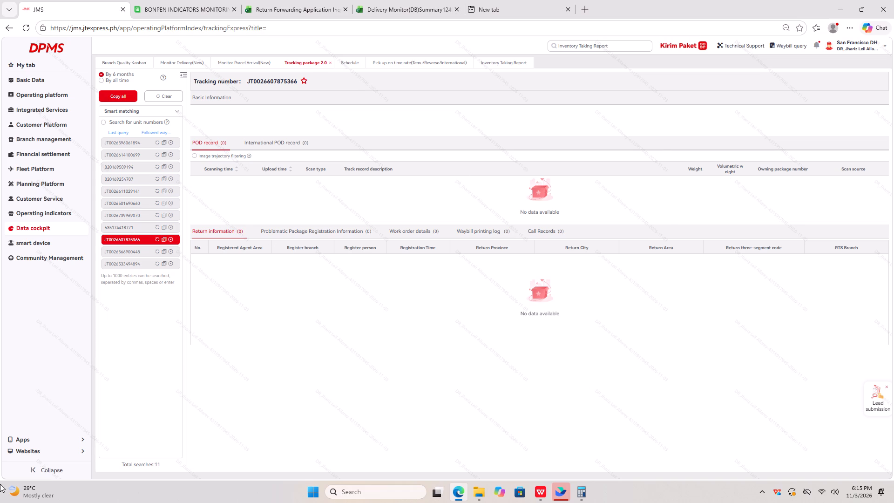
pyautogui.click(142, 249)
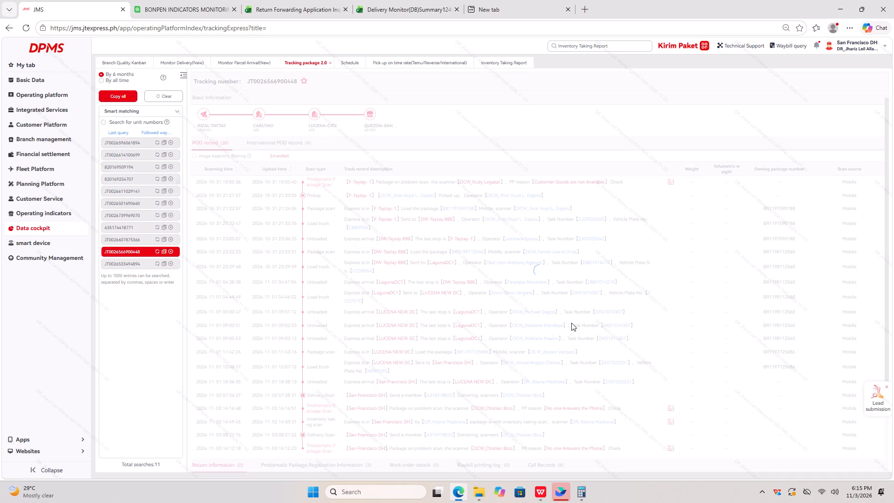
pyautogui.scroll(-7, 688, 285)
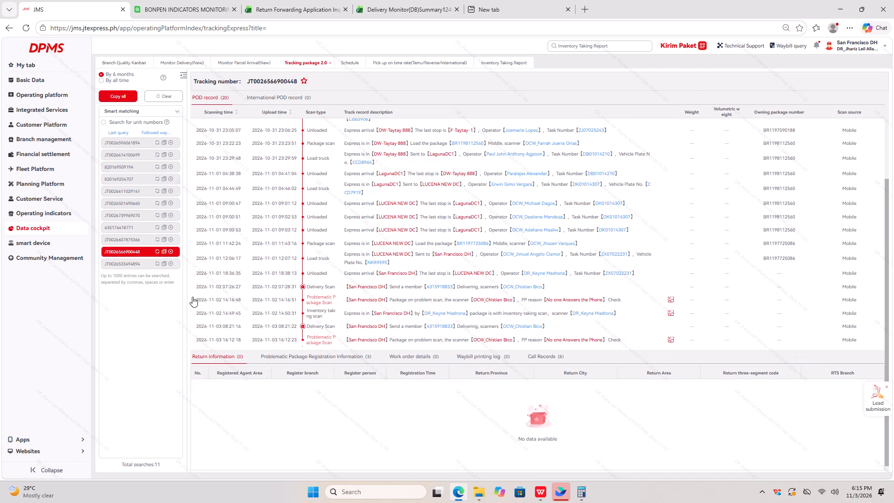
pyautogui.click(114, 265)
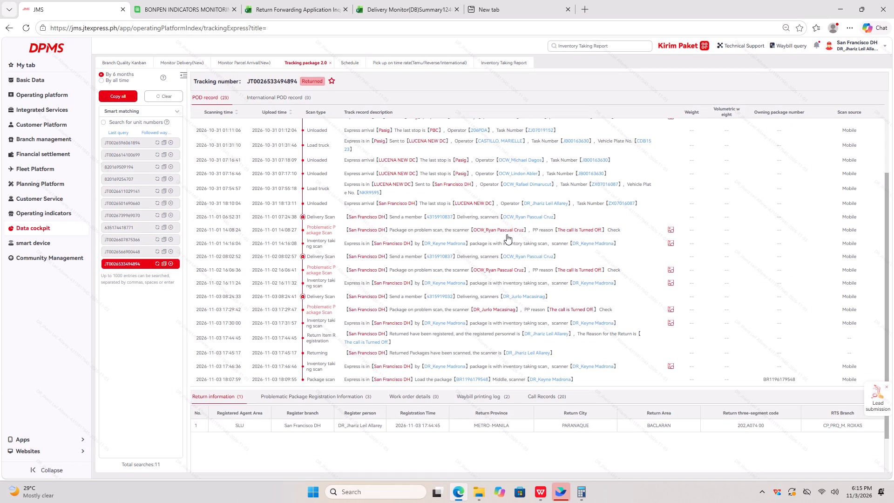
pyautogui.click(139, 250)
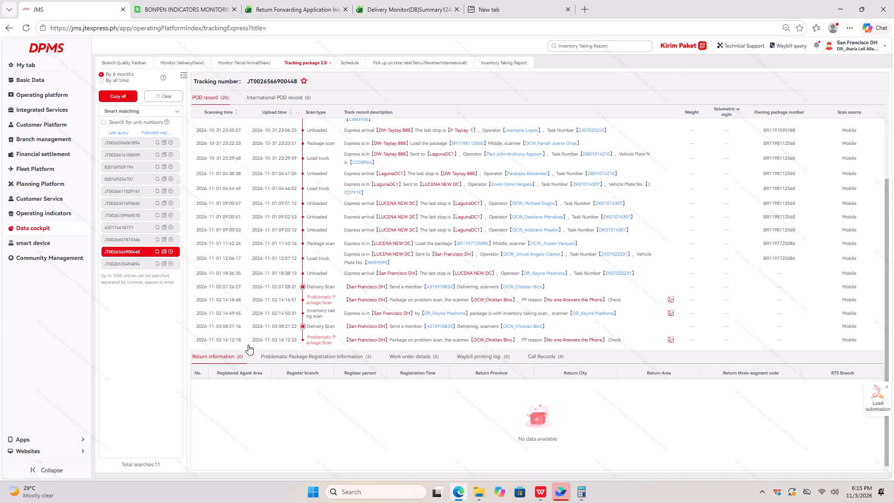
pyautogui.click(163, 251)
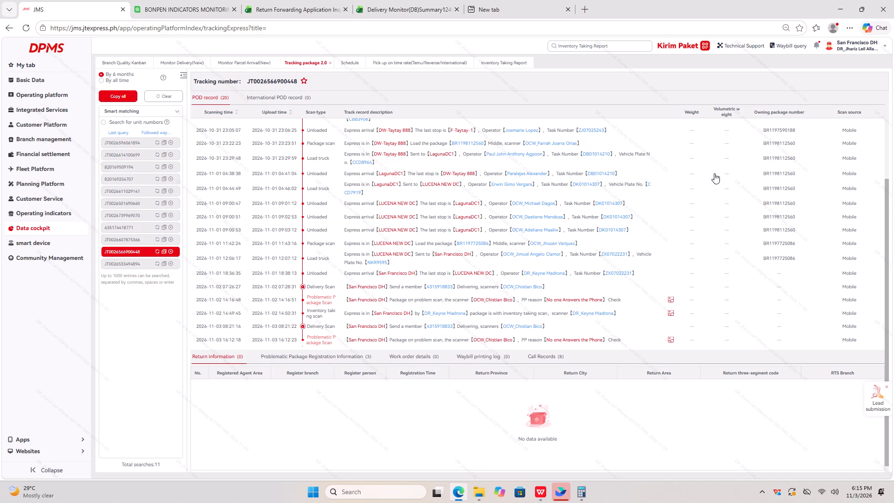
pyautogui.click(163, 252)
pyautogui.click(162, 251)
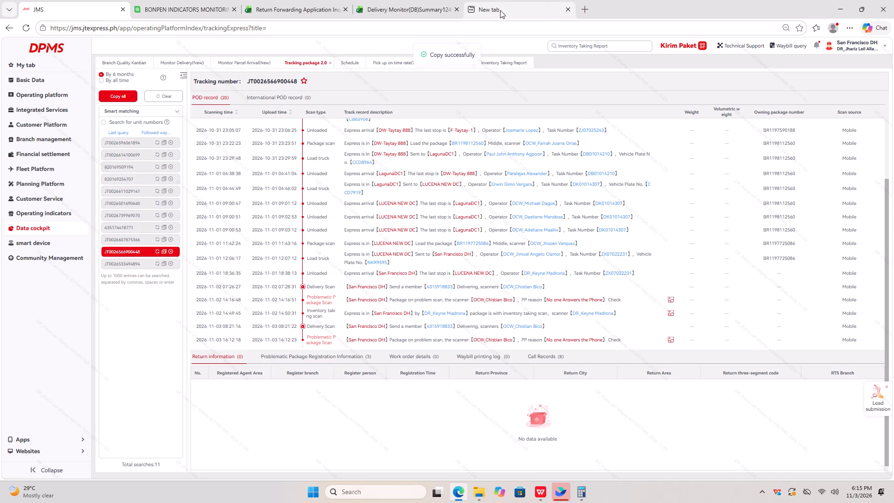
# Close the blank page, the Delivery Monitor summary and the Return Forwarding Application workbook.
pyautogui.click(565, 9)
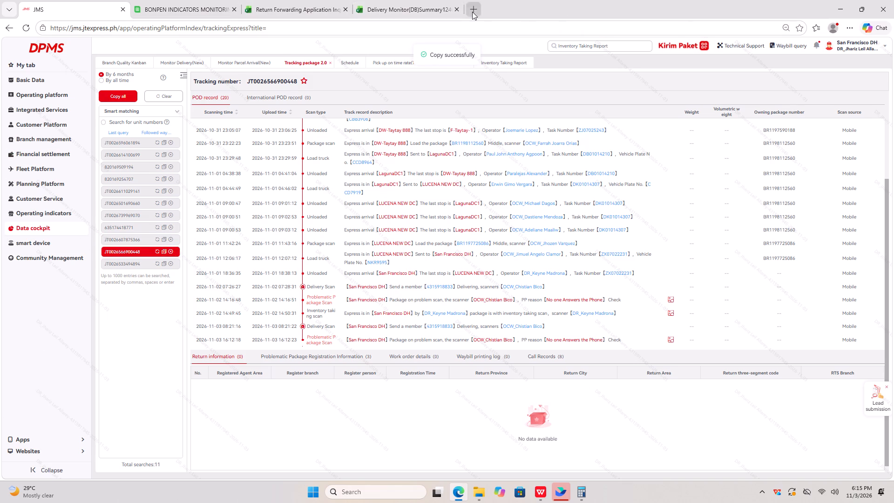
pyautogui.click(458, 10)
pyautogui.click(343, 9)
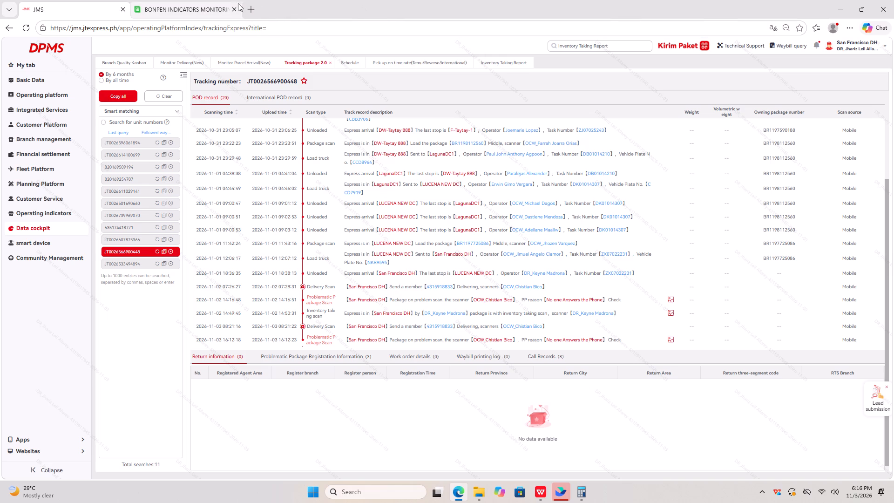
pyautogui.click(254, 8)
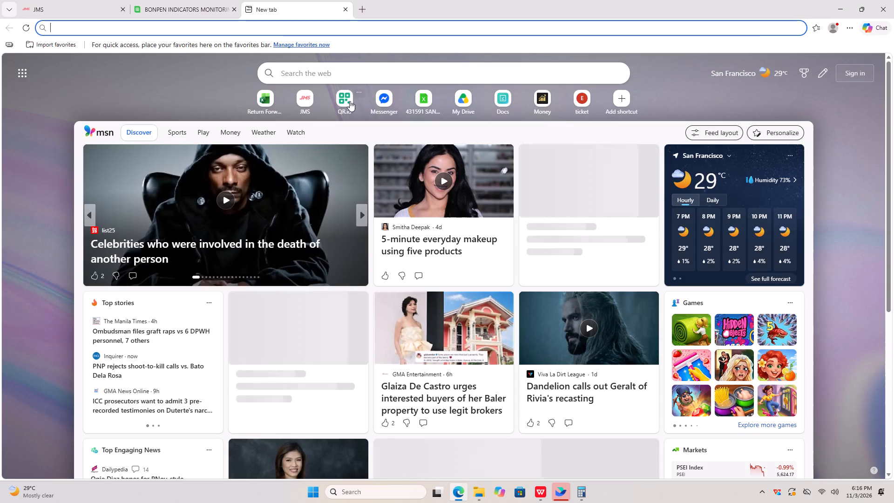
pyautogui.click(339, 102)
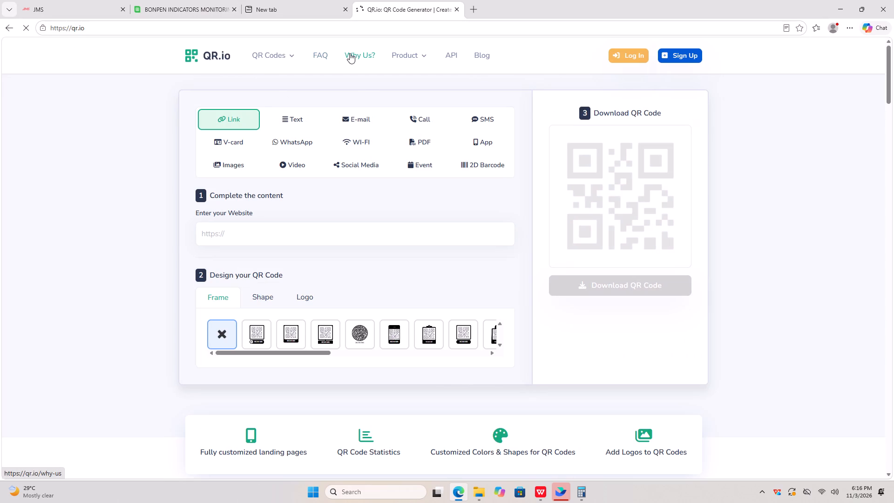
pyautogui.click(299, 120)
pyautogui.click(232, 235)
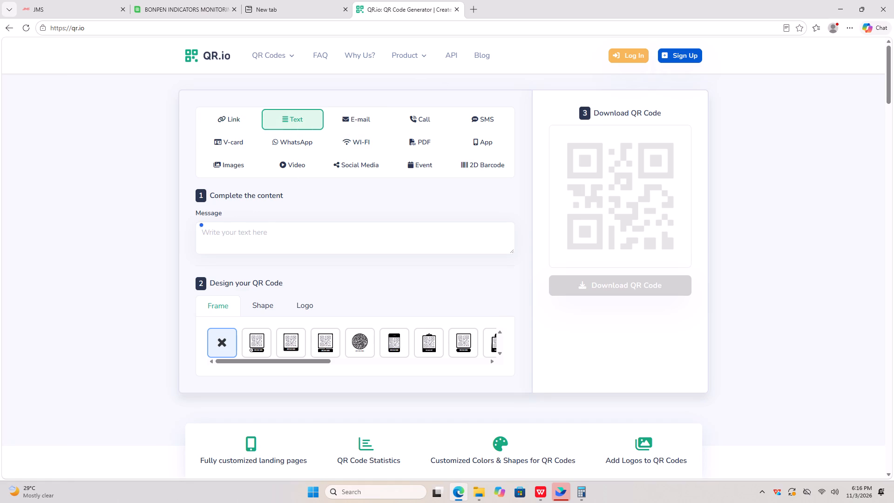
pyautogui.hotkey('ctrl', 'v')
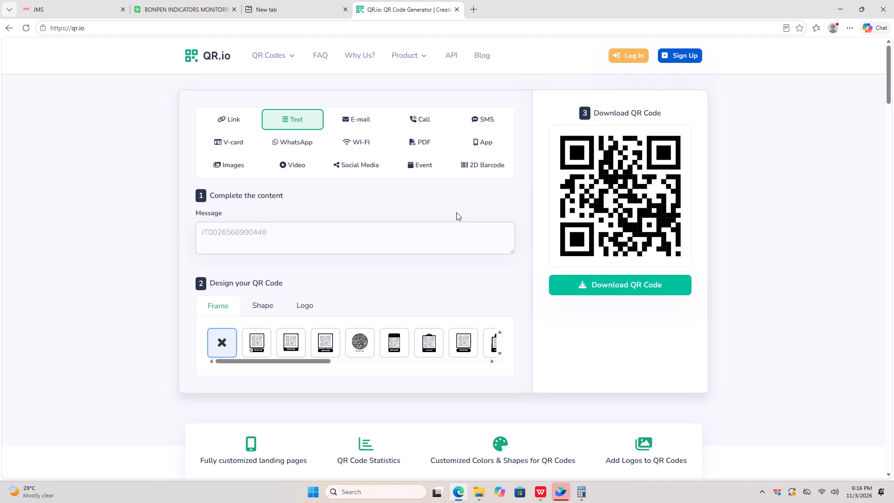
pyautogui.click(61, 0)
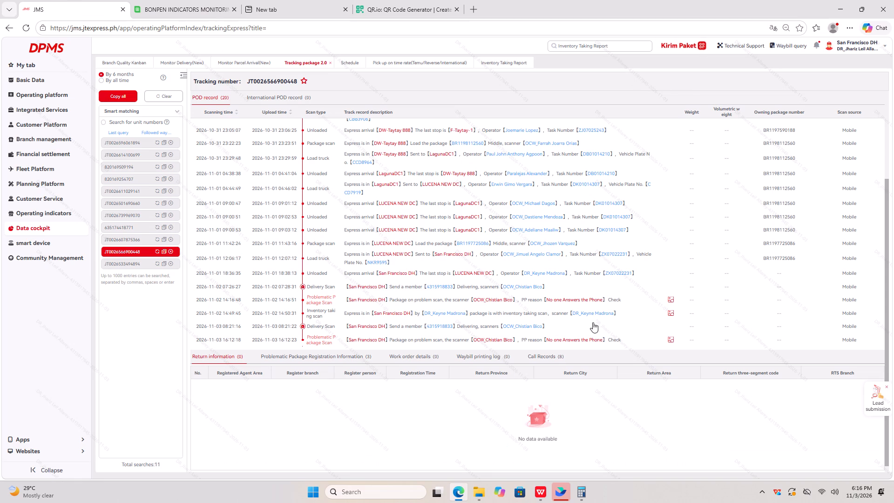
pyautogui.scroll(14, 550, 280)
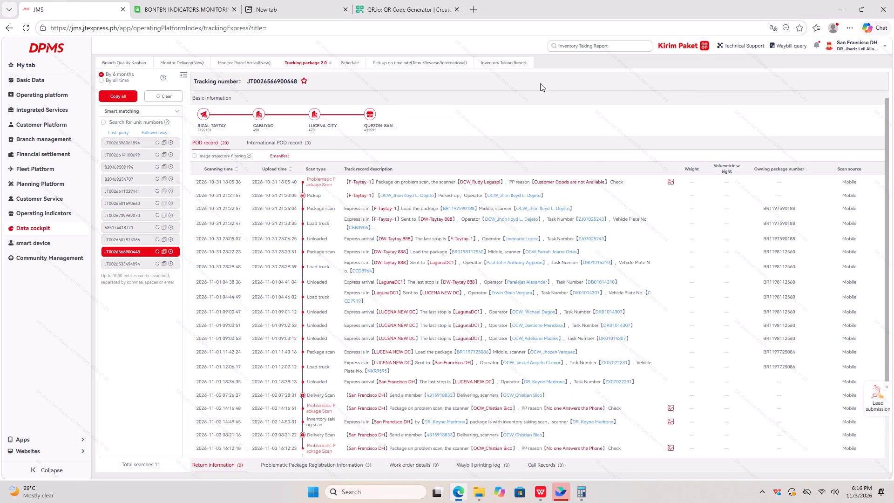
pyautogui.click(540, 94)
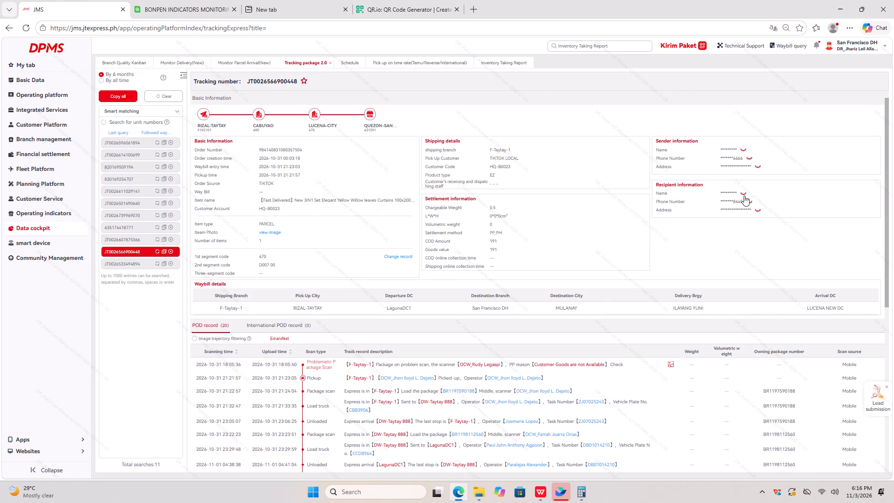
pyautogui.click(744, 196)
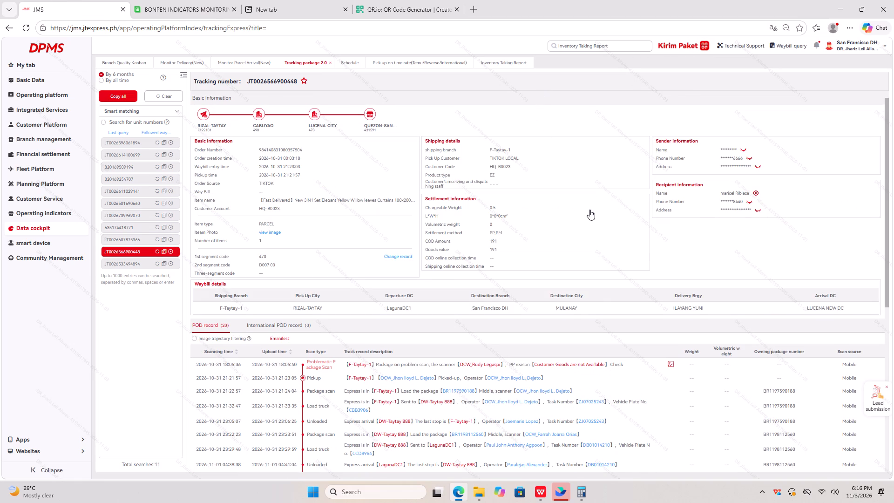
pyautogui.click(160, 0)
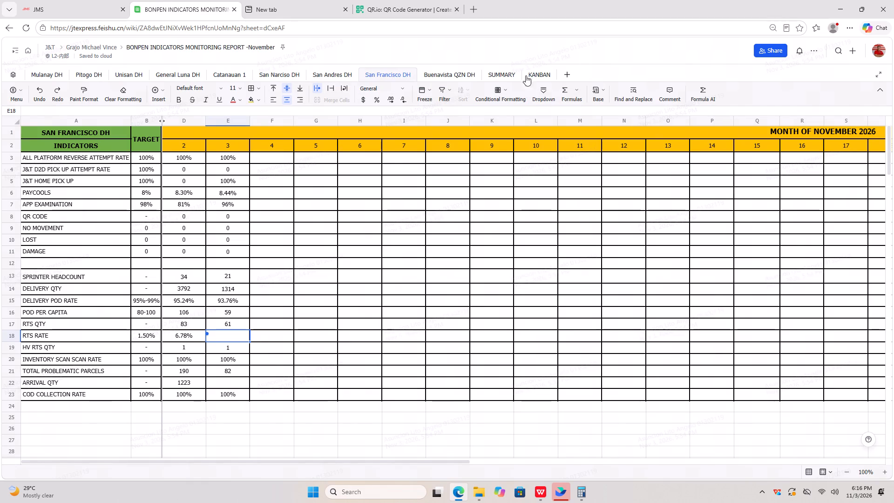
pyautogui.click(408, 0)
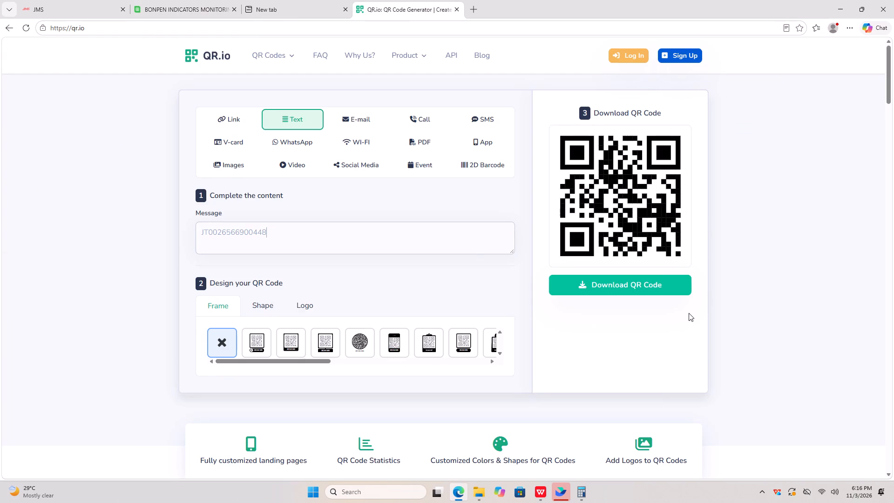
pyautogui.press('space')
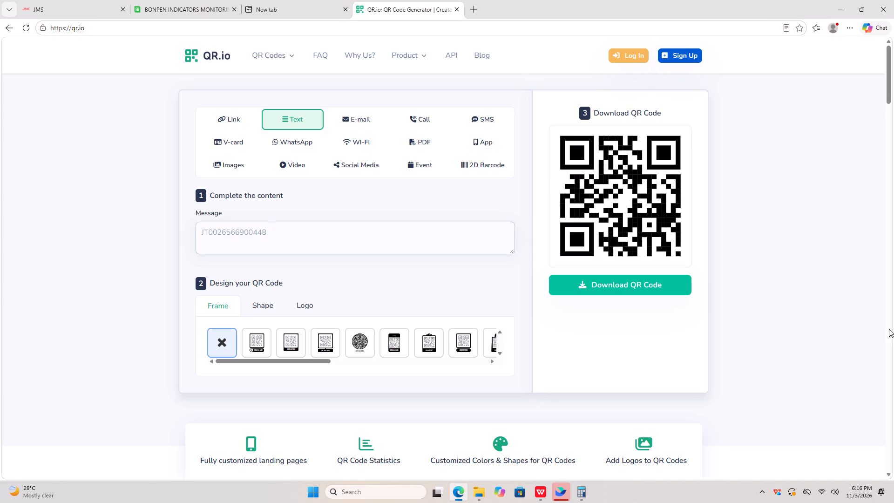
pyautogui.click(103, 0)
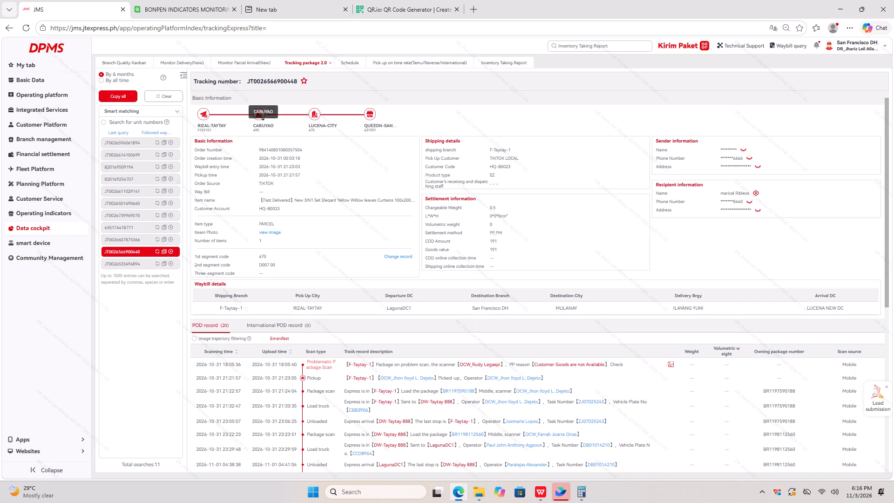
pyautogui.scroll(-15, 502, 321)
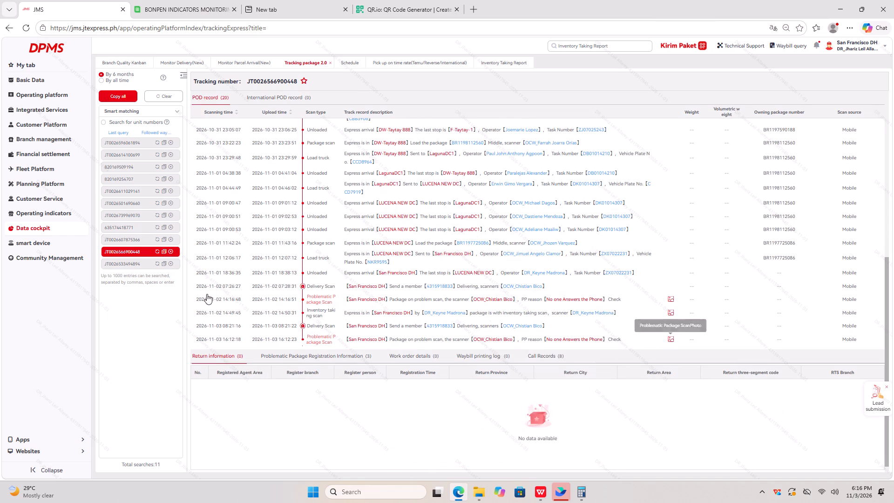